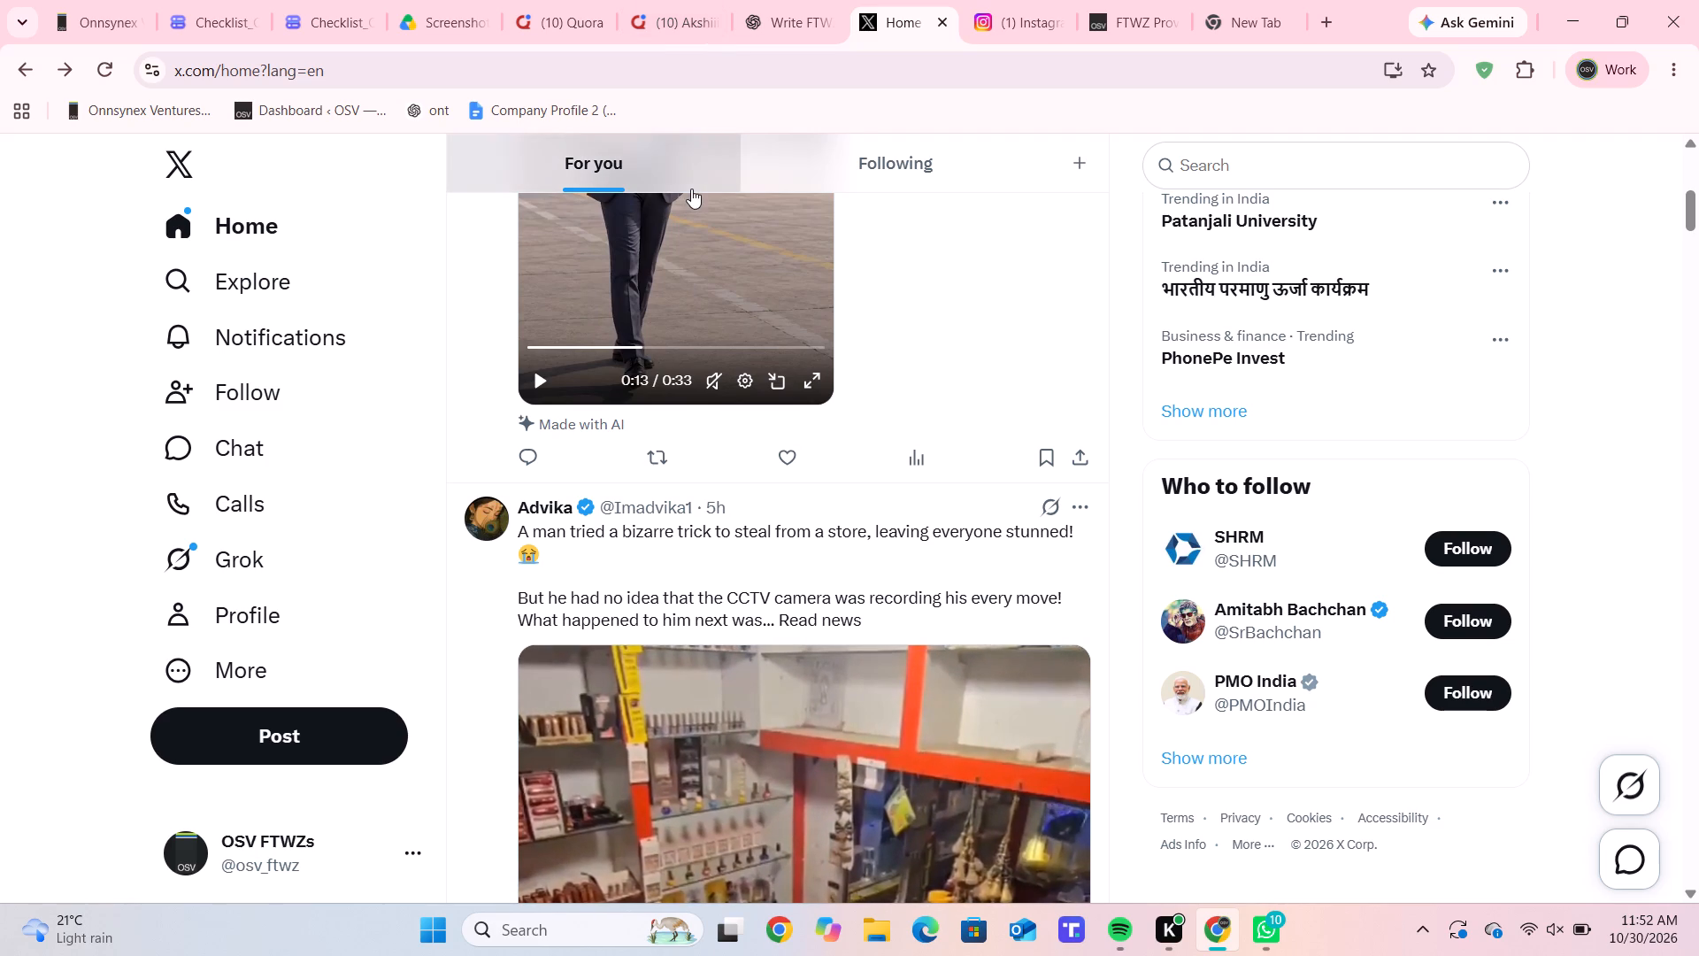
Browse the posts in the For you feed on X.
{"action": "scroll", "coordinate": [674, 402], "scroll_direction": "down", "scroll_amount": 3}
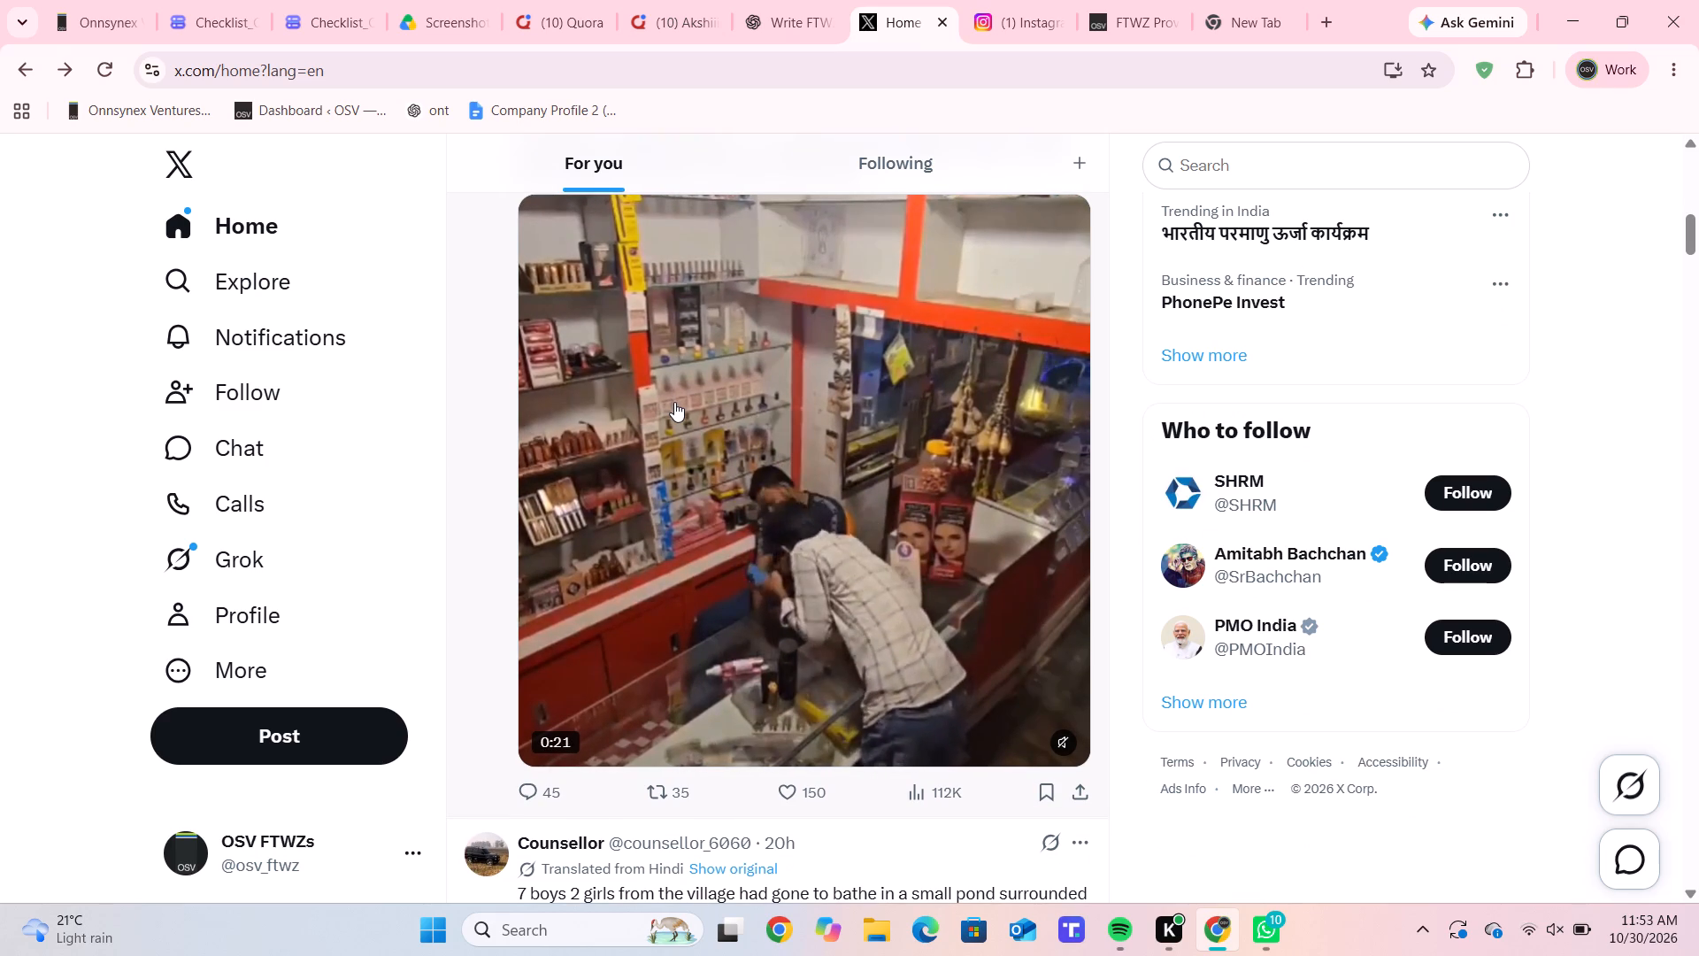
{"action": "scroll", "coordinate": [680, 651], "scroll_direction": "down", "scroll_amount": 15}
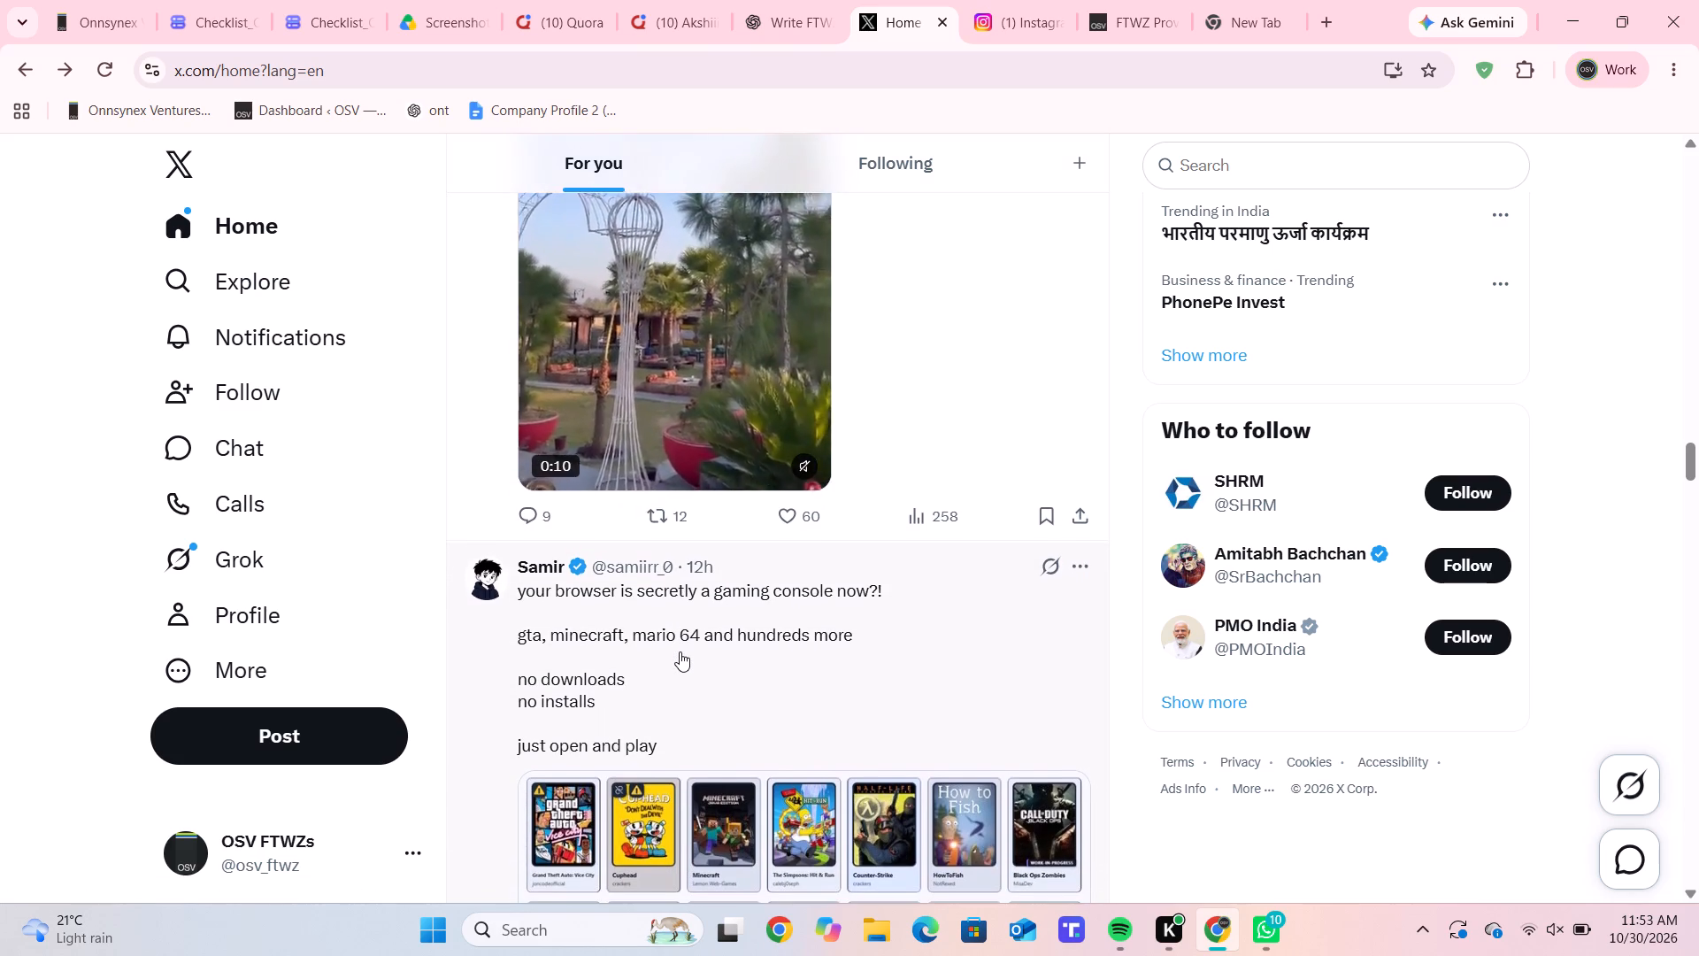
{"action": "scroll", "coordinate": [680, 651], "scroll_direction": "down", "scroll_amount": 4}
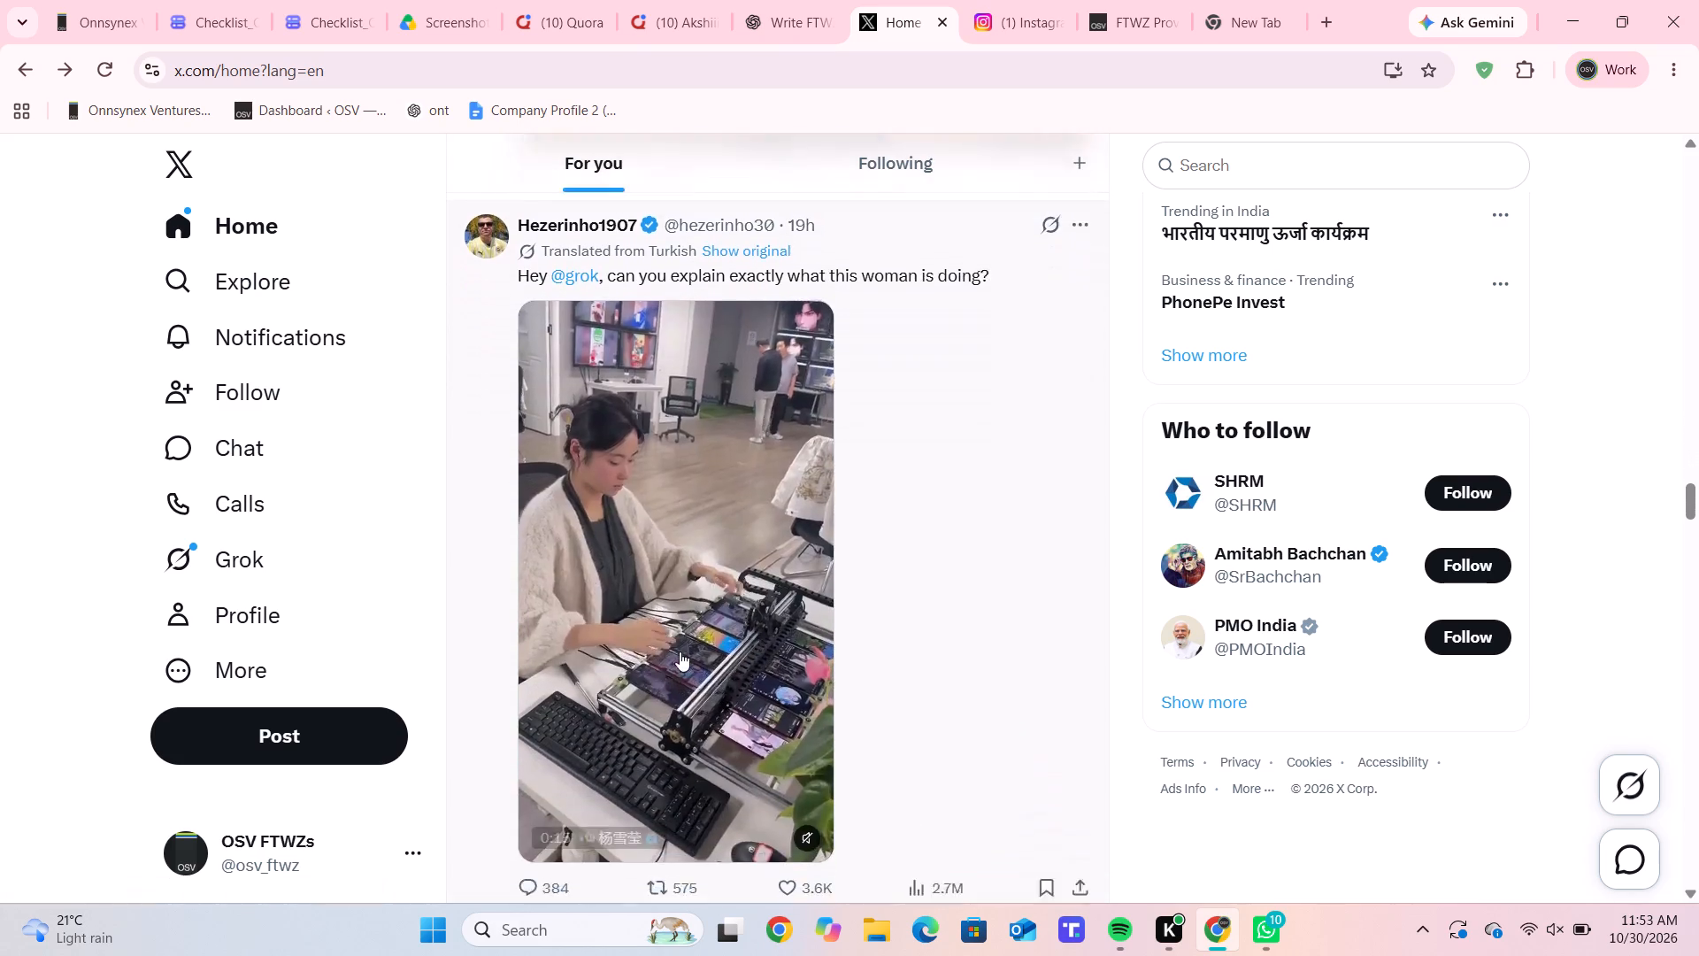
{"action": "scroll", "coordinate": [680, 651], "scroll_direction": "down", "scroll_amount": 4}
{"action": "scroll", "coordinate": [680, 651], "scroll_direction": "up", "scroll_amount": 17}
{"action": "scroll", "coordinate": [680, 651], "scroll_direction": "up", "scroll_amount": 5}
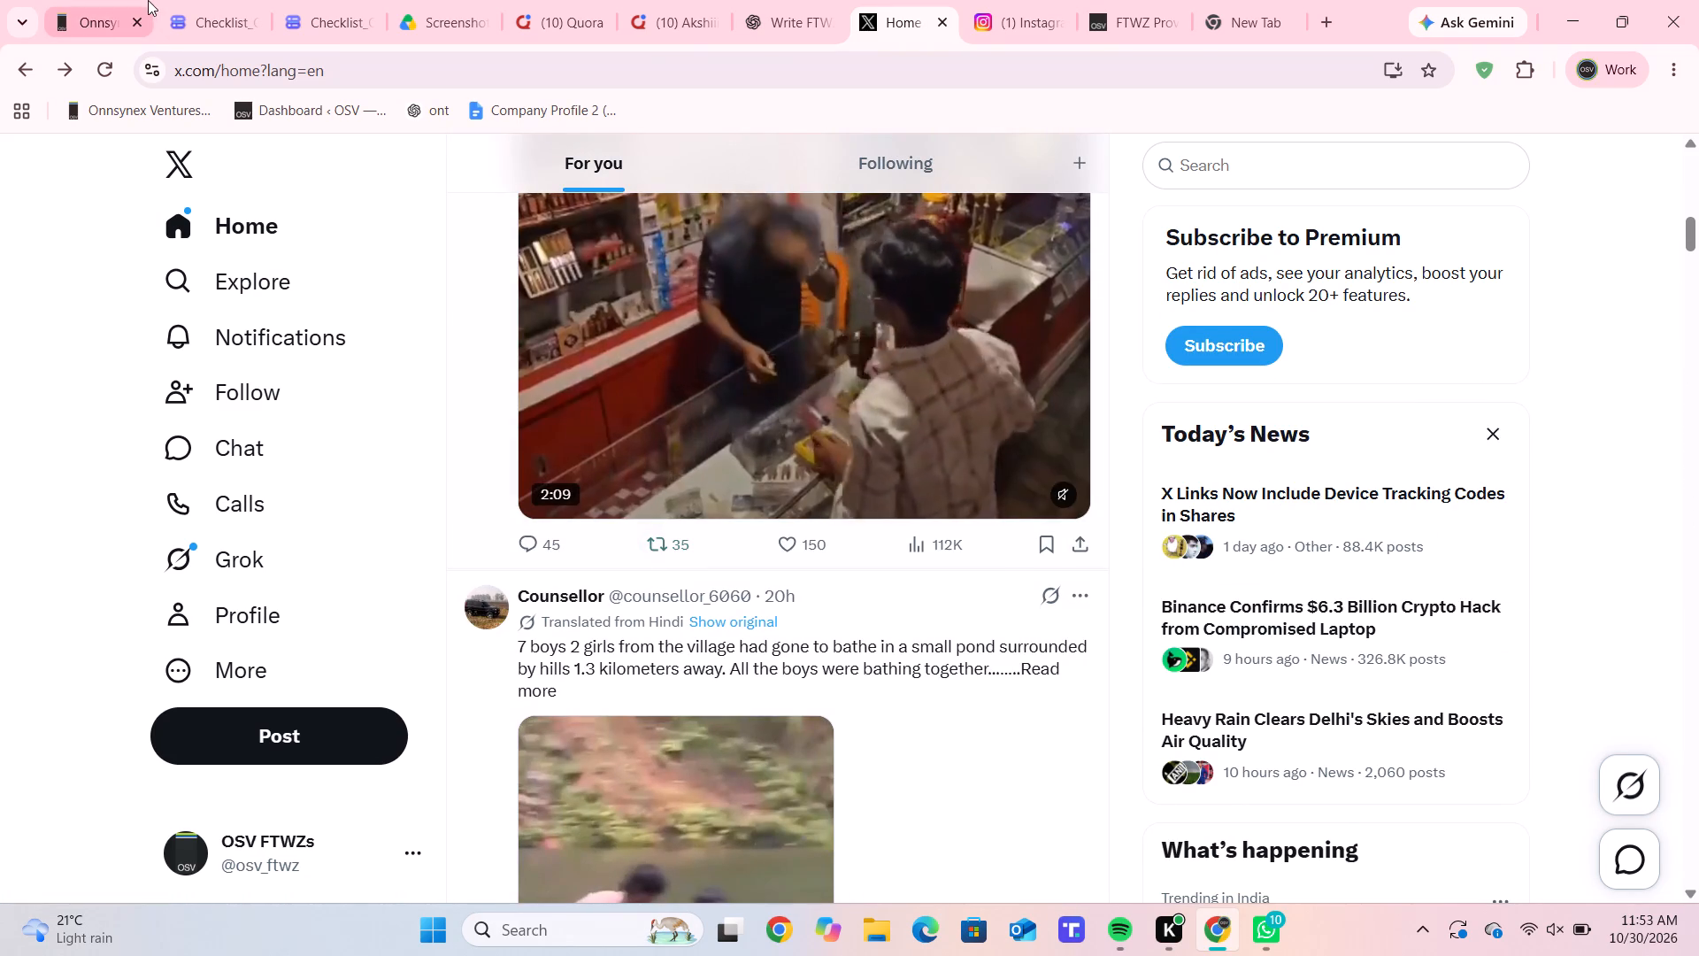
Switch to the Onnsynex dashboard and review the Delegation task list.
{"action": "left_click", "coordinate": [99, 0]}
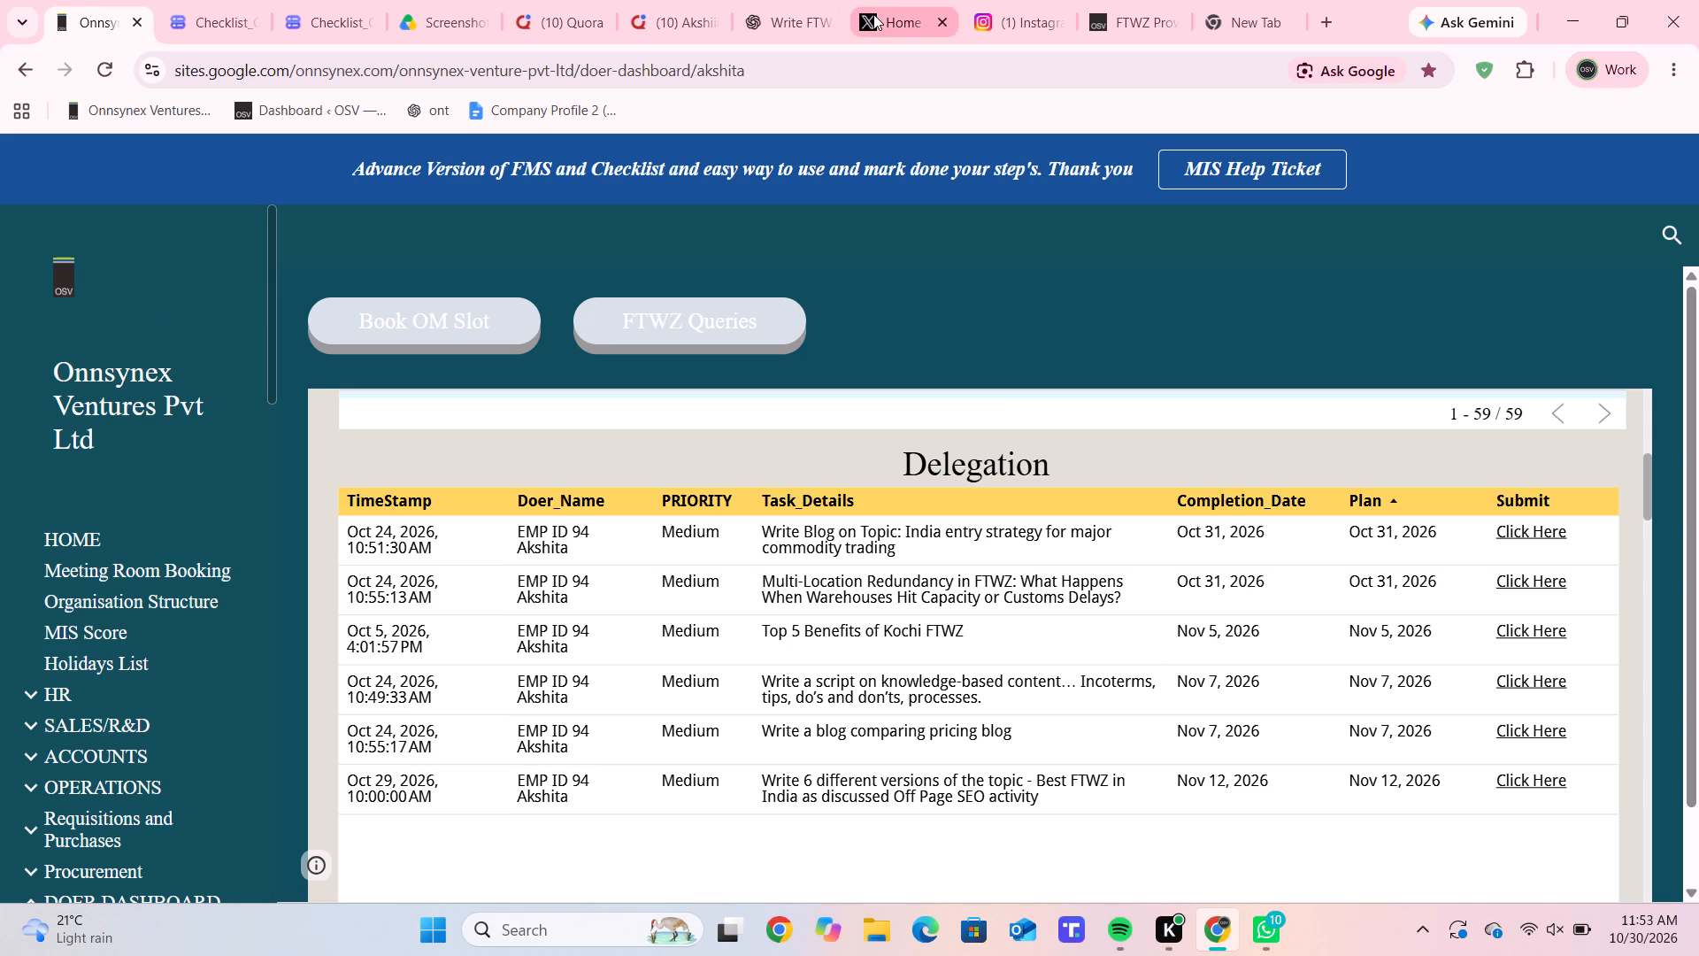
Search Google for "OSVV FTWZ" in the empty new tab and open the osvftwz.com homepage from the results.
{"action": "left_click", "coordinate": [1220, 11]}
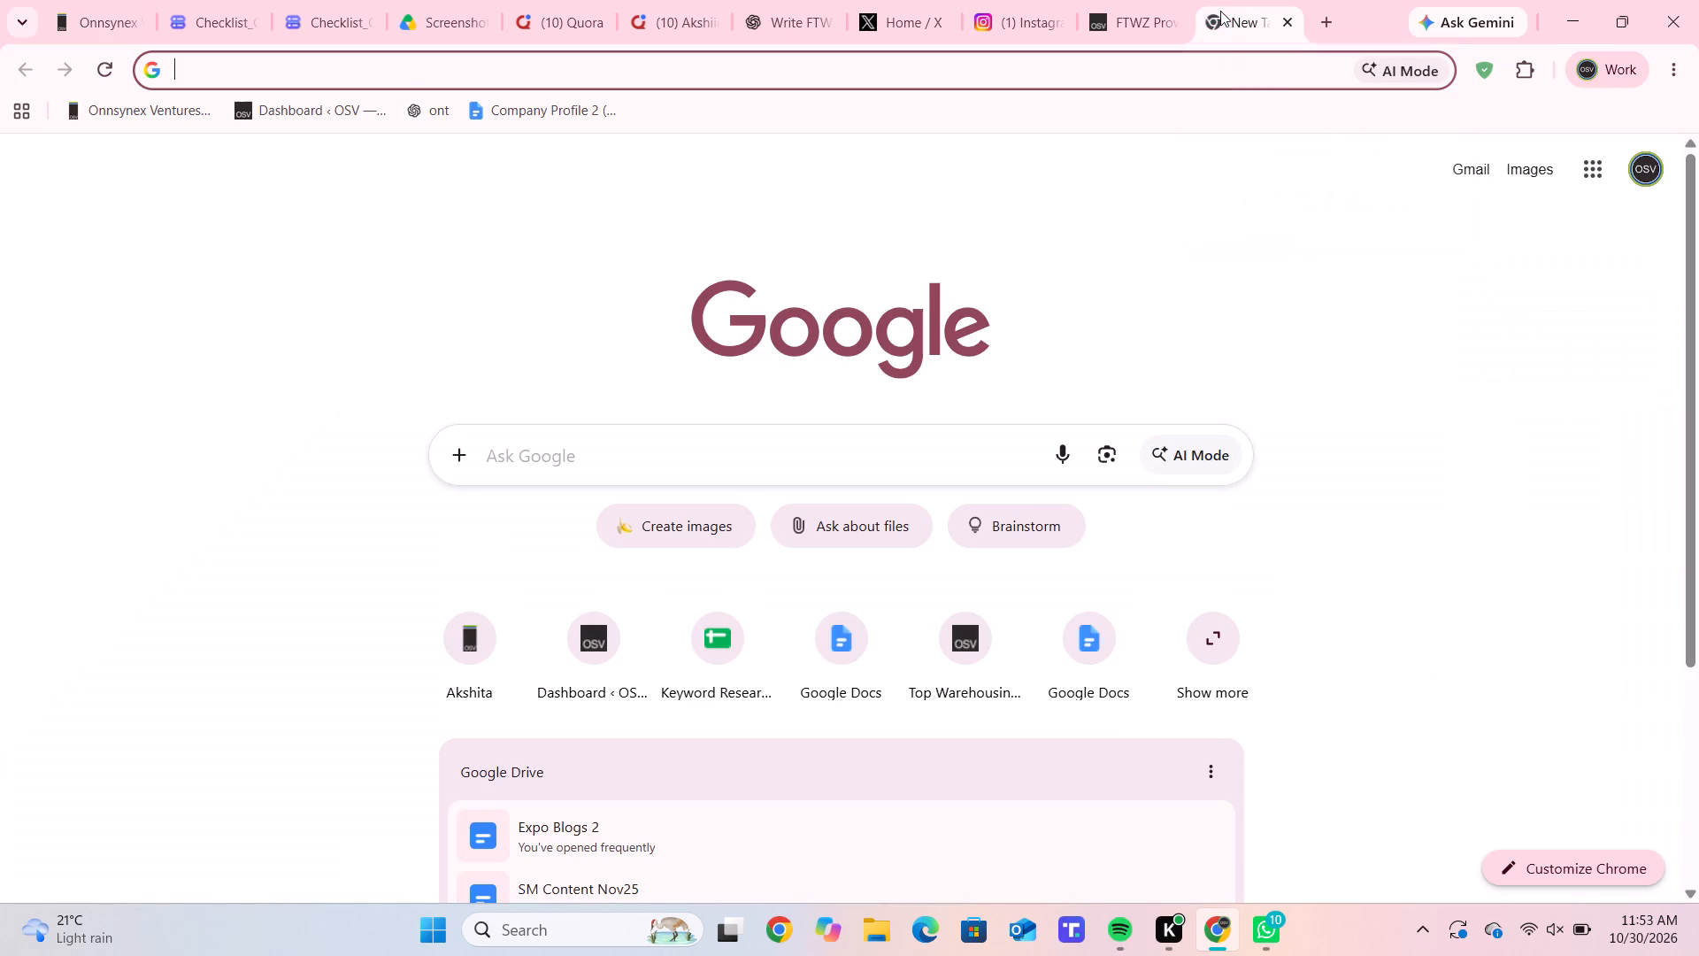
{"action": "left_click", "coordinate": [719, 459]}
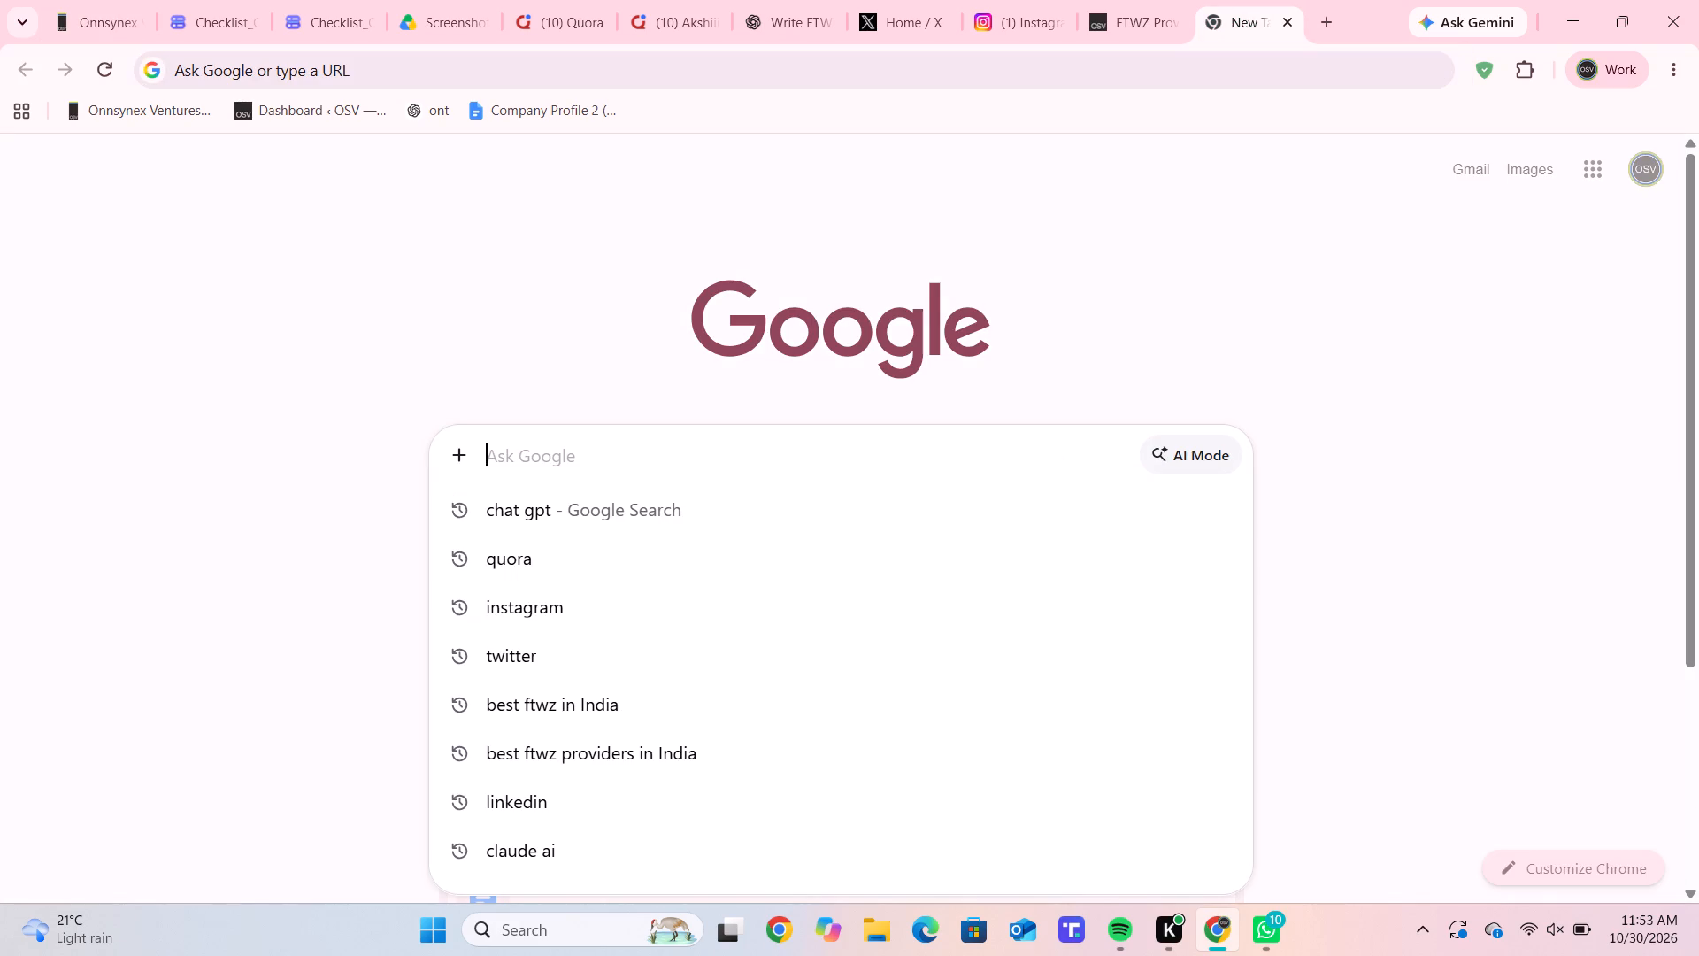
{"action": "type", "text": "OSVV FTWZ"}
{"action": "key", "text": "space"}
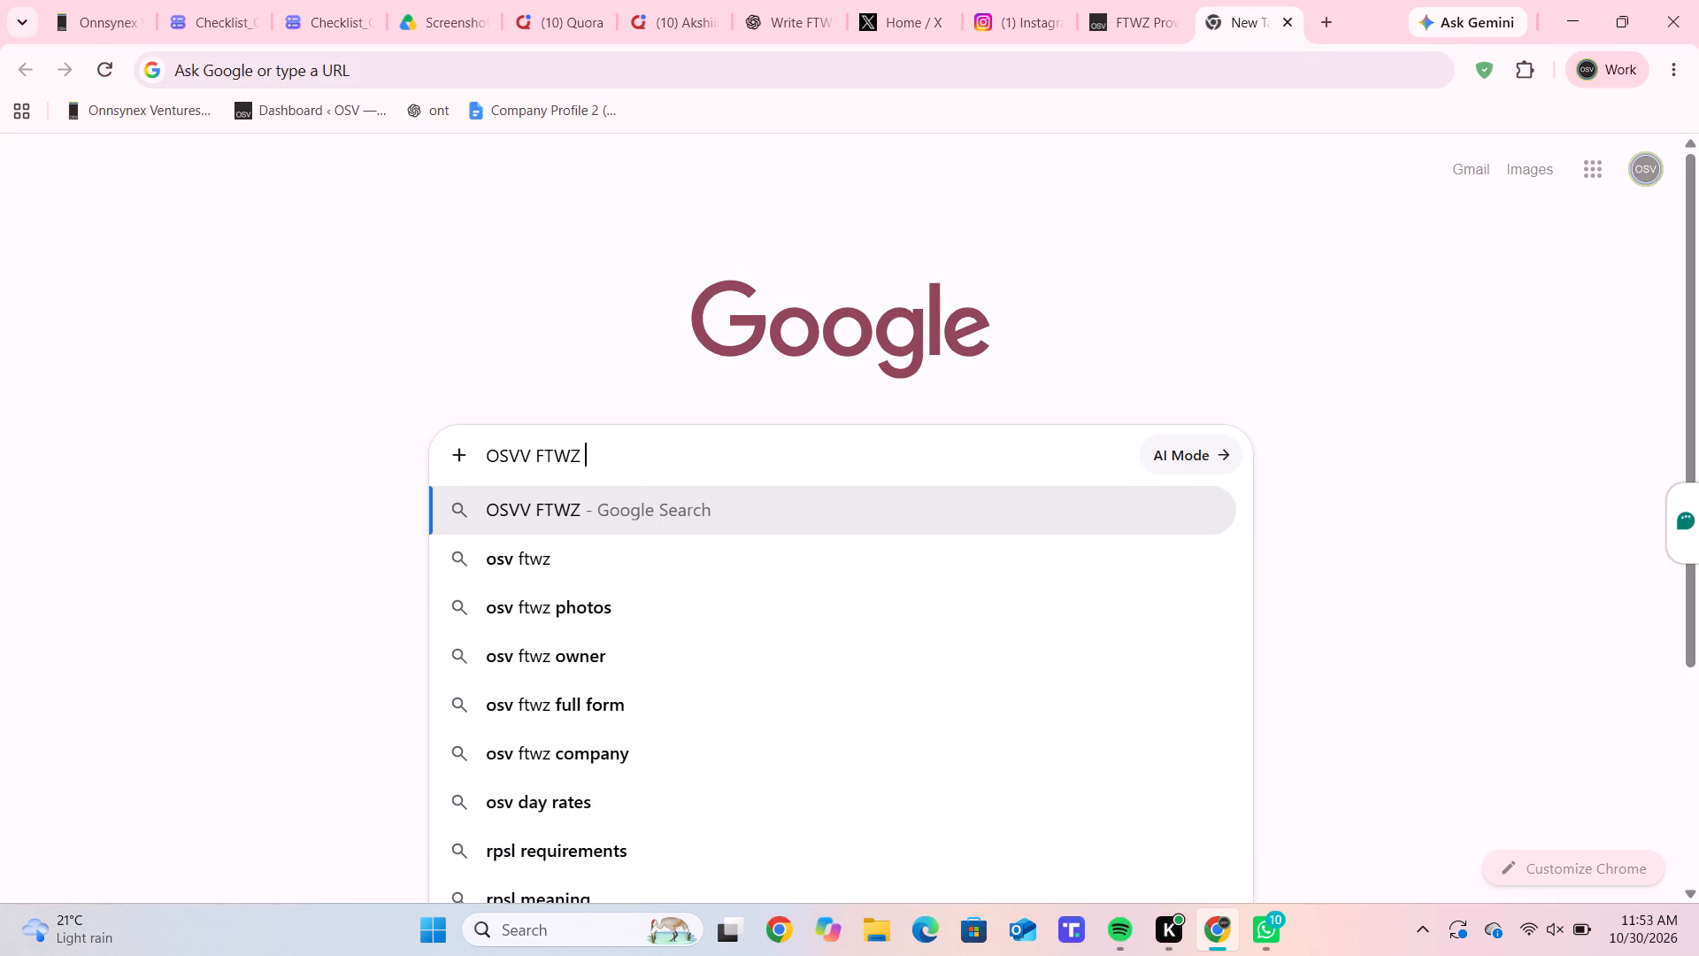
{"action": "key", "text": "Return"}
{"action": "left_click", "coordinate": [431, 433]}
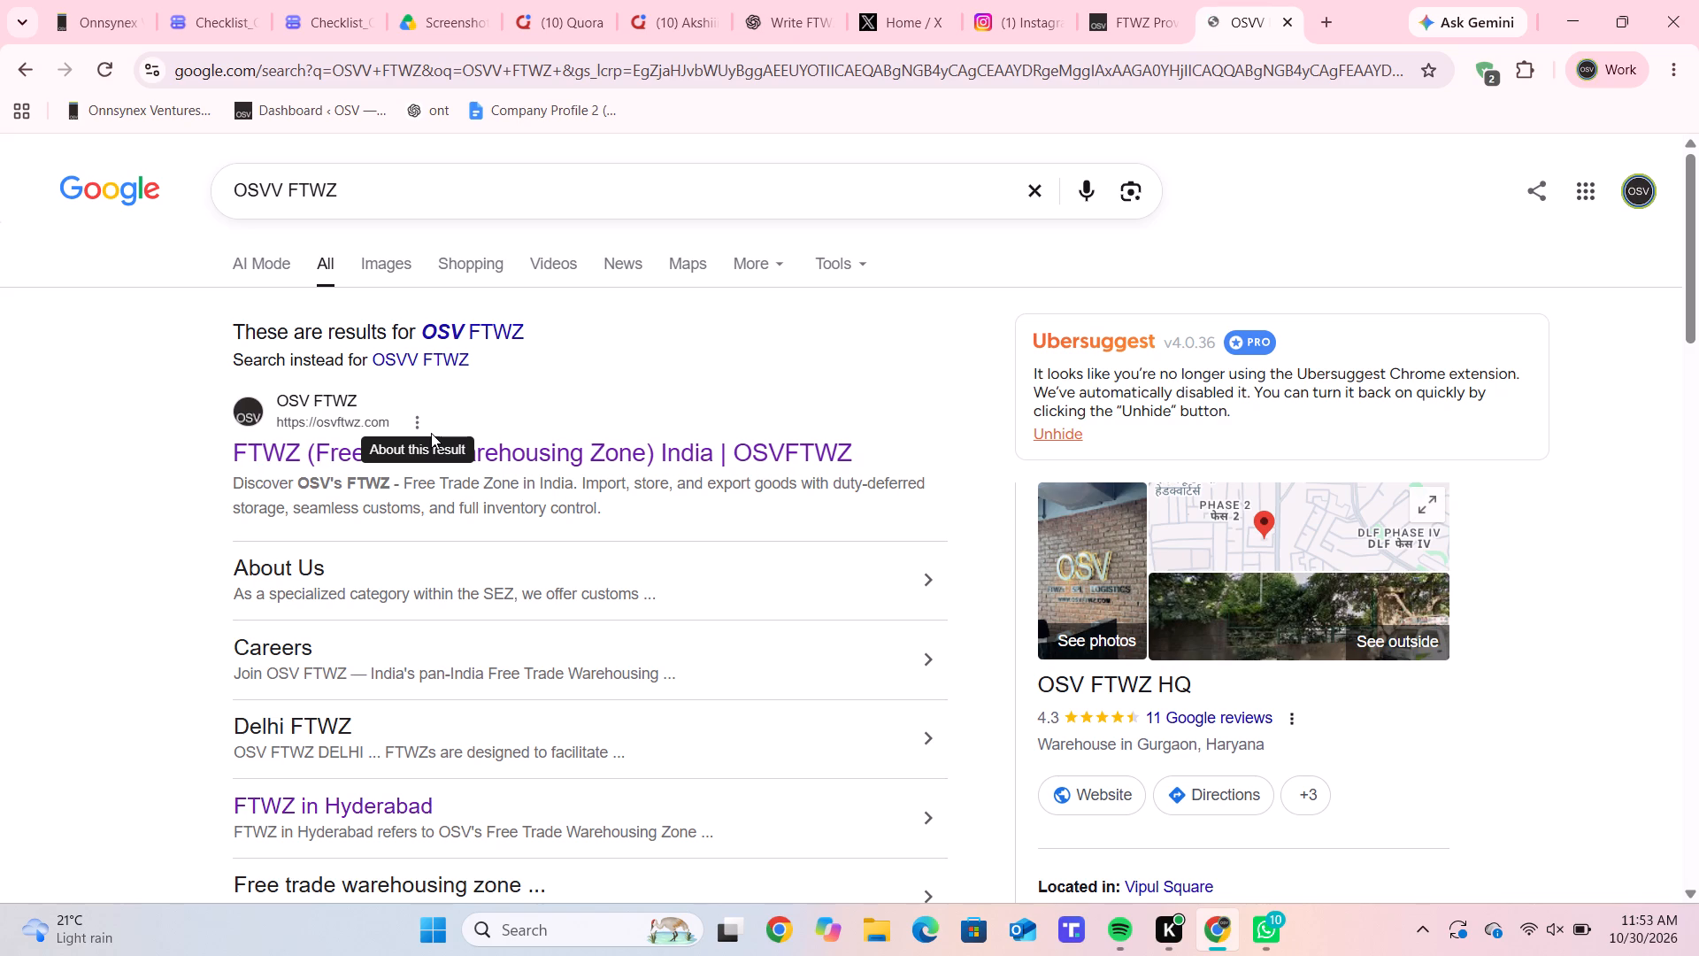
{"action": "left_click", "coordinate": [381, 460]}
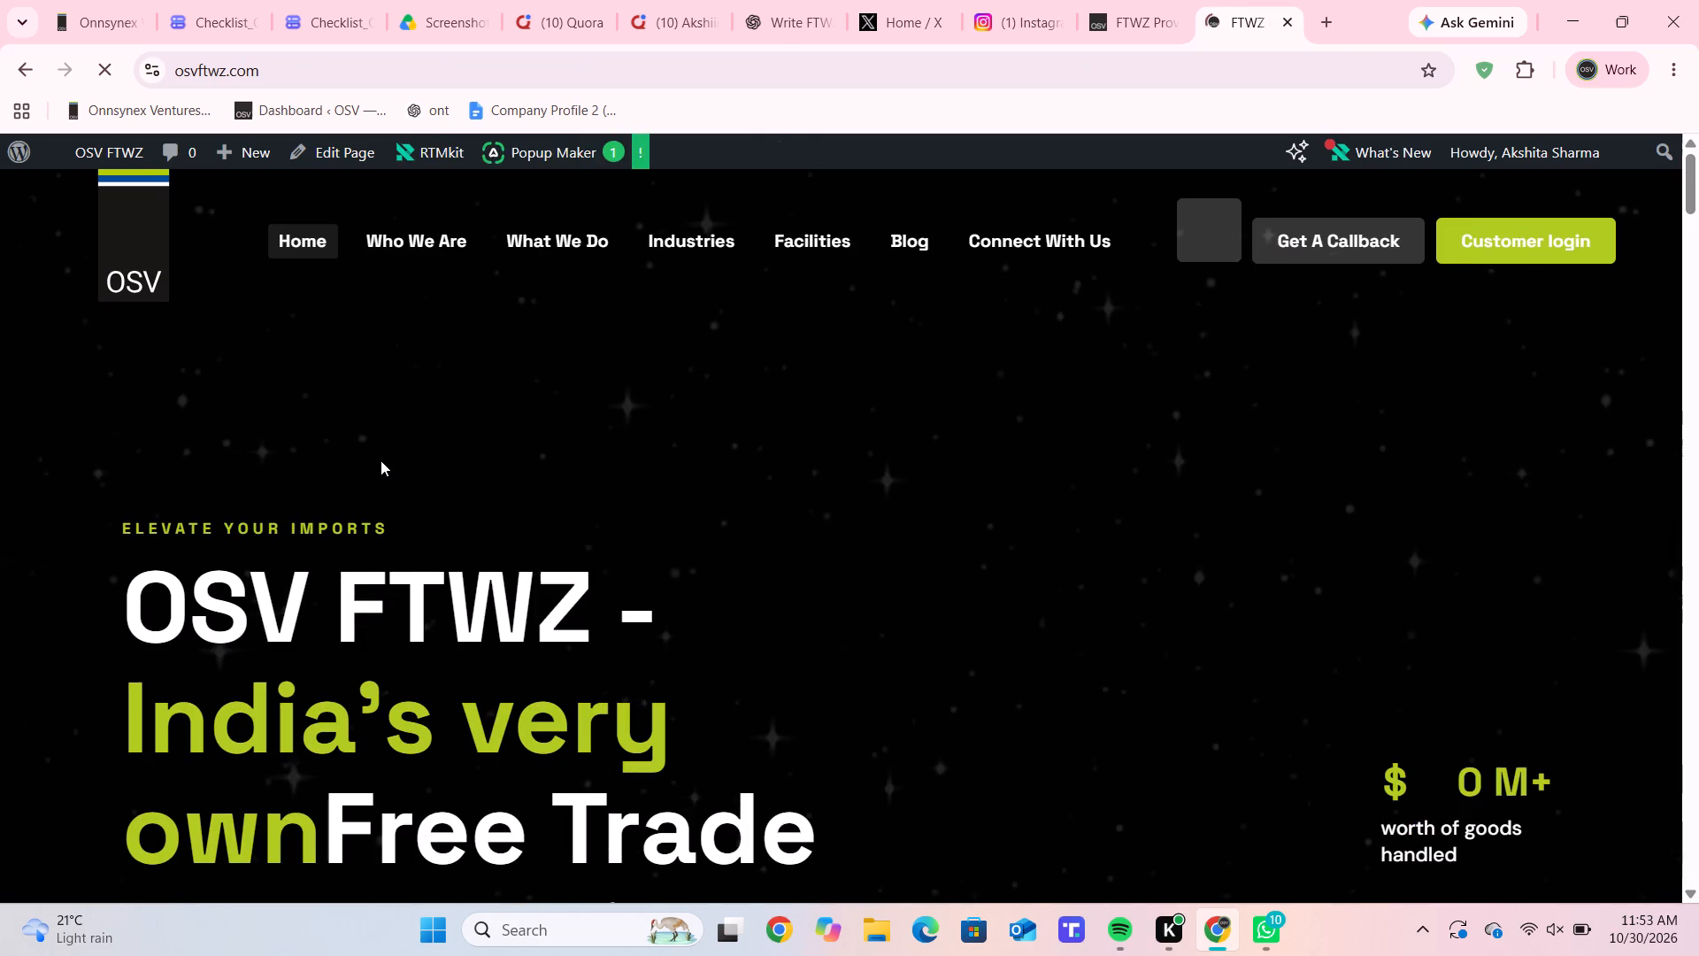
Open the OSV website's Blog page from the links in the homepage footer.
{"action": "scroll", "coordinate": [381, 460], "scroll_direction": "down", "scroll_amount": 18}
{"action": "scroll", "coordinate": [381, 460], "scroll_direction": "down", "scroll_amount": 9}
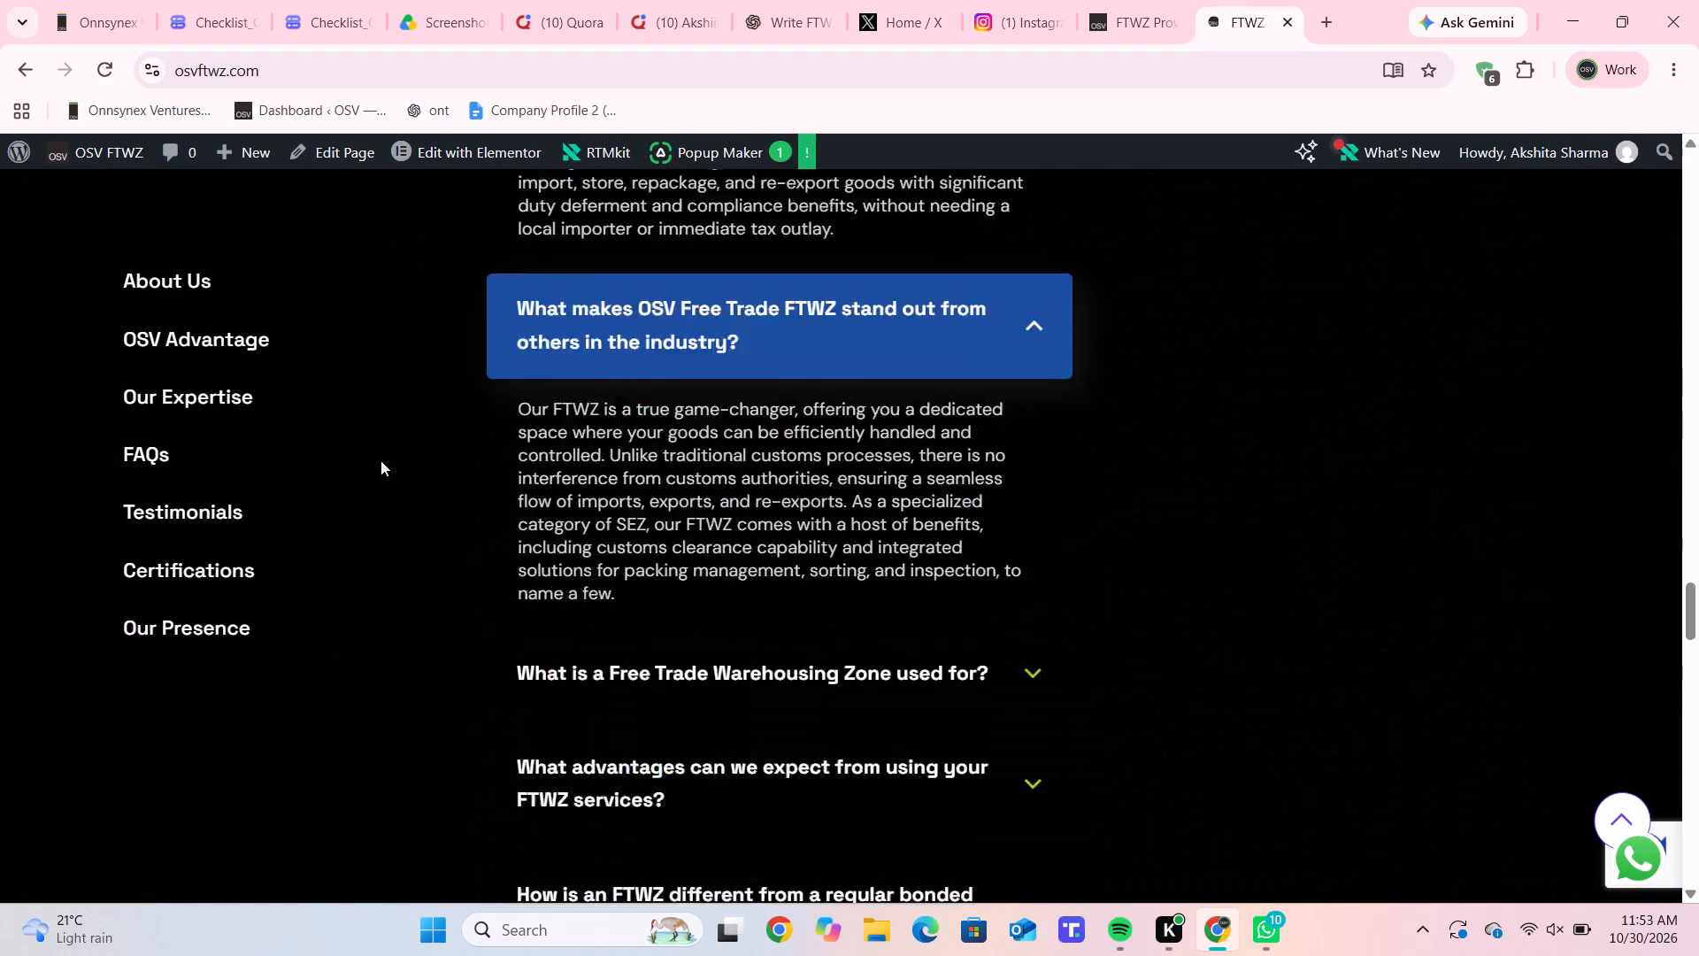
{"action": "scroll", "coordinate": [381, 460], "scroll_direction": "down", "scroll_amount": 12}
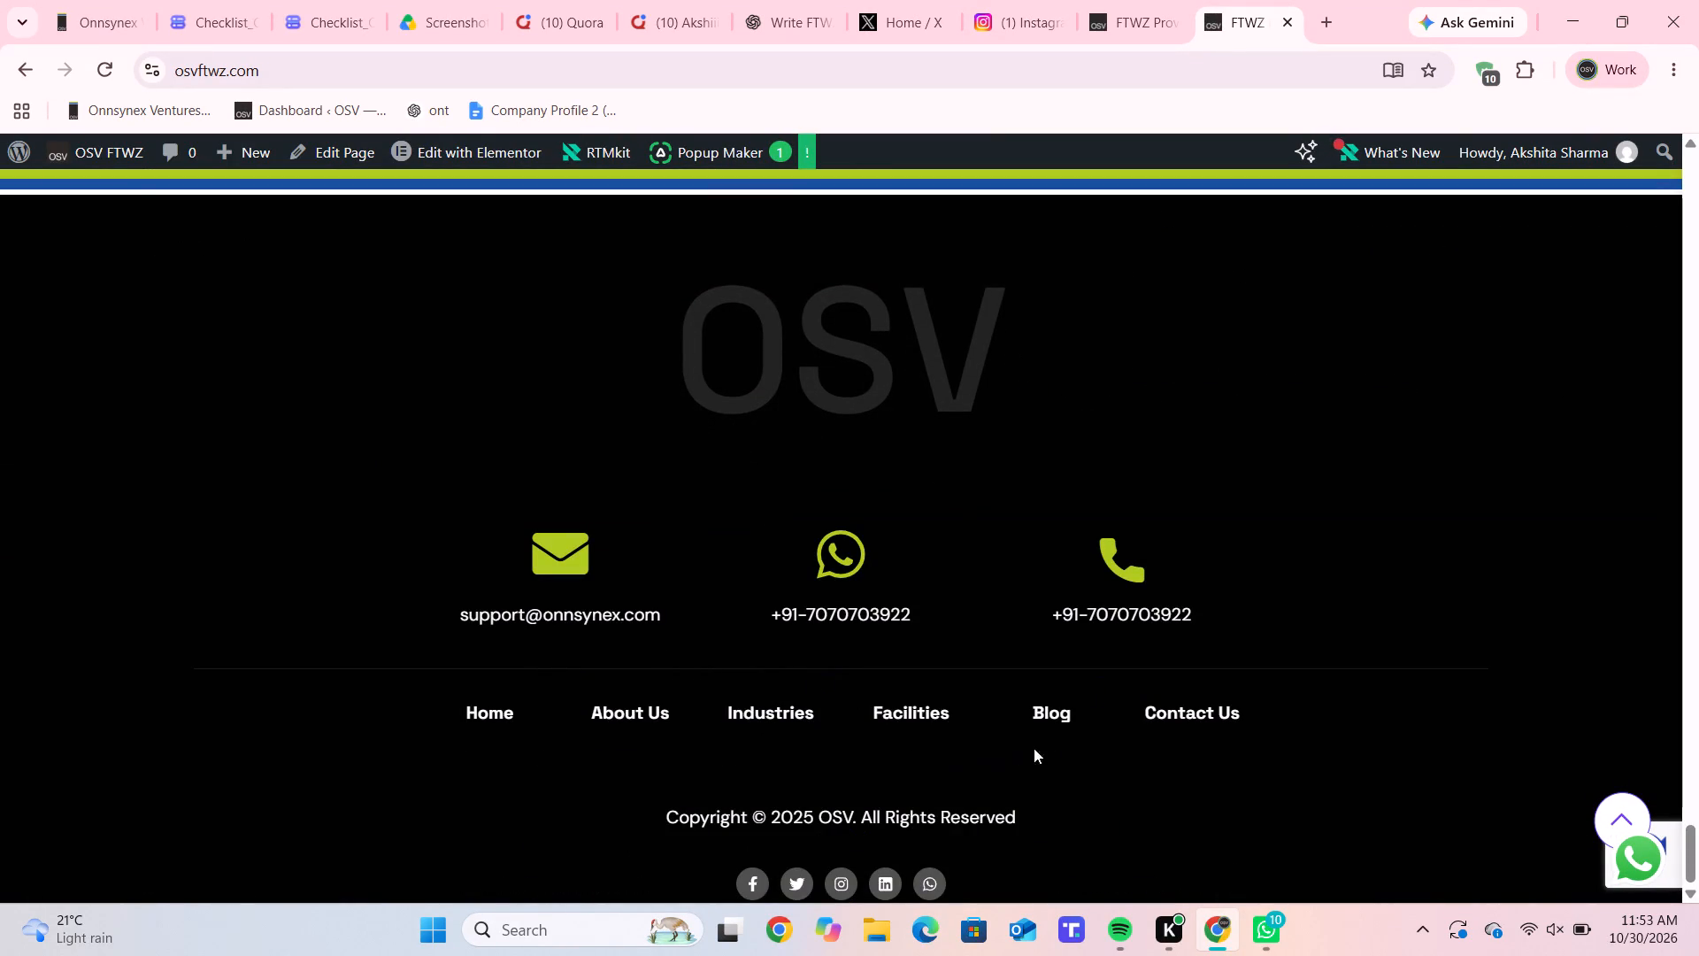
{"action": "left_click", "coordinate": [1039, 715]}
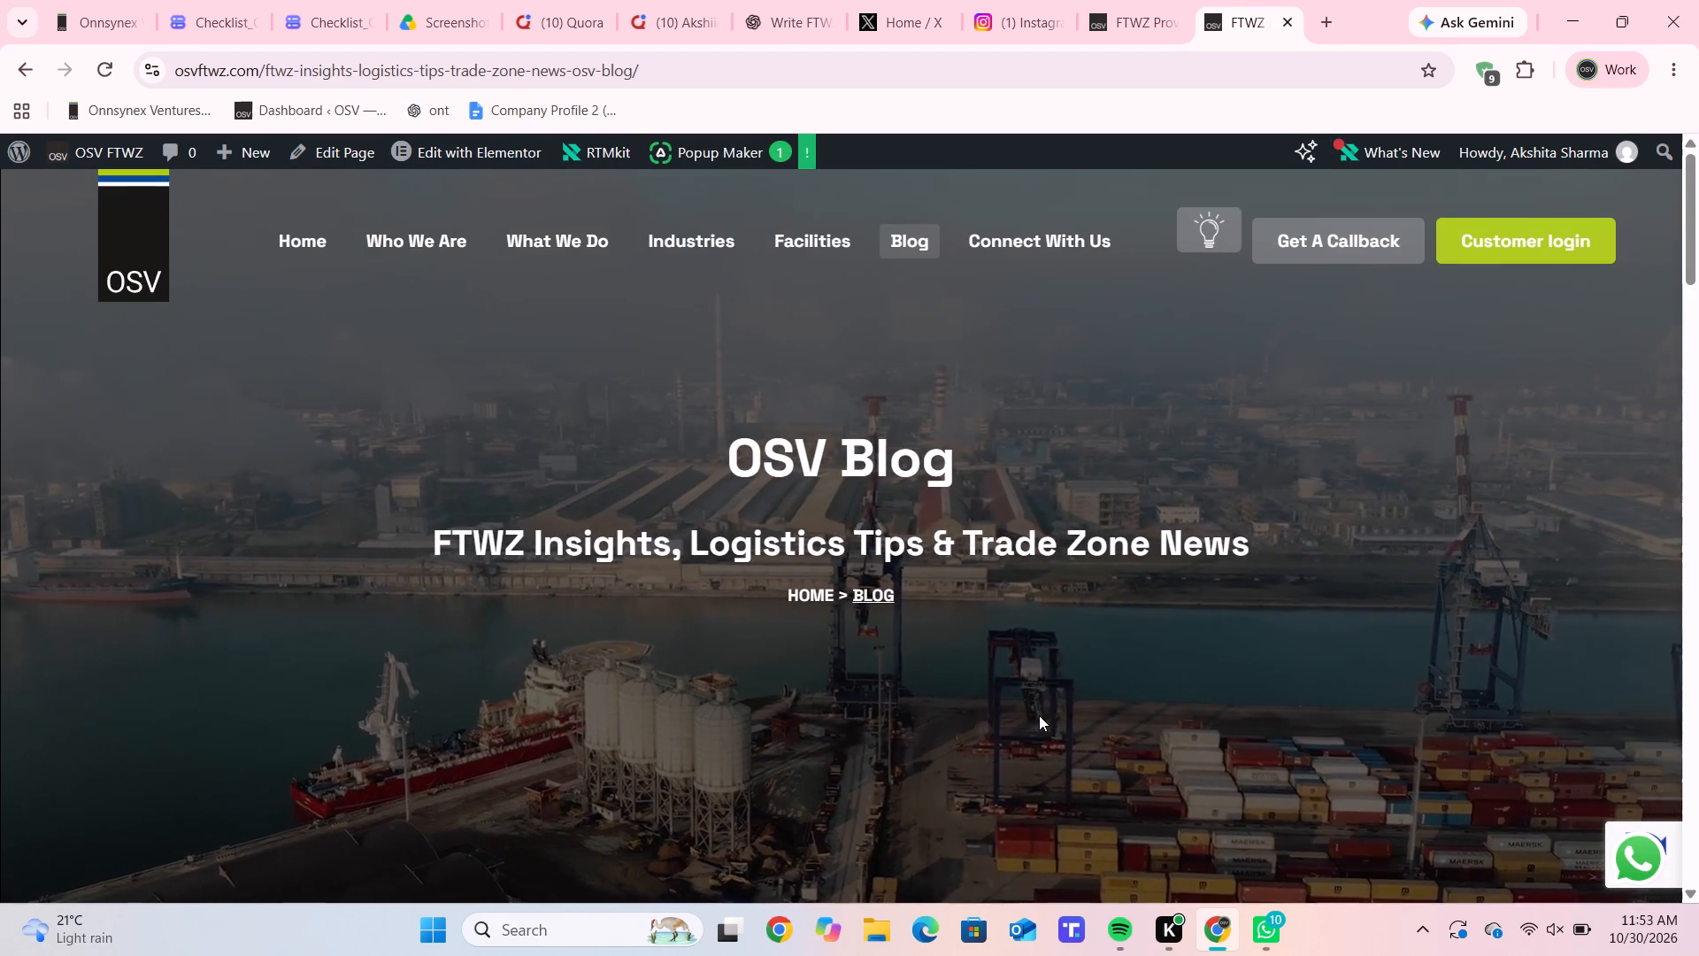
Open the October 29, 2026 blog post "Copper & Aluminium Re-Export Hub in India via FTWZ".
{"action": "scroll", "coordinate": [1039, 715], "scroll_direction": "down", "scroll_amount": 7}
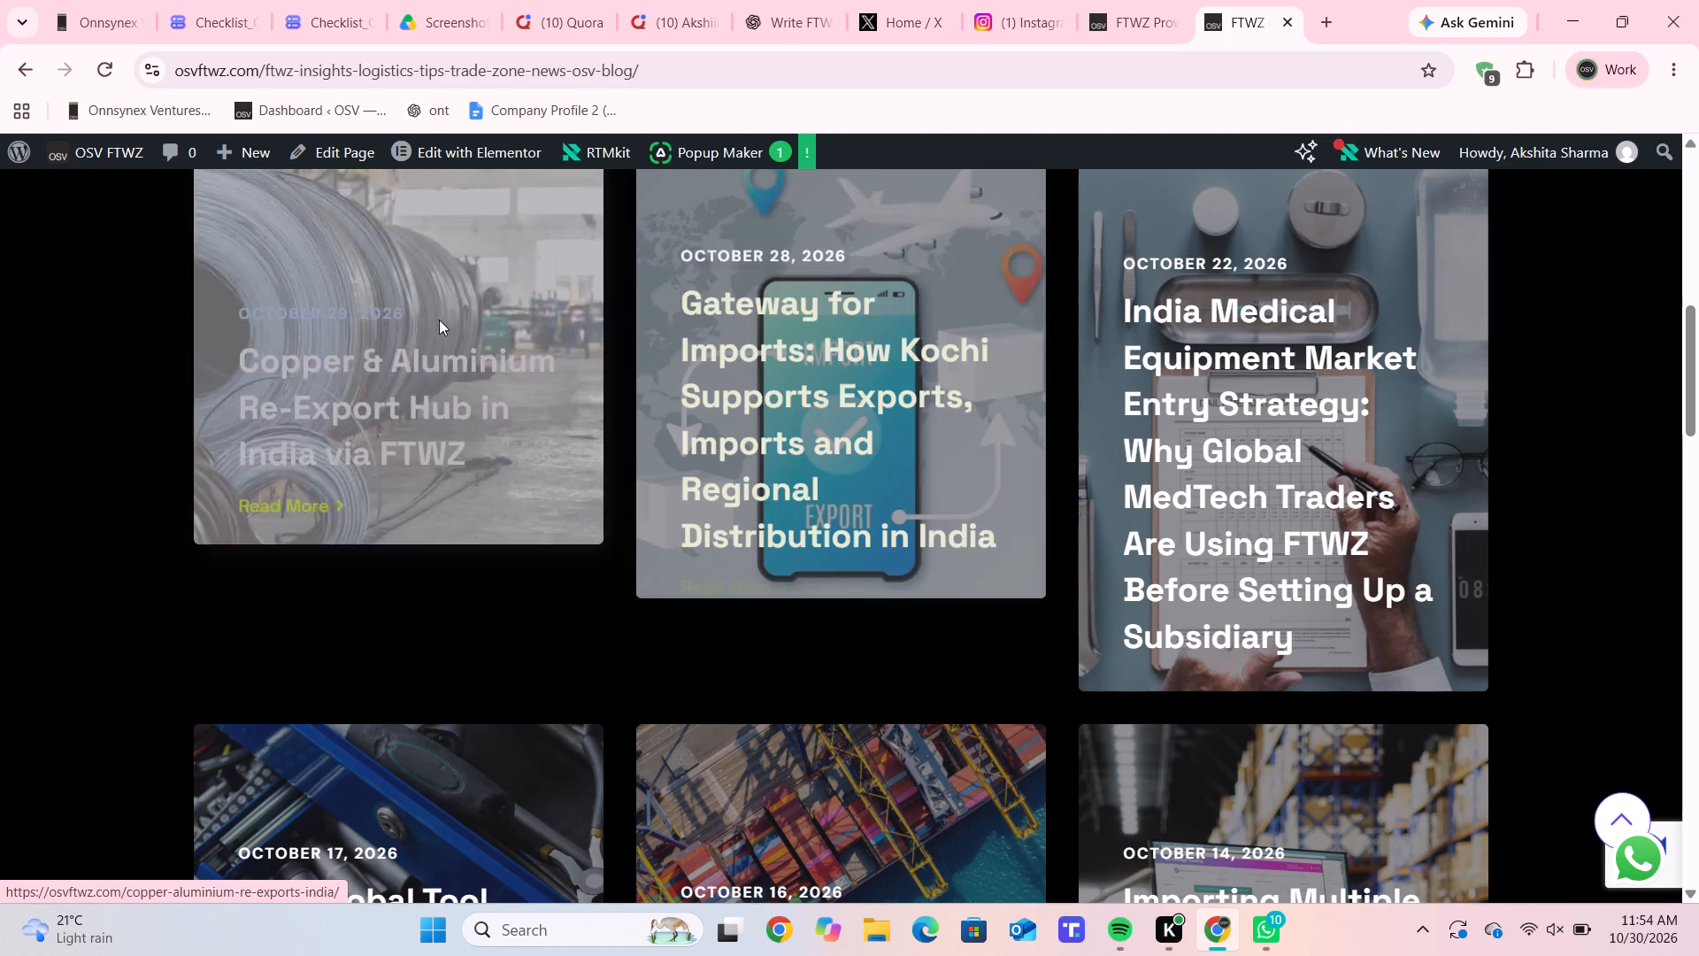
{"action": "left_click", "coordinate": [417, 380]}
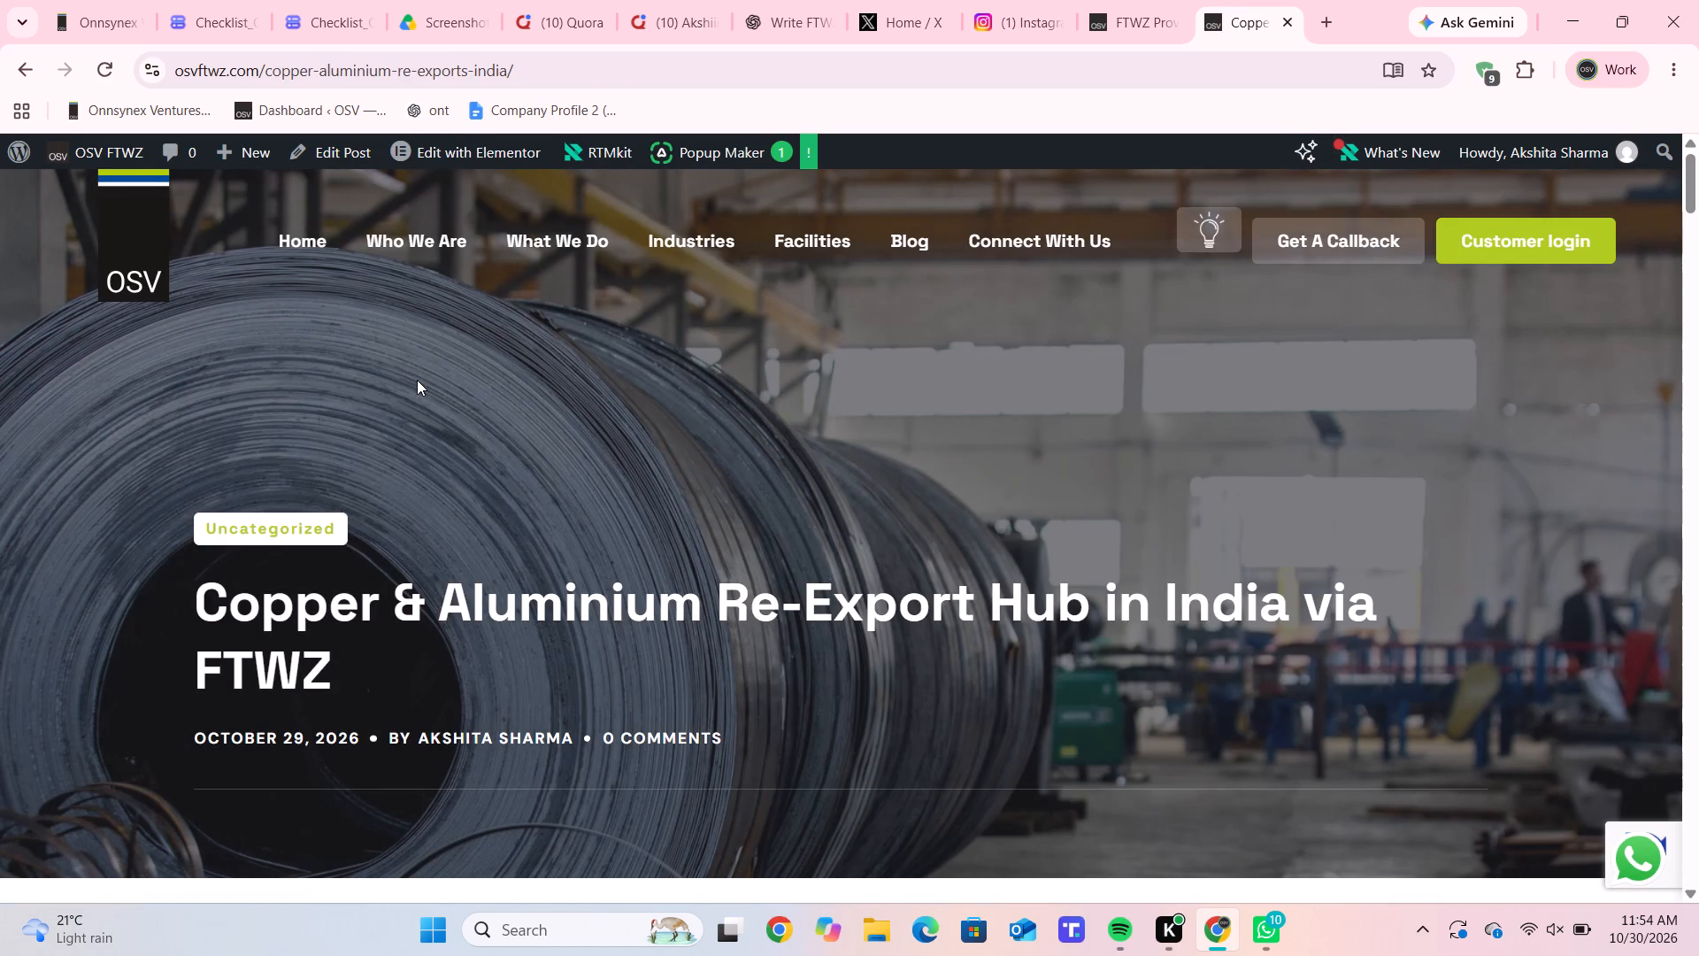
Capture a full-width screenshot of the copper and aluminium post showing its title banner and opening paragraph.
{"action": "key", "text": "shift+super+s"}
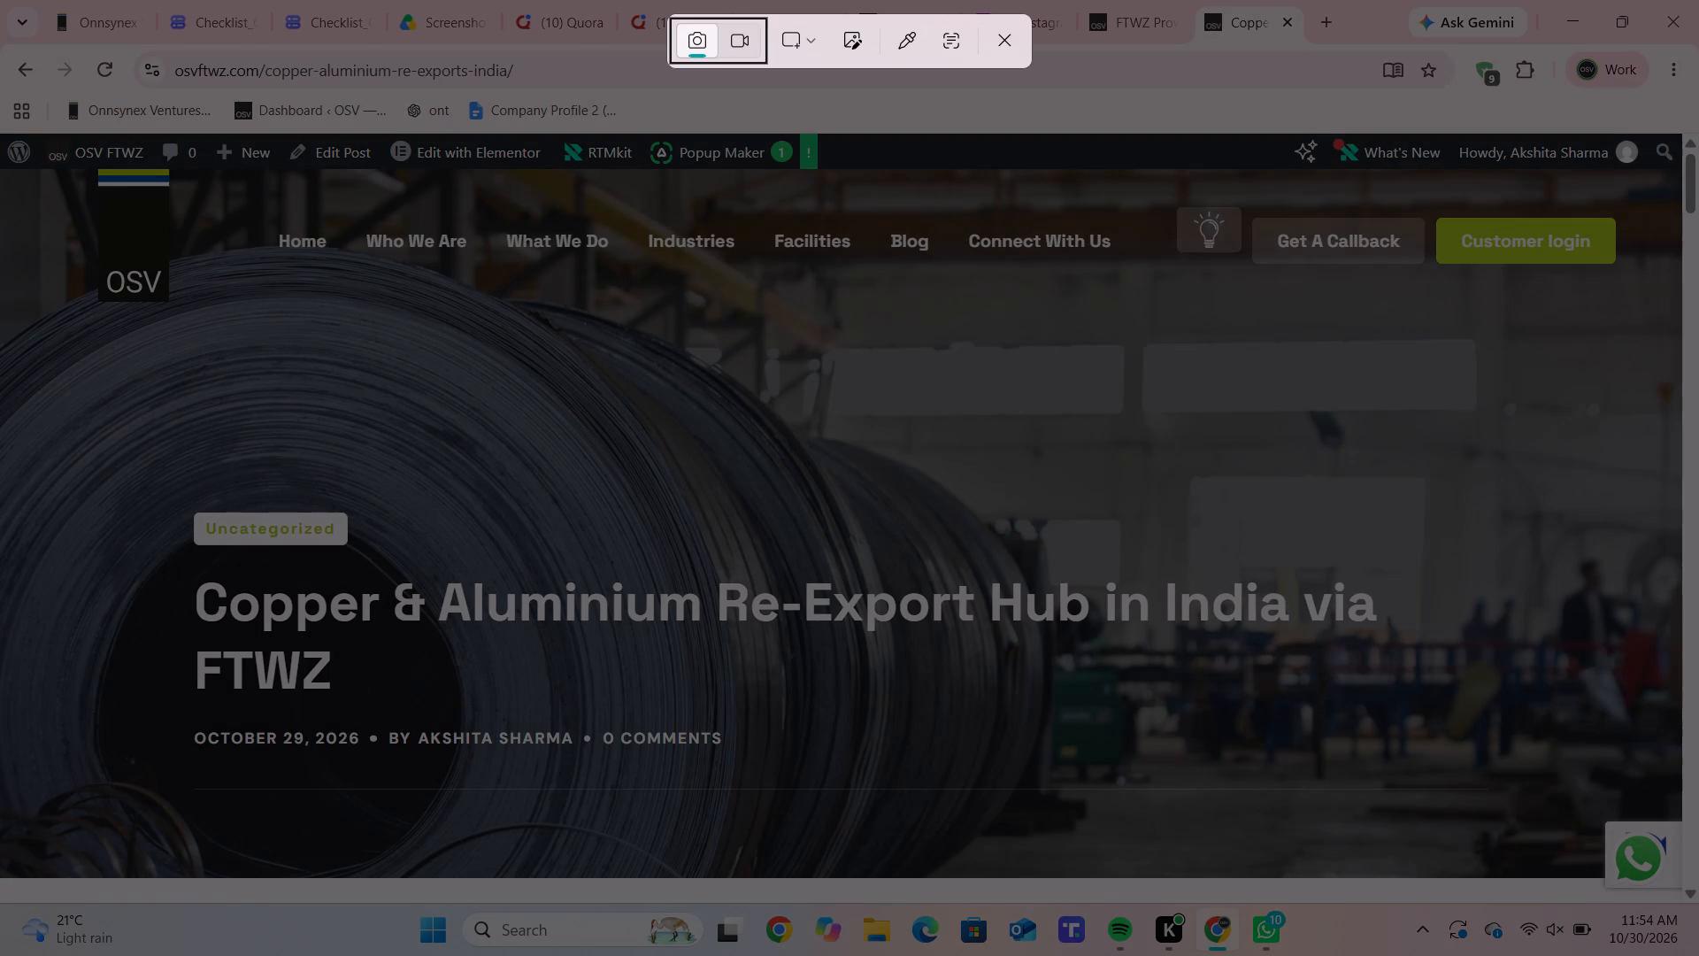
{"action": "left_click", "coordinate": [1006, 50]}
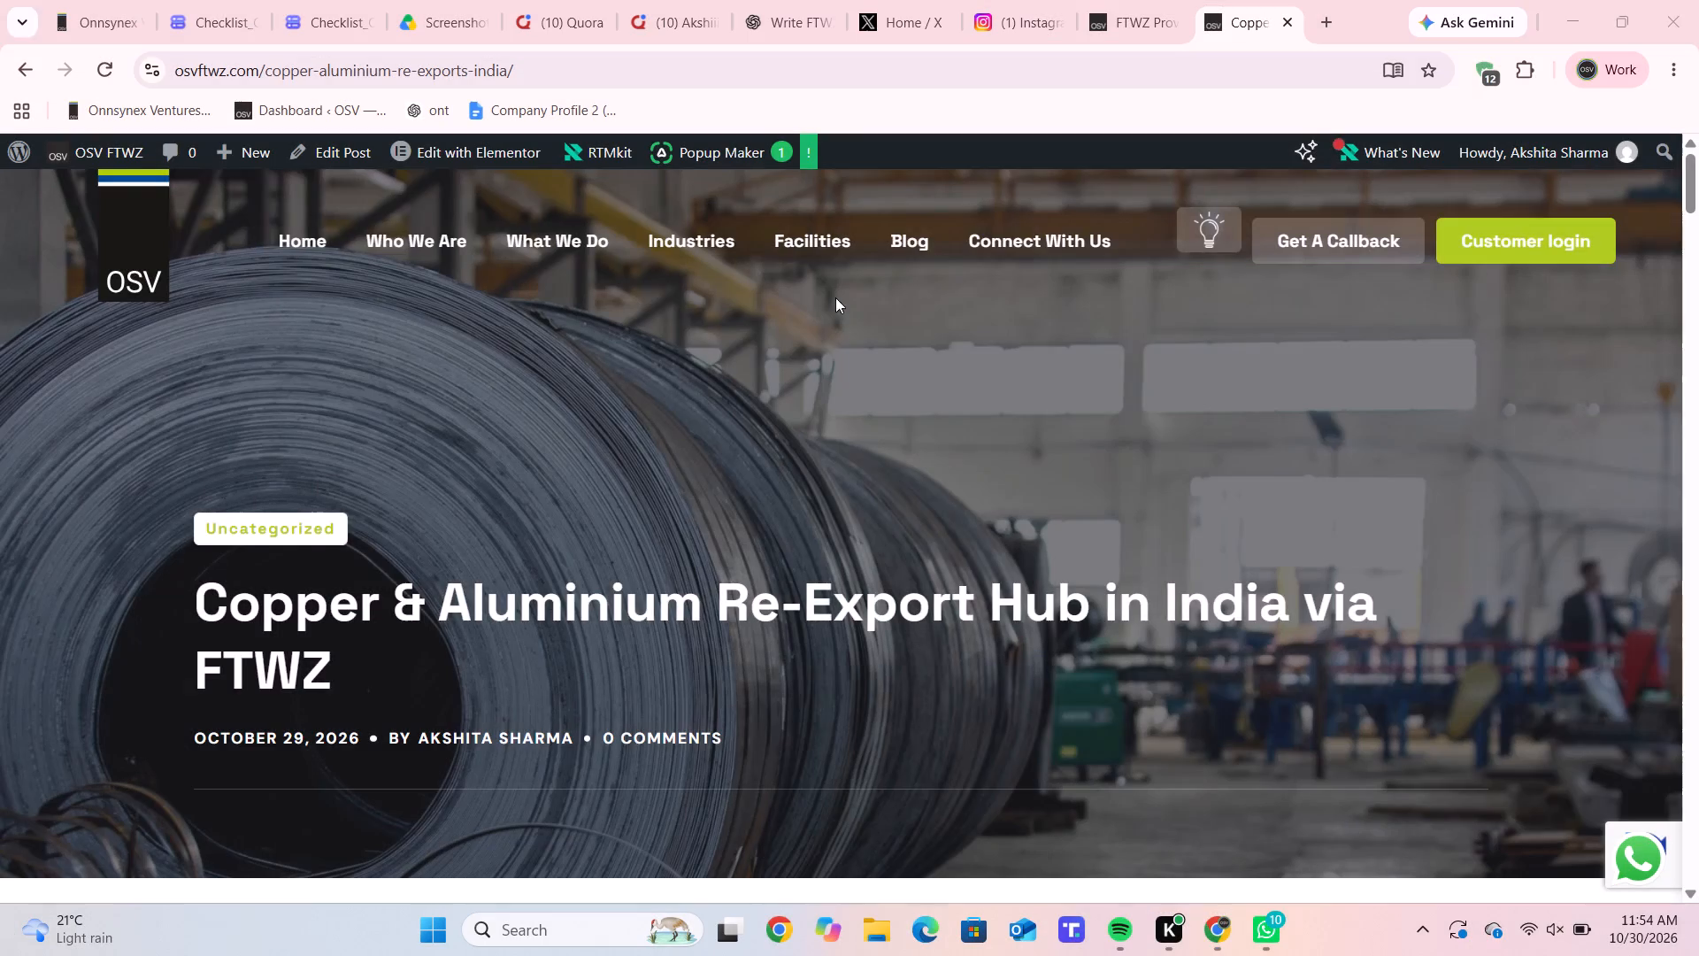
{"action": "scroll", "coordinate": [715, 488], "scroll_direction": "down", "scroll_amount": 3}
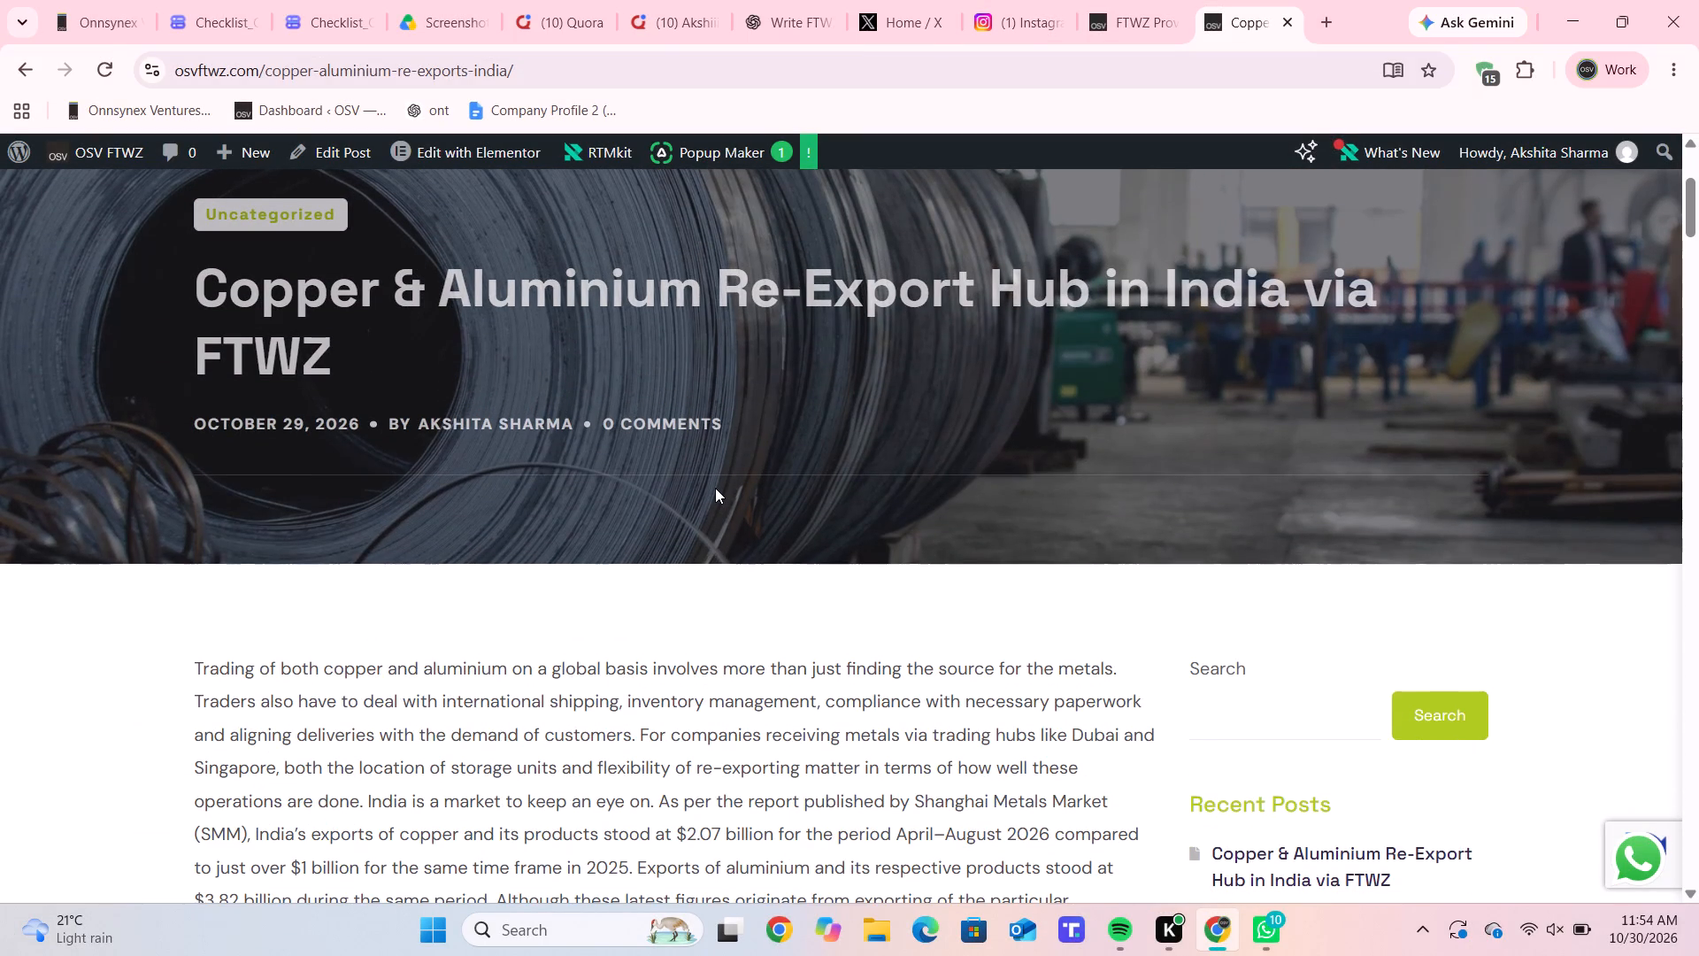
{"action": "key", "text": "shift+super+s"}
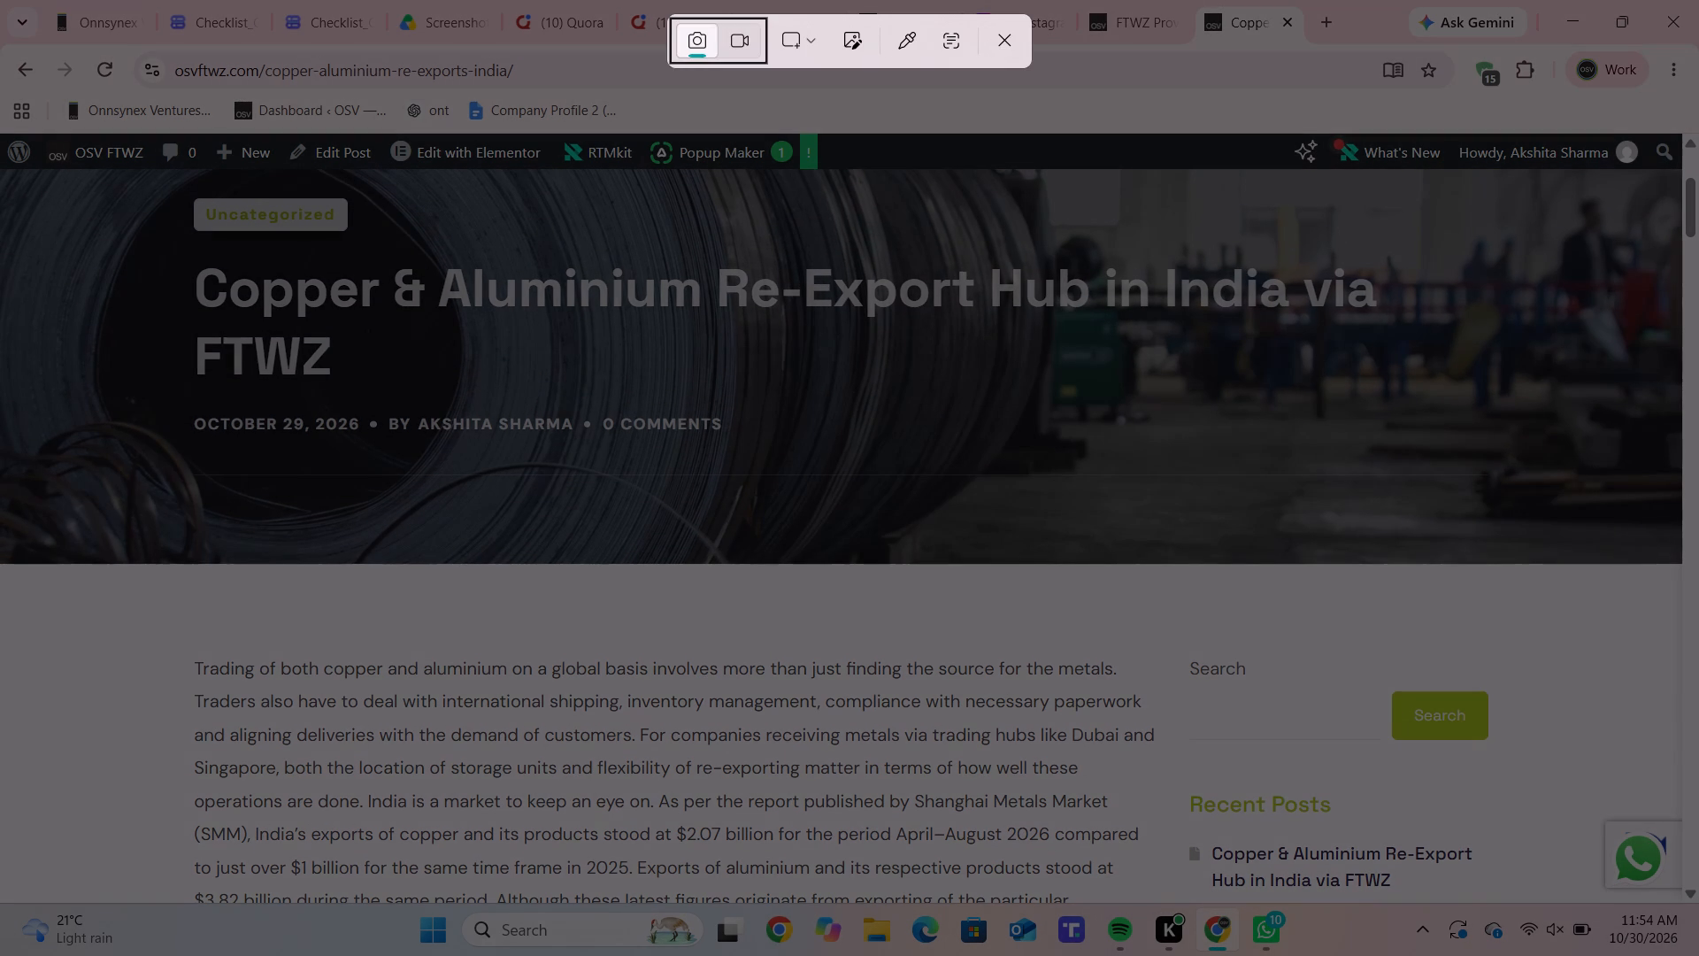
{"action": "left_click_drag", "start_coordinate": [0, 173], "coordinate": [1695, 955]}
Open the India Medical Equipment Market Entry Strategy post from the OSV blog list and capture a screenshot of its banner and introduction.
{"action": "left_click", "coordinate": [18, 53]}
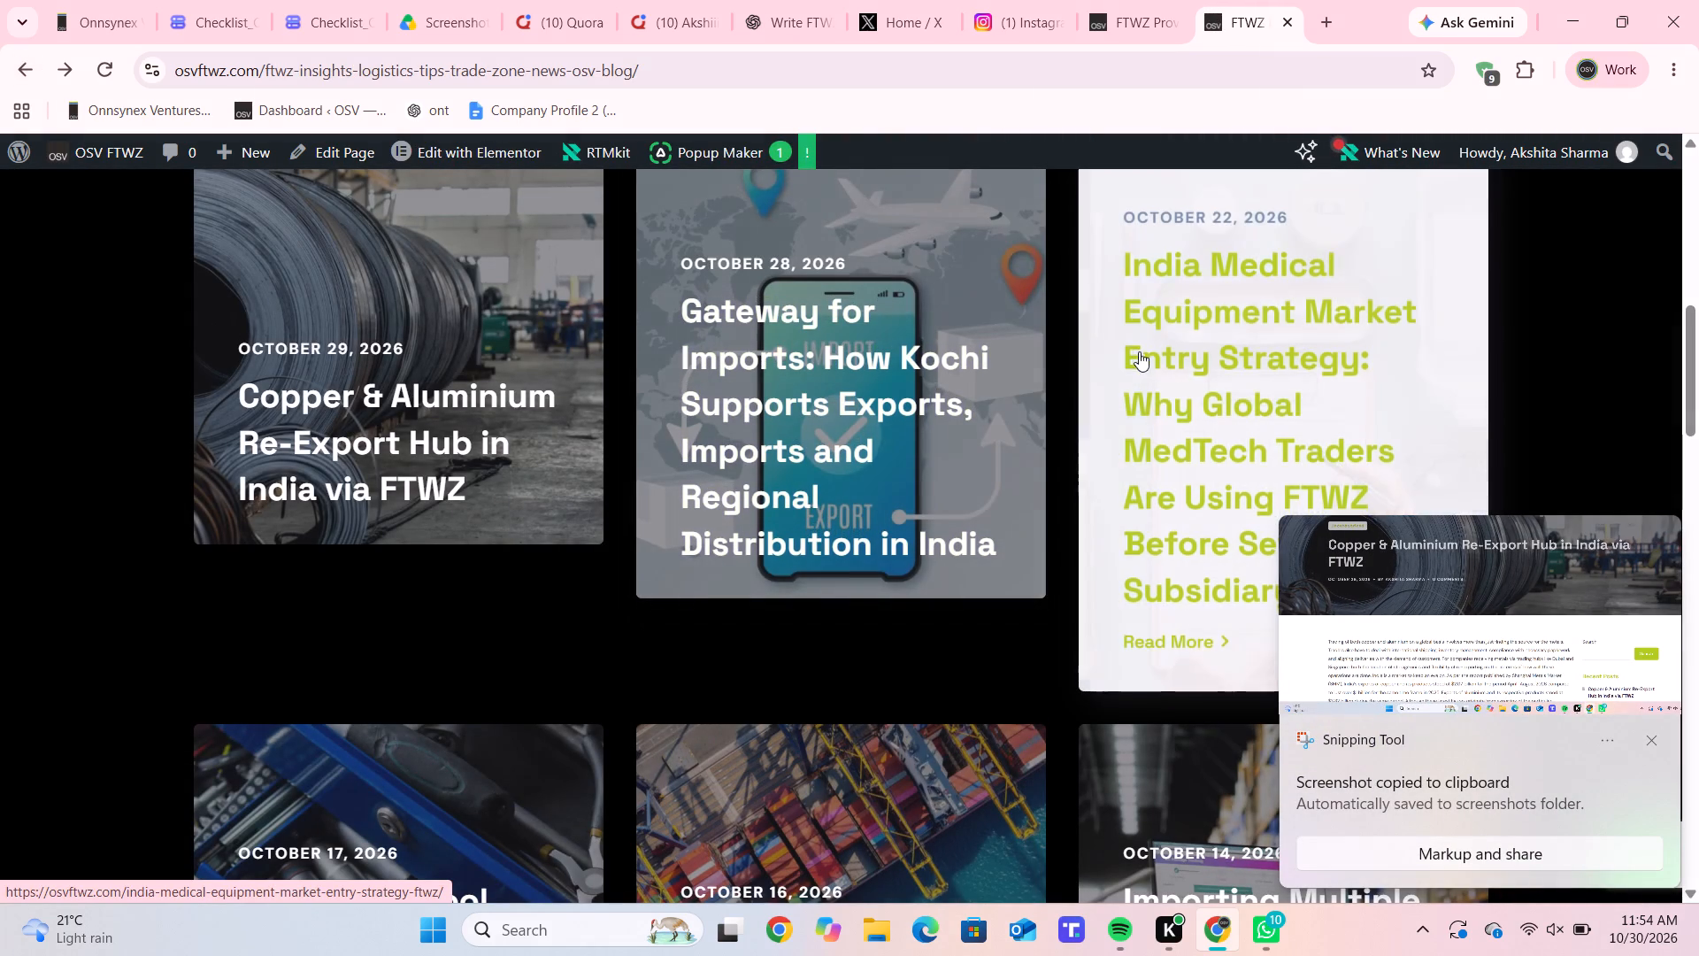
{"action": "left_click", "coordinate": [1135, 347]}
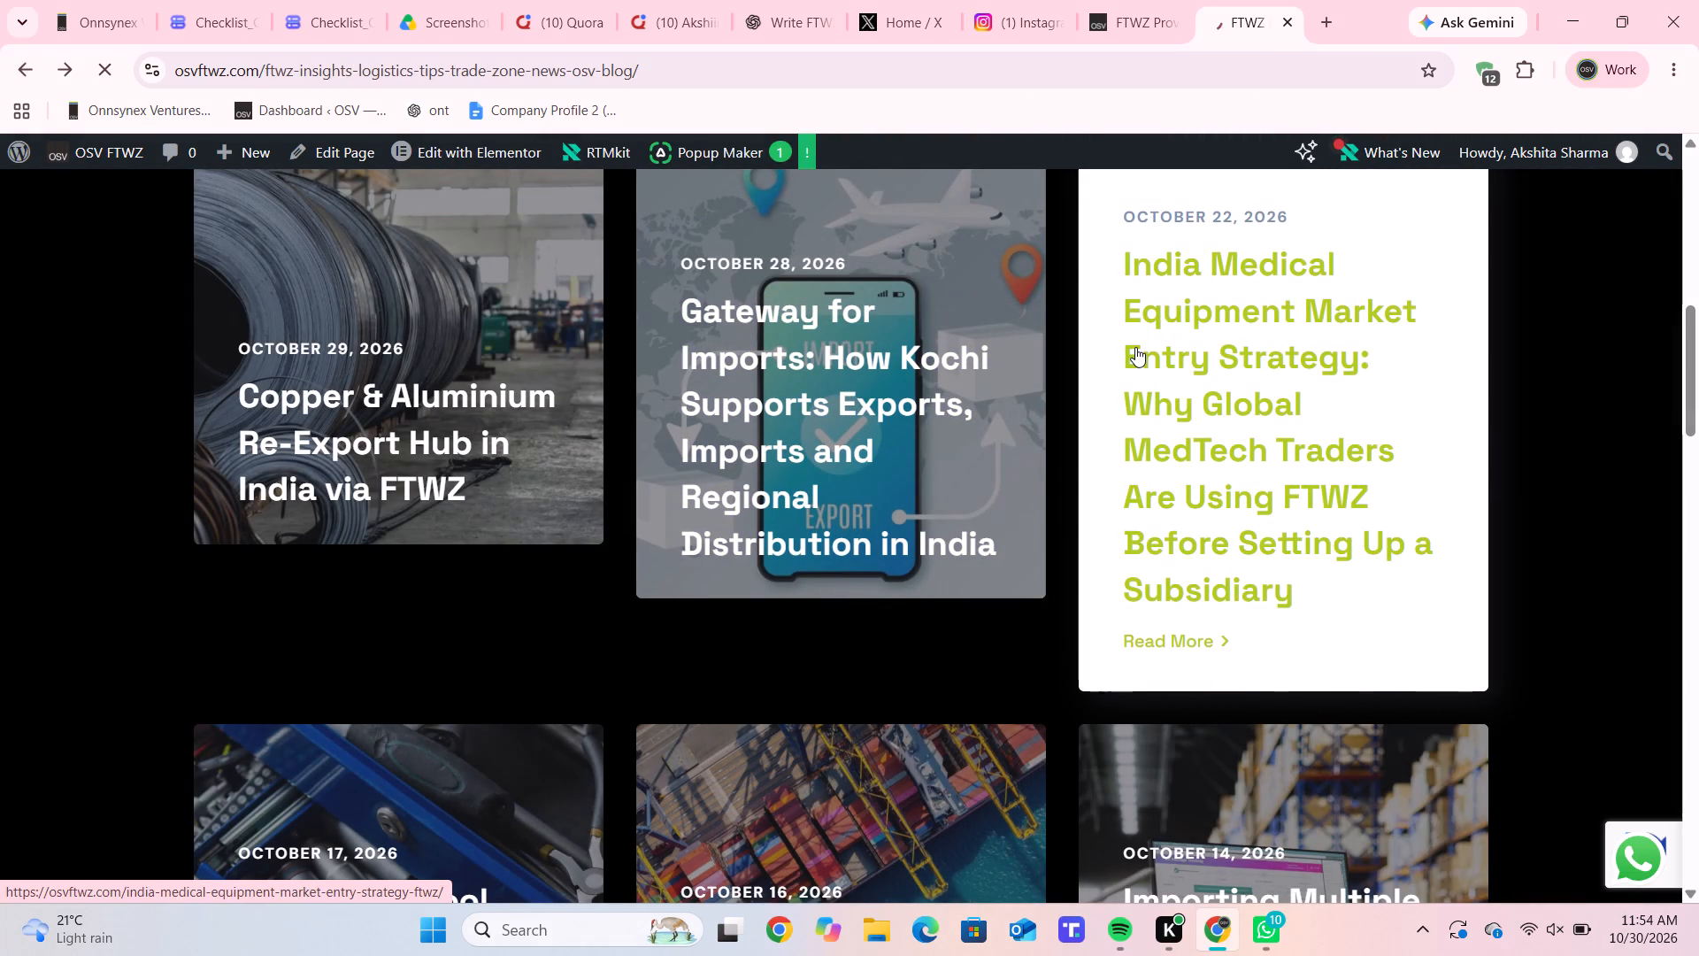
{"action": "scroll", "coordinate": [1135, 347], "scroll_direction": "down", "scroll_amount": 1}
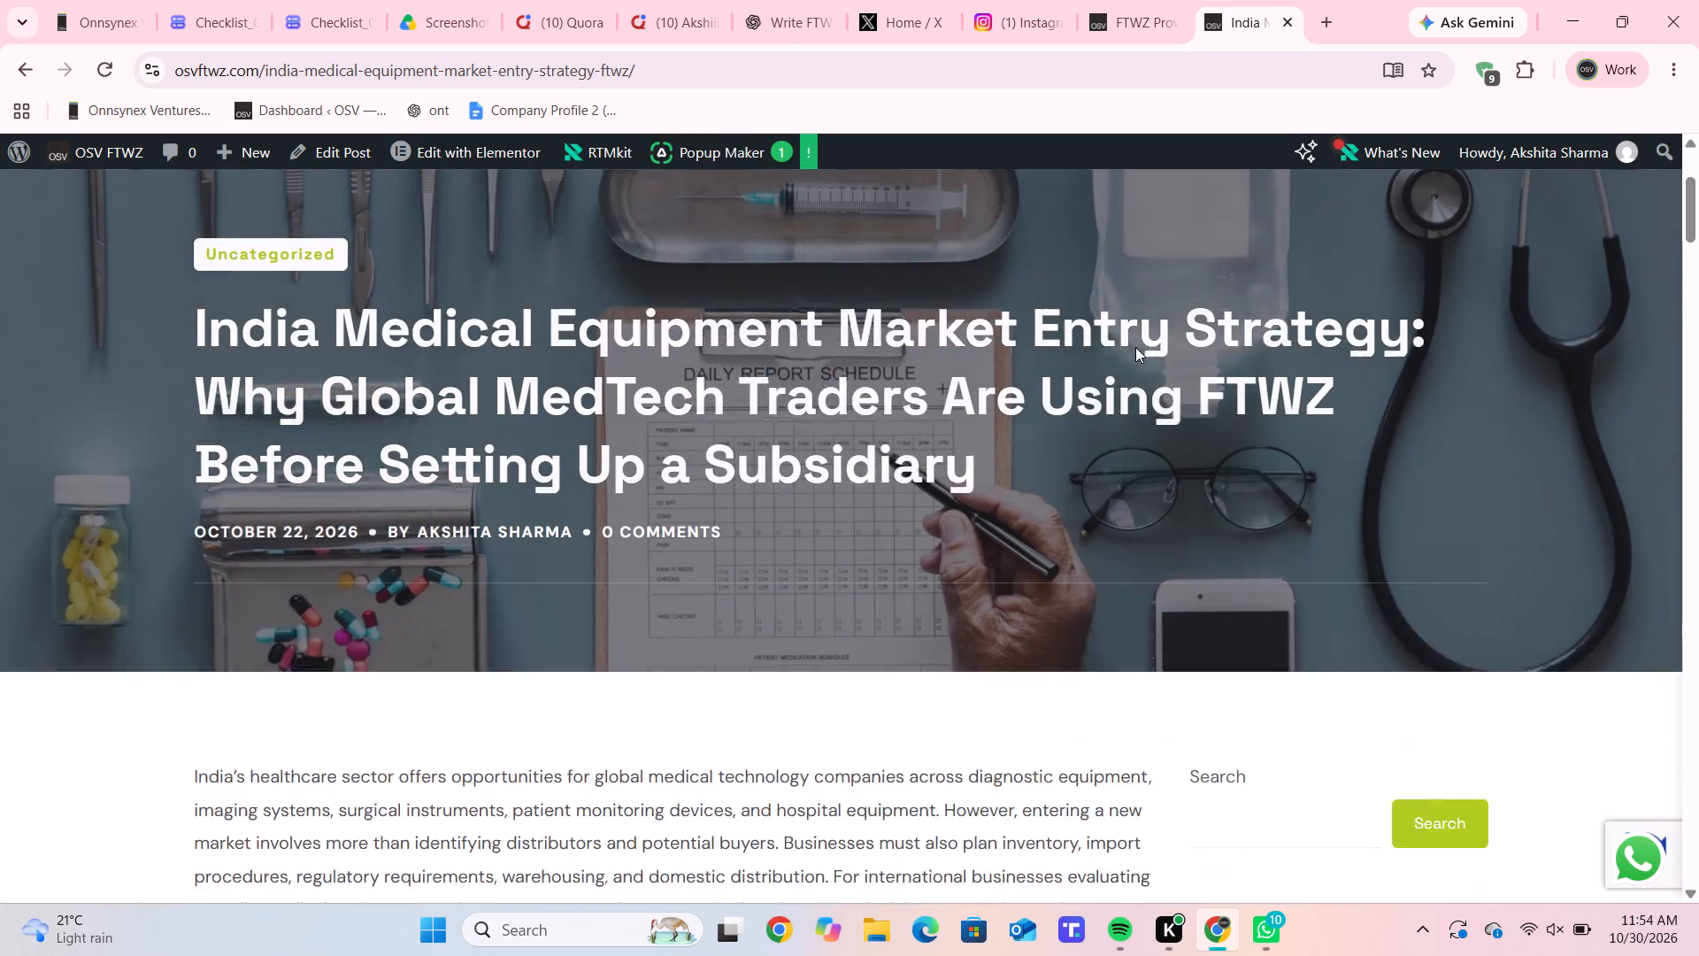
{"action": "scroll", "coordinate": [1135, 347], "scroll_direction": "down", "scroll_amount": 2}
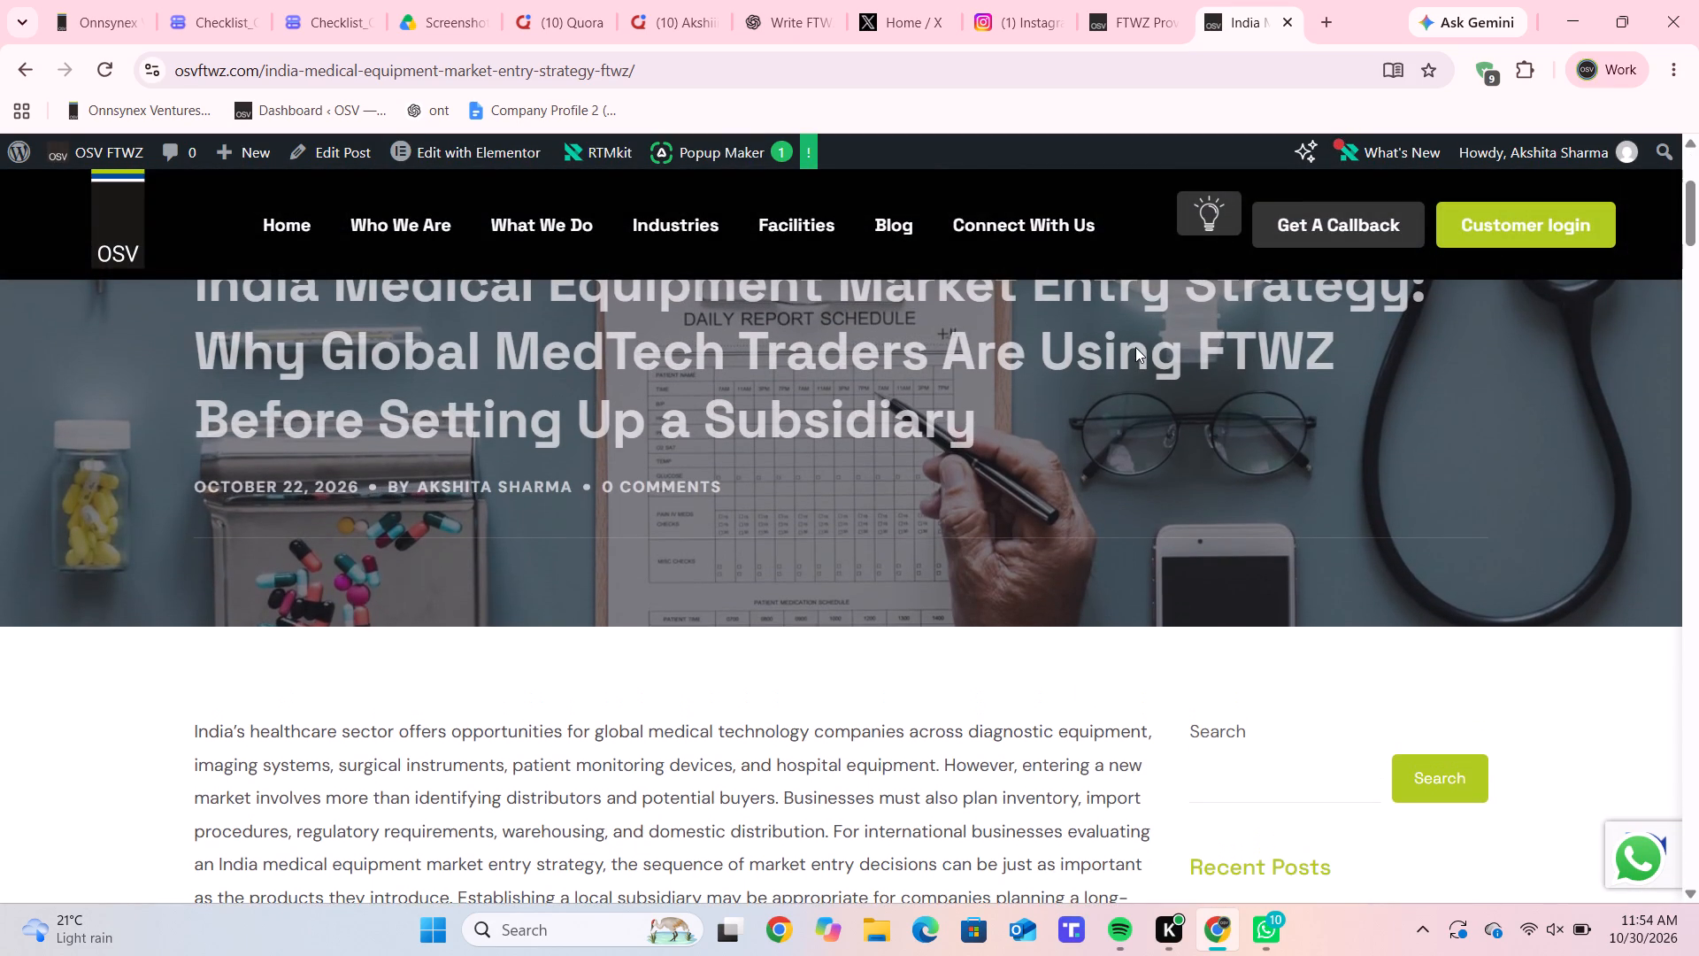
{"action": "scroll", "coordinate": [1135, 347], "scroll_direction": "up", "scroll_amount": 1}
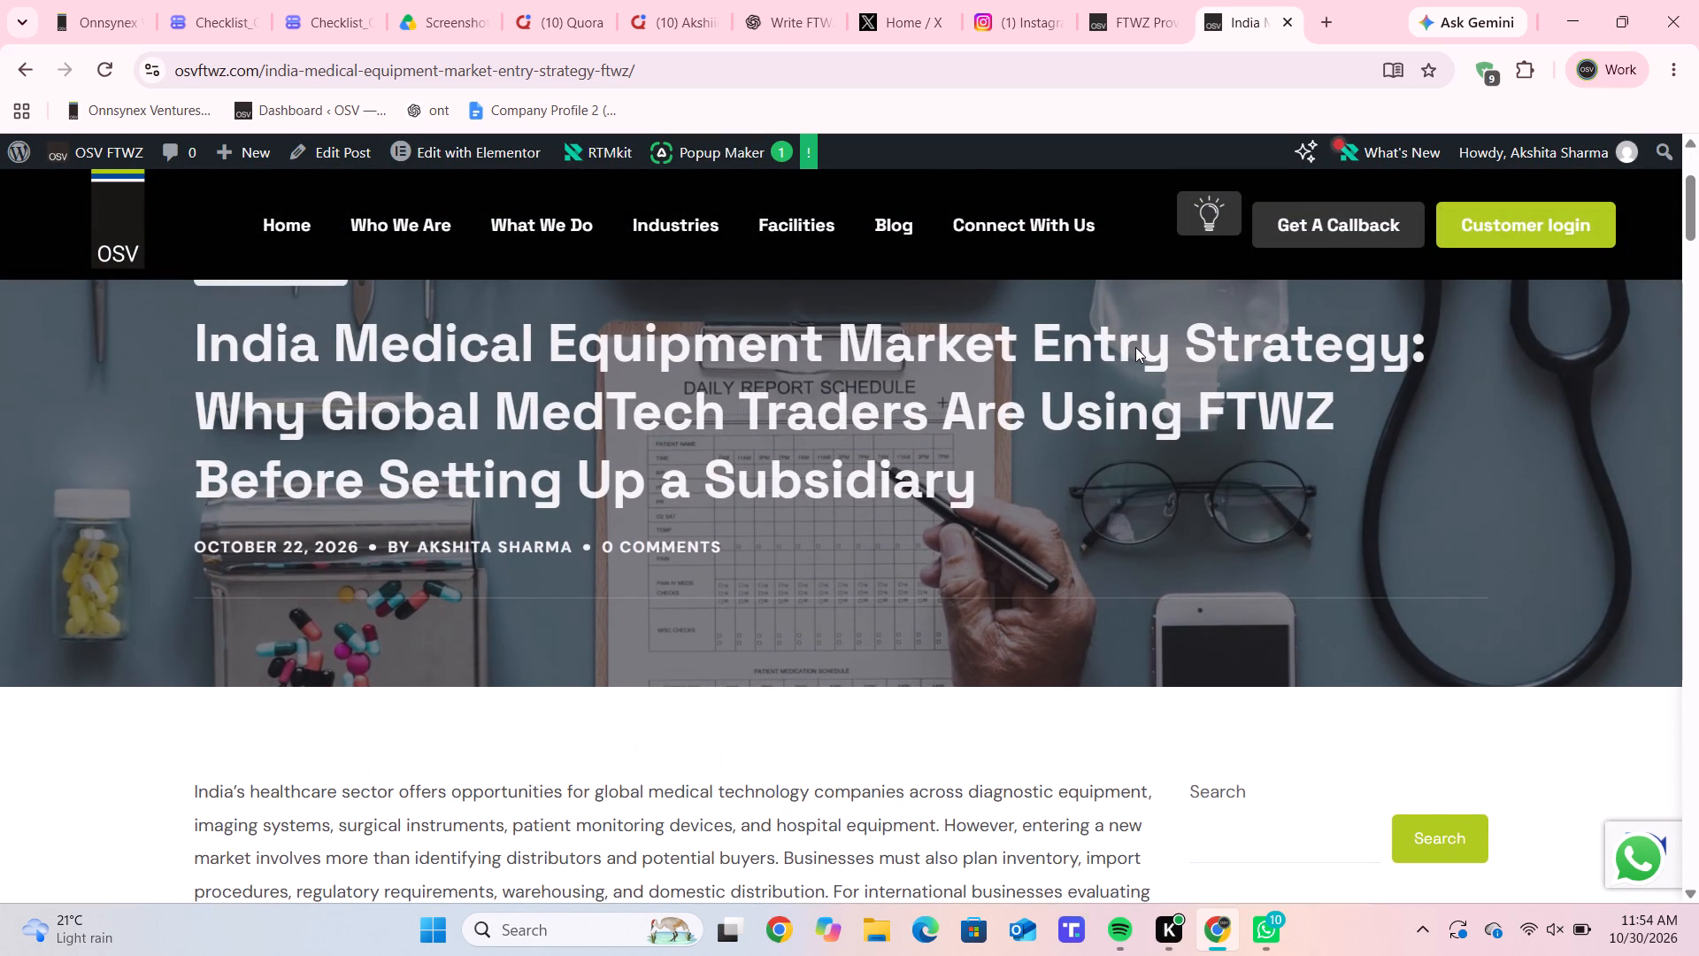
{"action": "key", "text": "shift+super+s"}
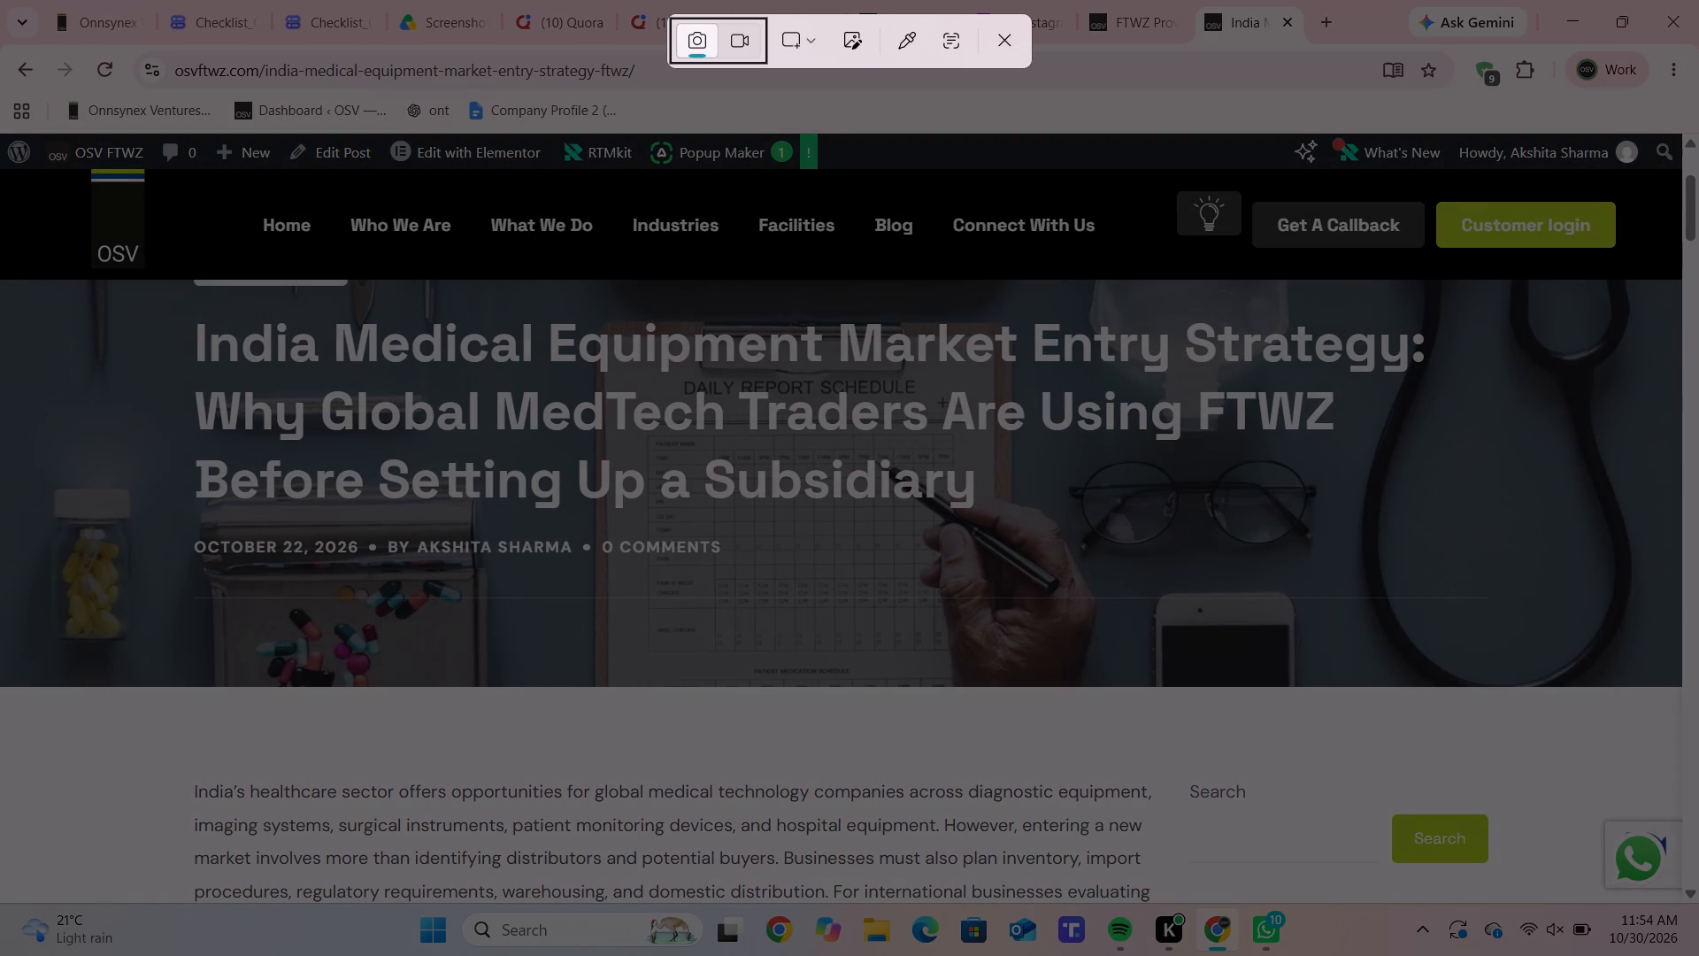
{"action": "left_click_drag", "start_coordinate": [3, 279], "coordinate": [1698, 955]}
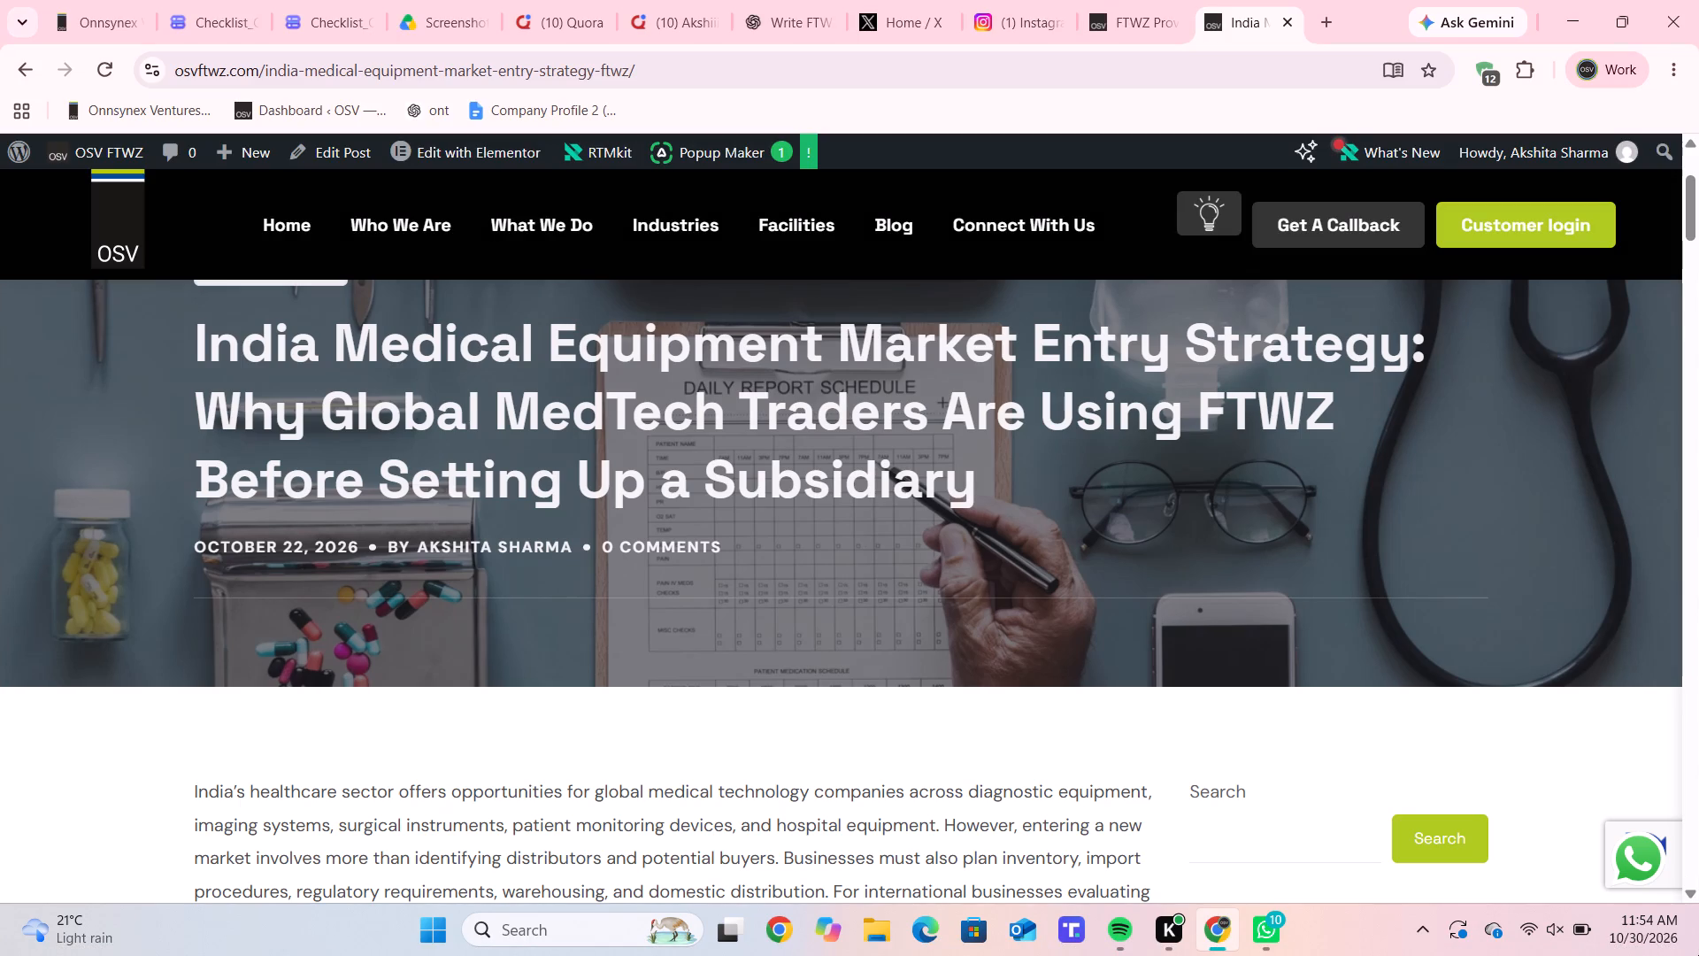
Open the submission form for the delegated blog task on India entry strategy for major commodity trading, record the account email, and continue to Task Status.
{"action": "left_click", "coordinate": [88, 11]}
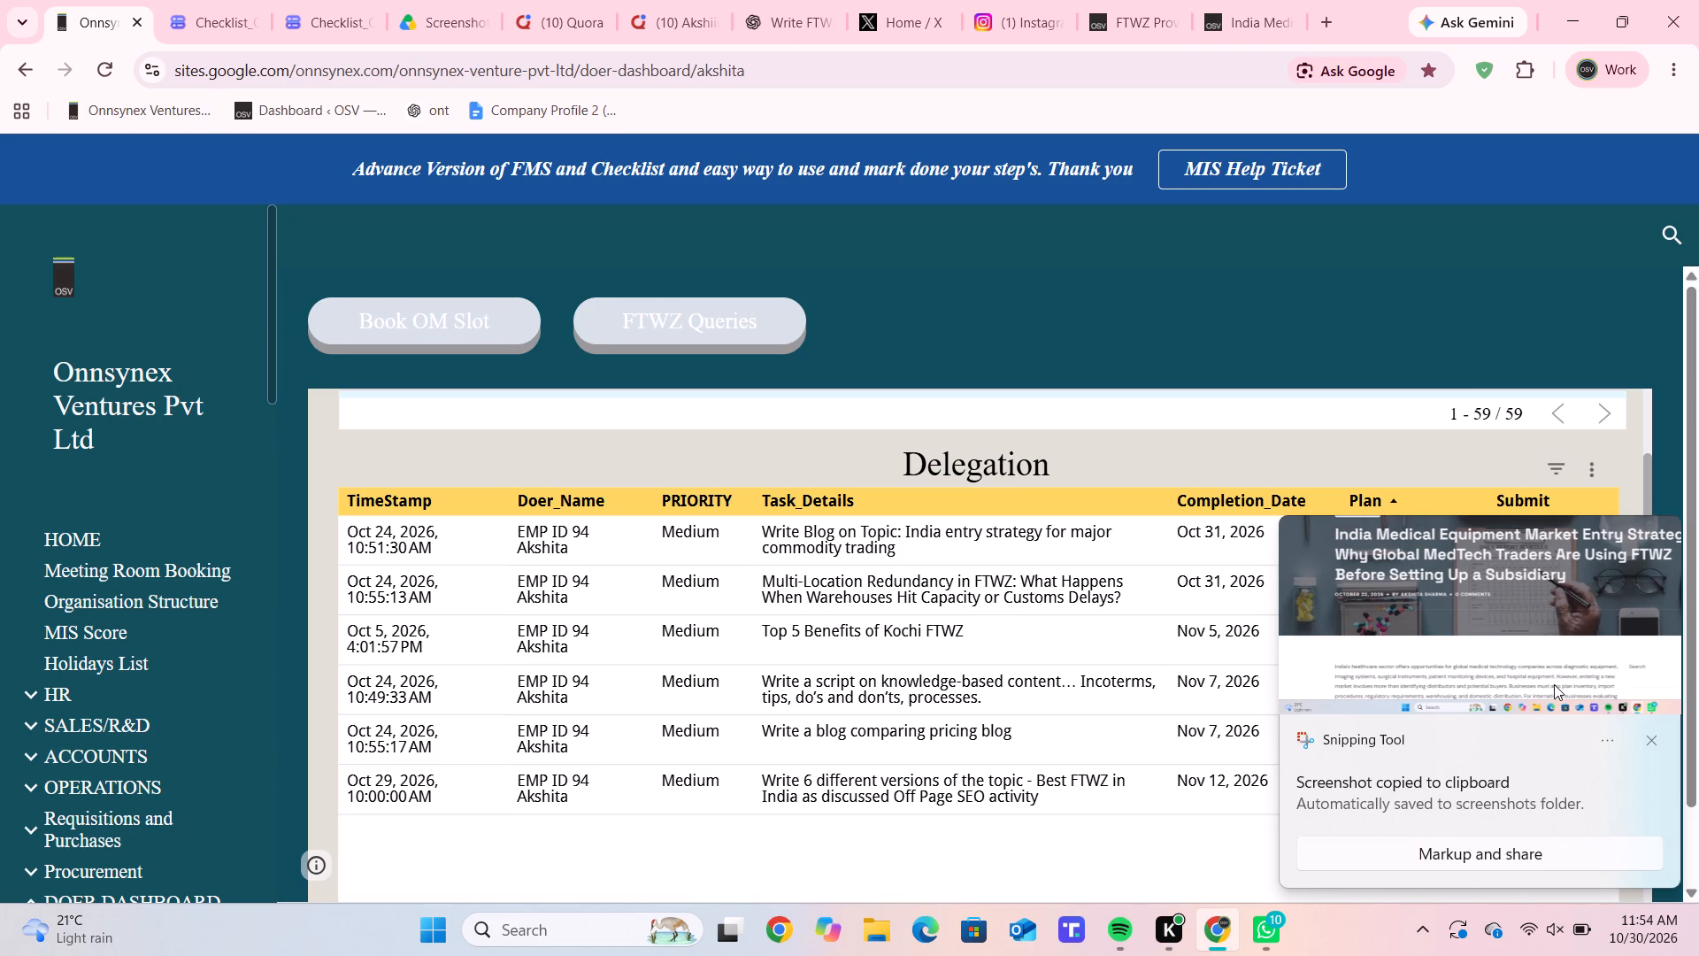
{"action": "left_click", "coordinate": [1652, 743]}
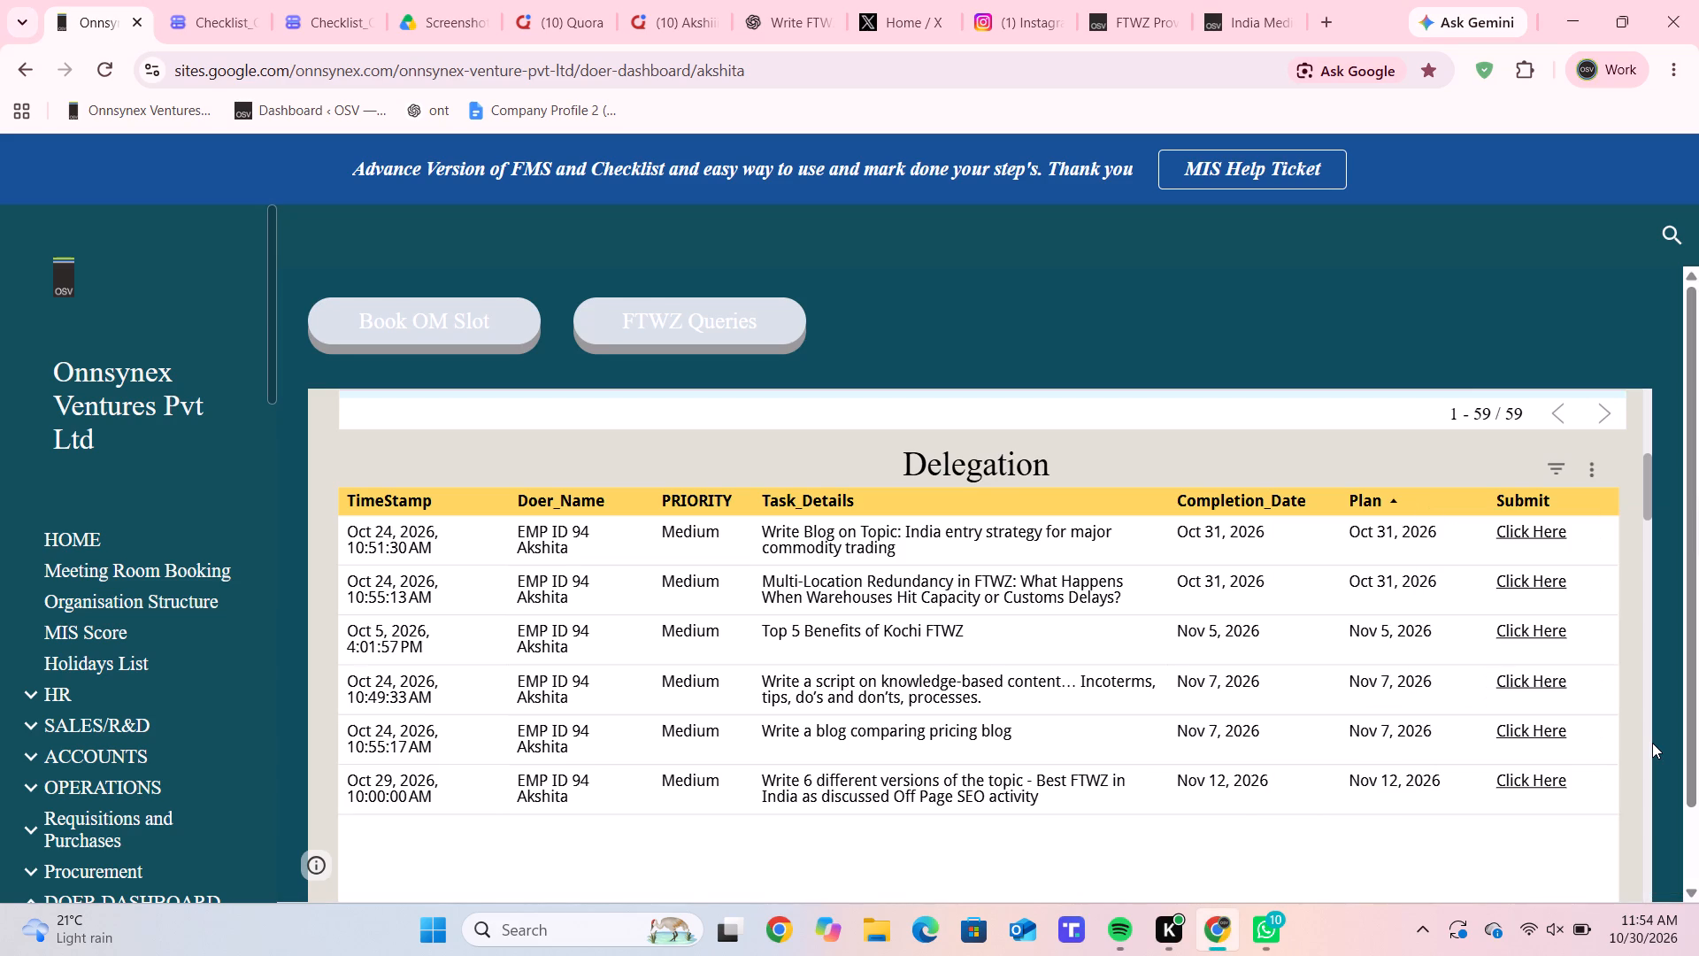
{"action": "left_click", "coordinate": [1534, 523]}
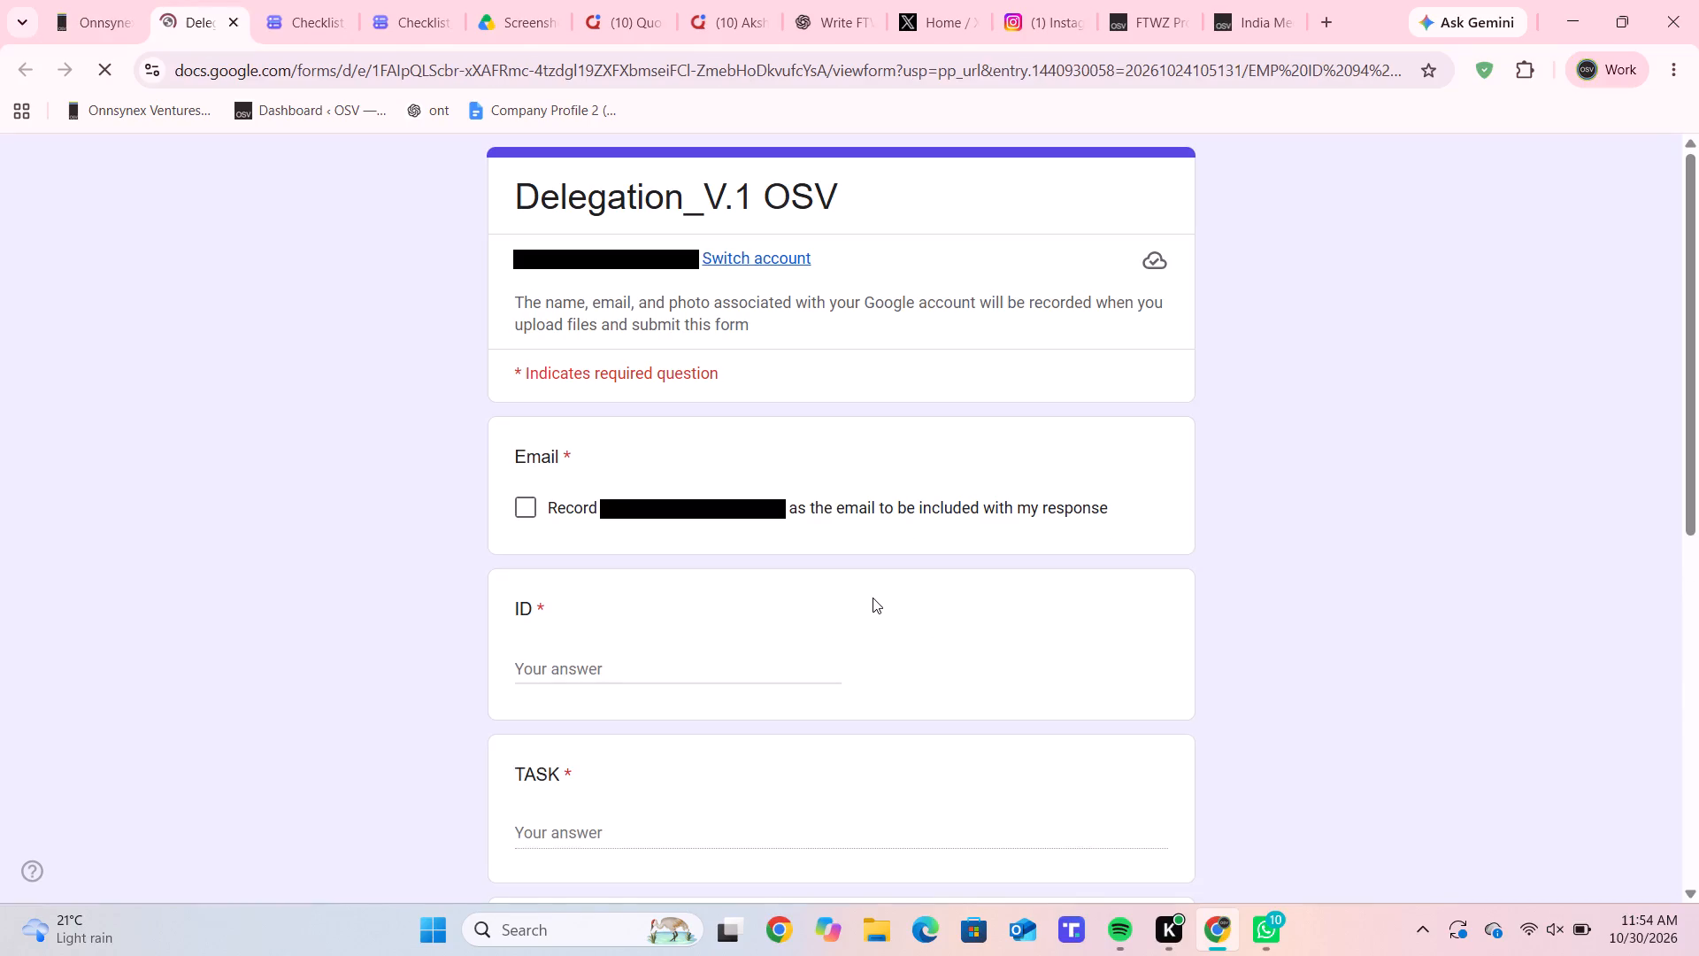
{"action": "left_click", "coordinate": [514, 520]}
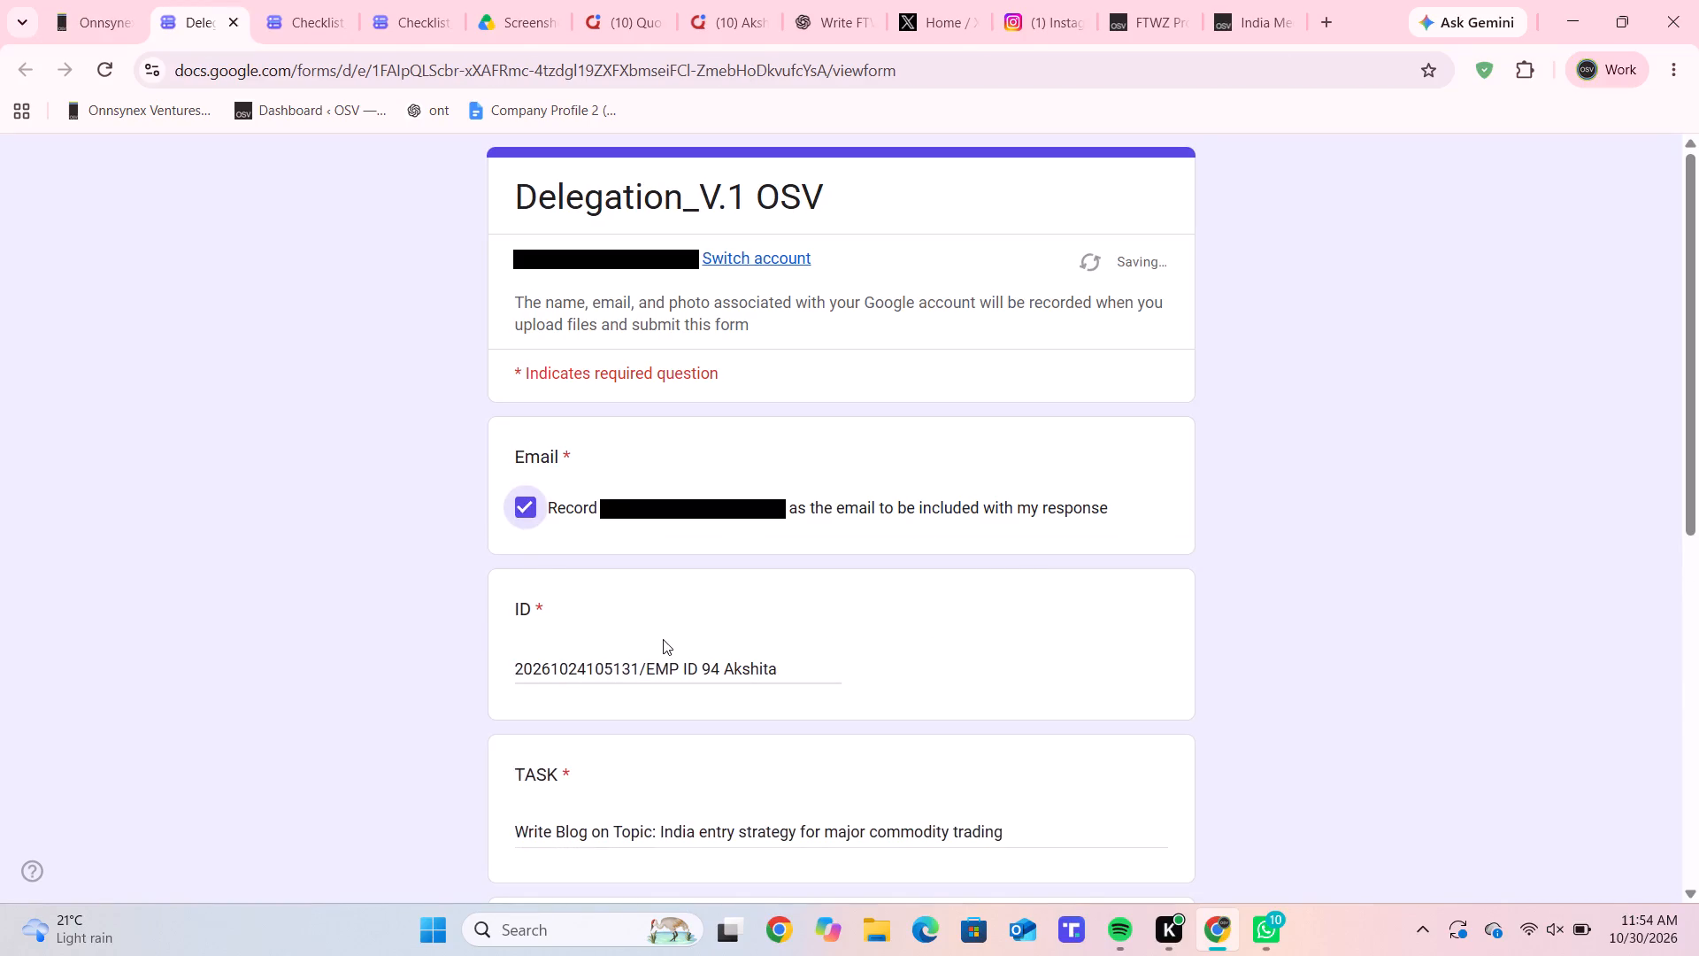
{"action": "scroll", "coordinate": [663, 639], "scroll_direction": "down", "scroll_amount": 5}
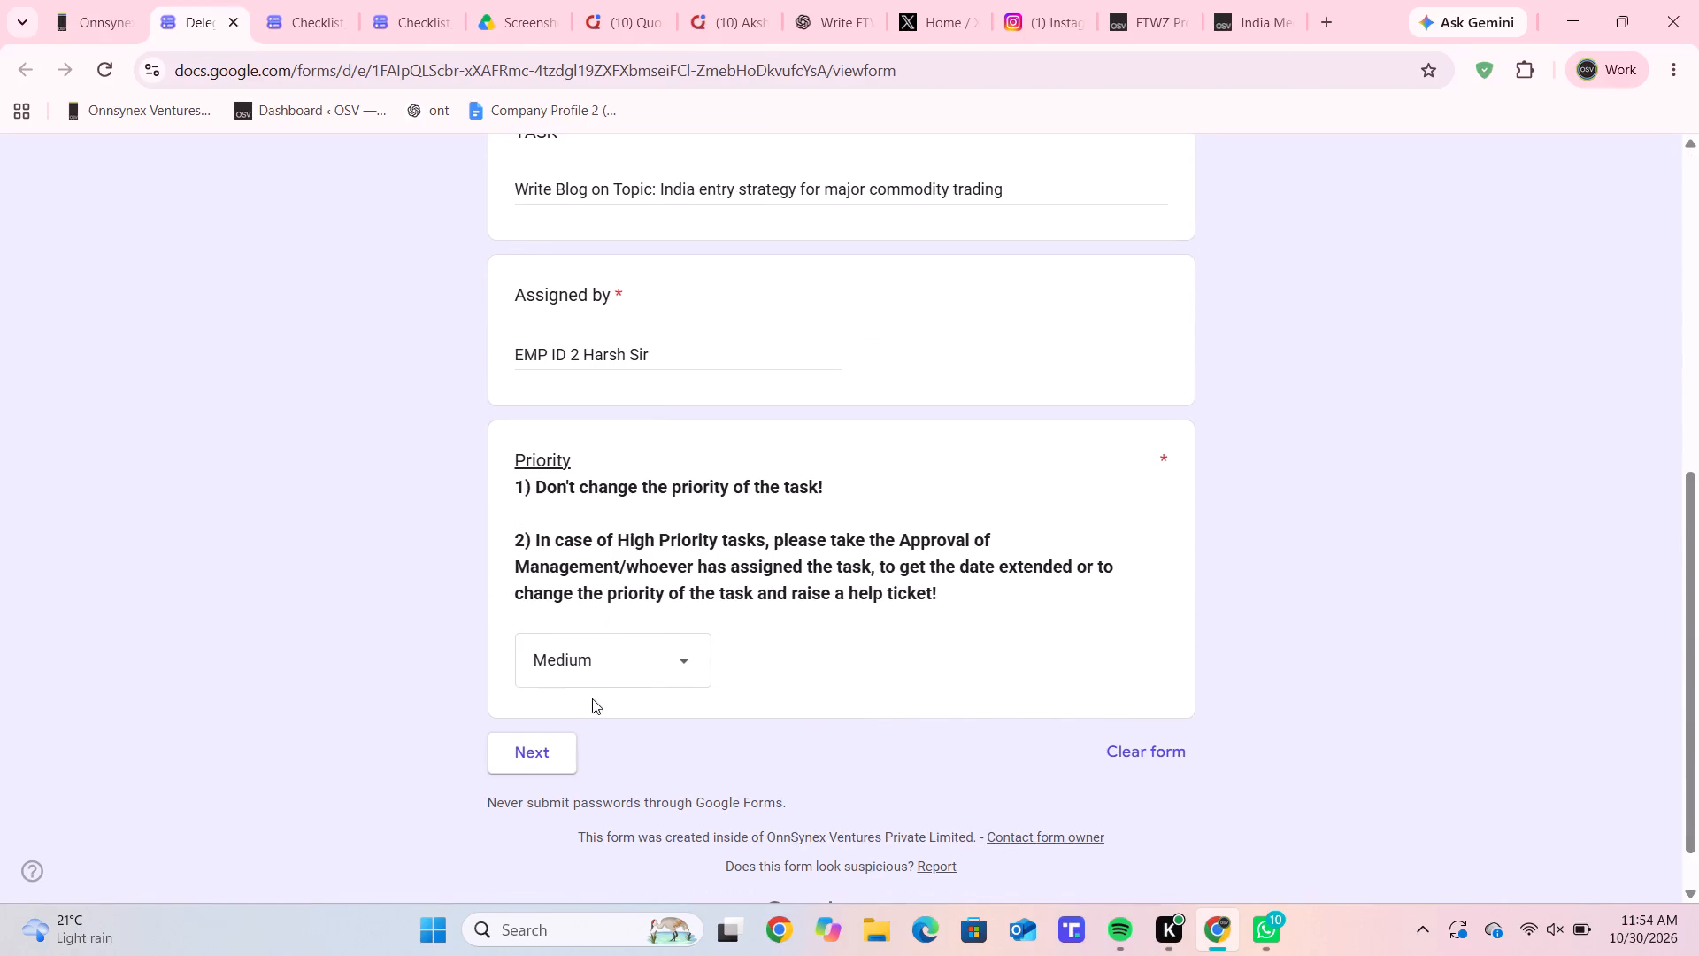
{"action": "left_click", "coordinate": [526, 743]}
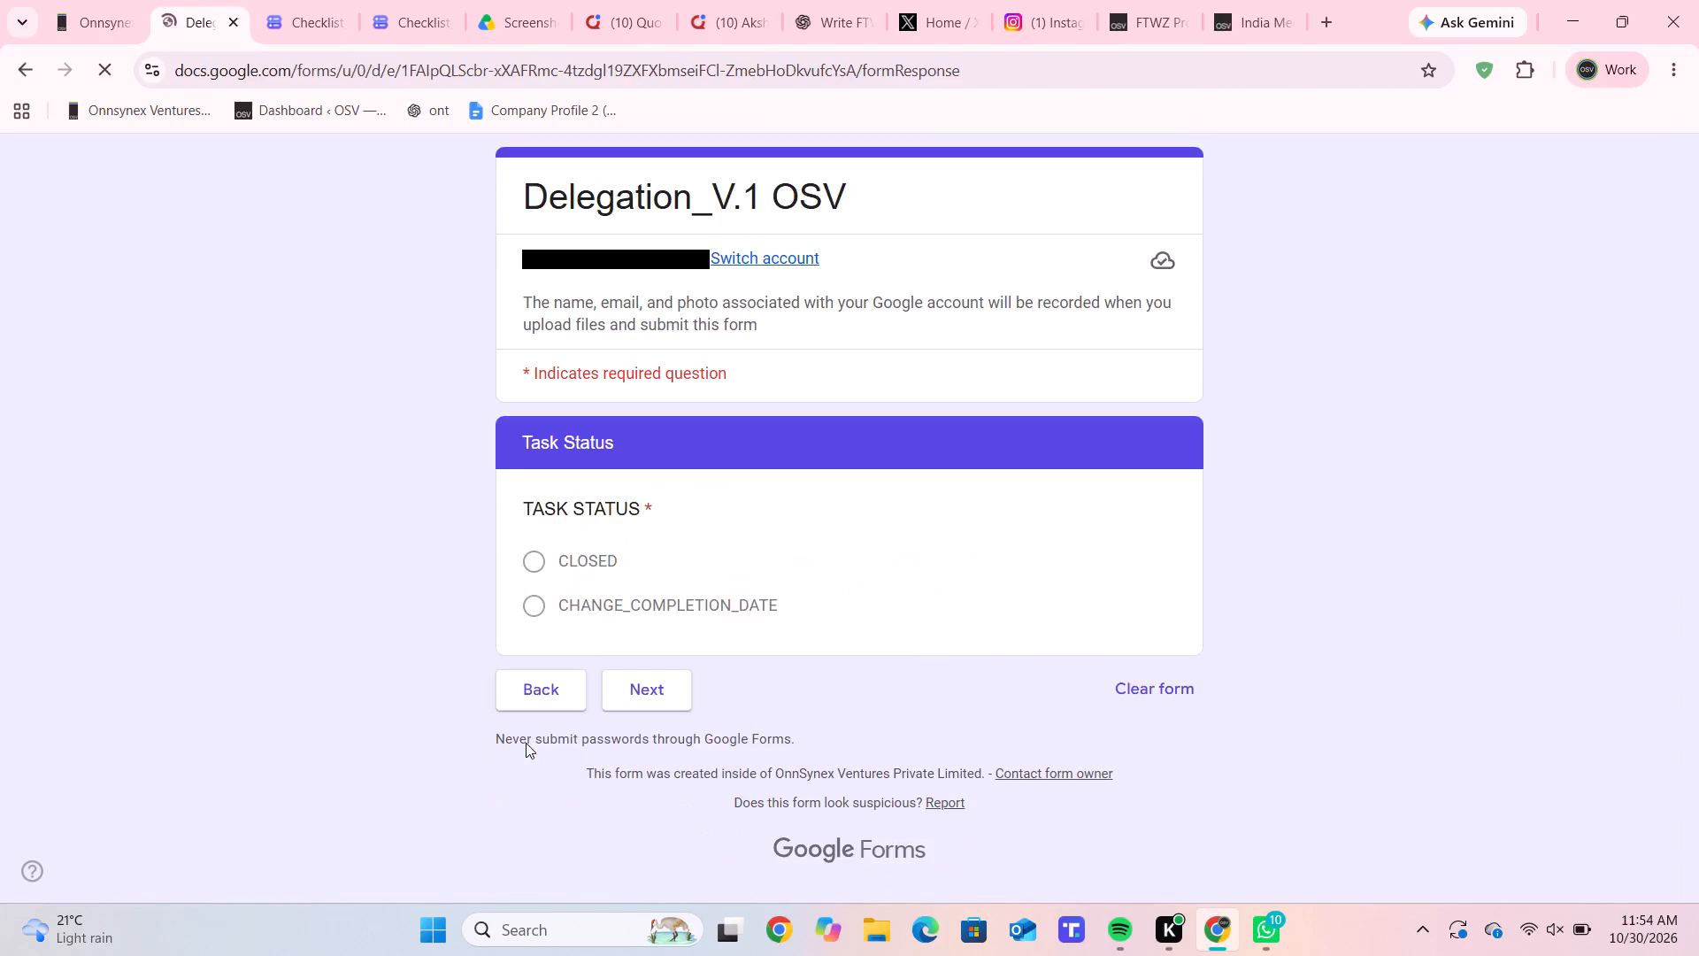
Set the task status to CLOSED and continue to the attachments section.
{"action": "left_click", "coordinate": [549, 570]}
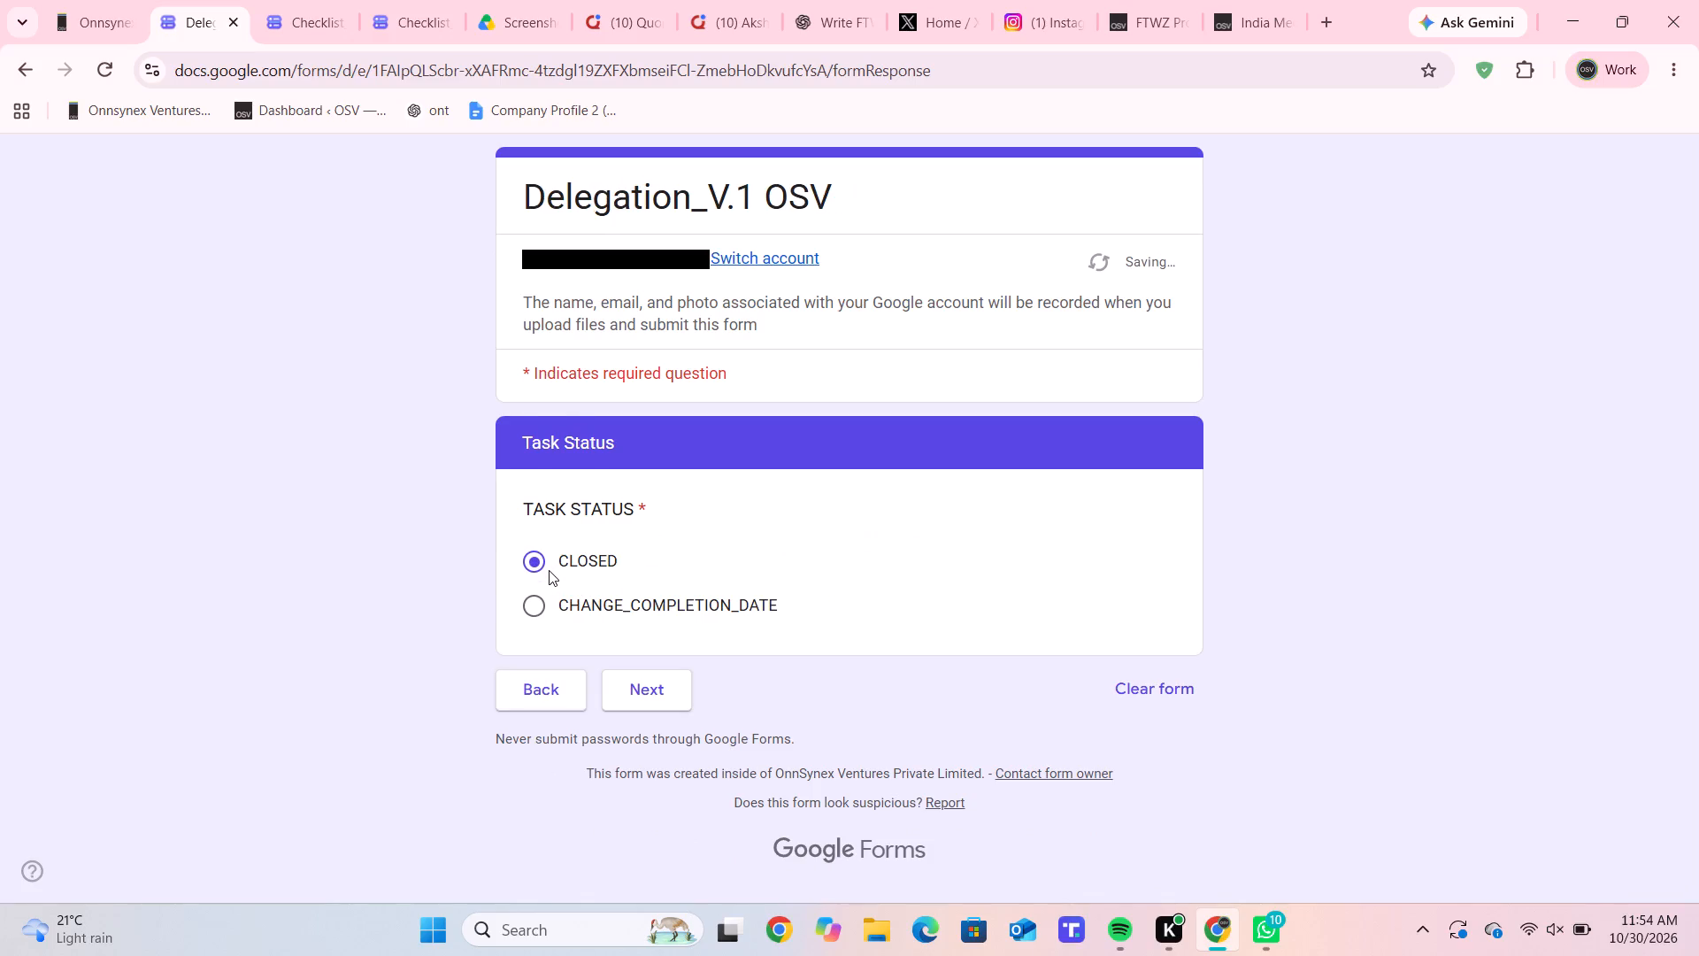
{"action": "left_click", "coordinate": [611, 677]}
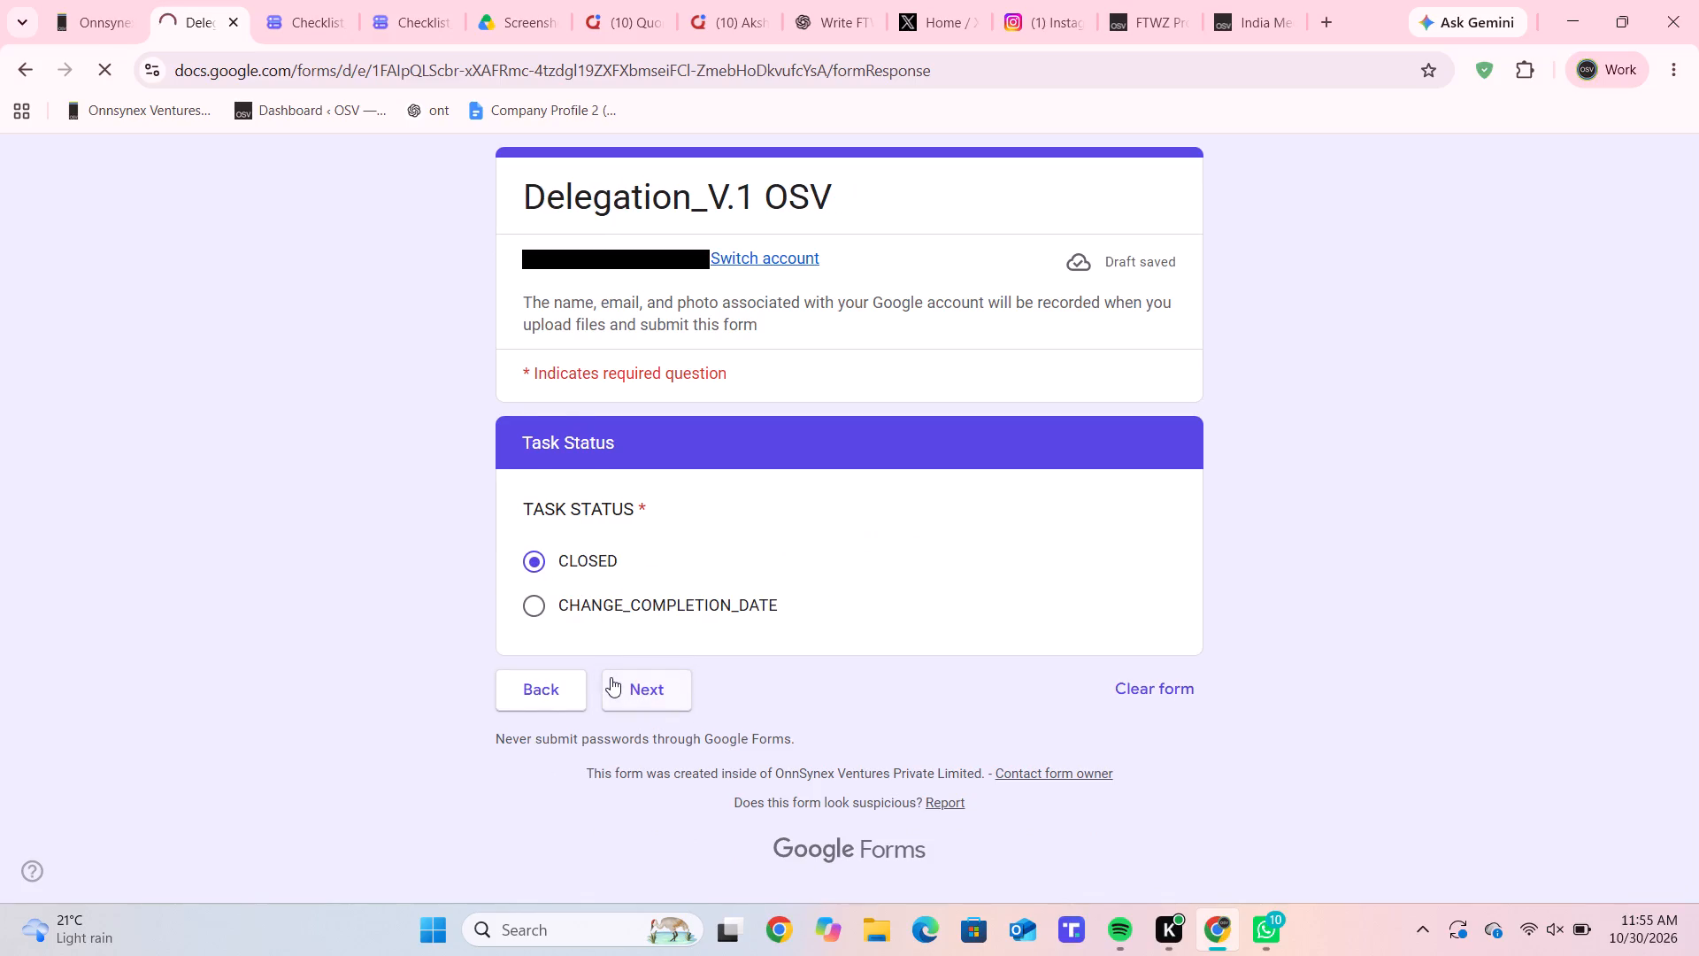
{"action": "left_click", "coordinate": [578, 621]}
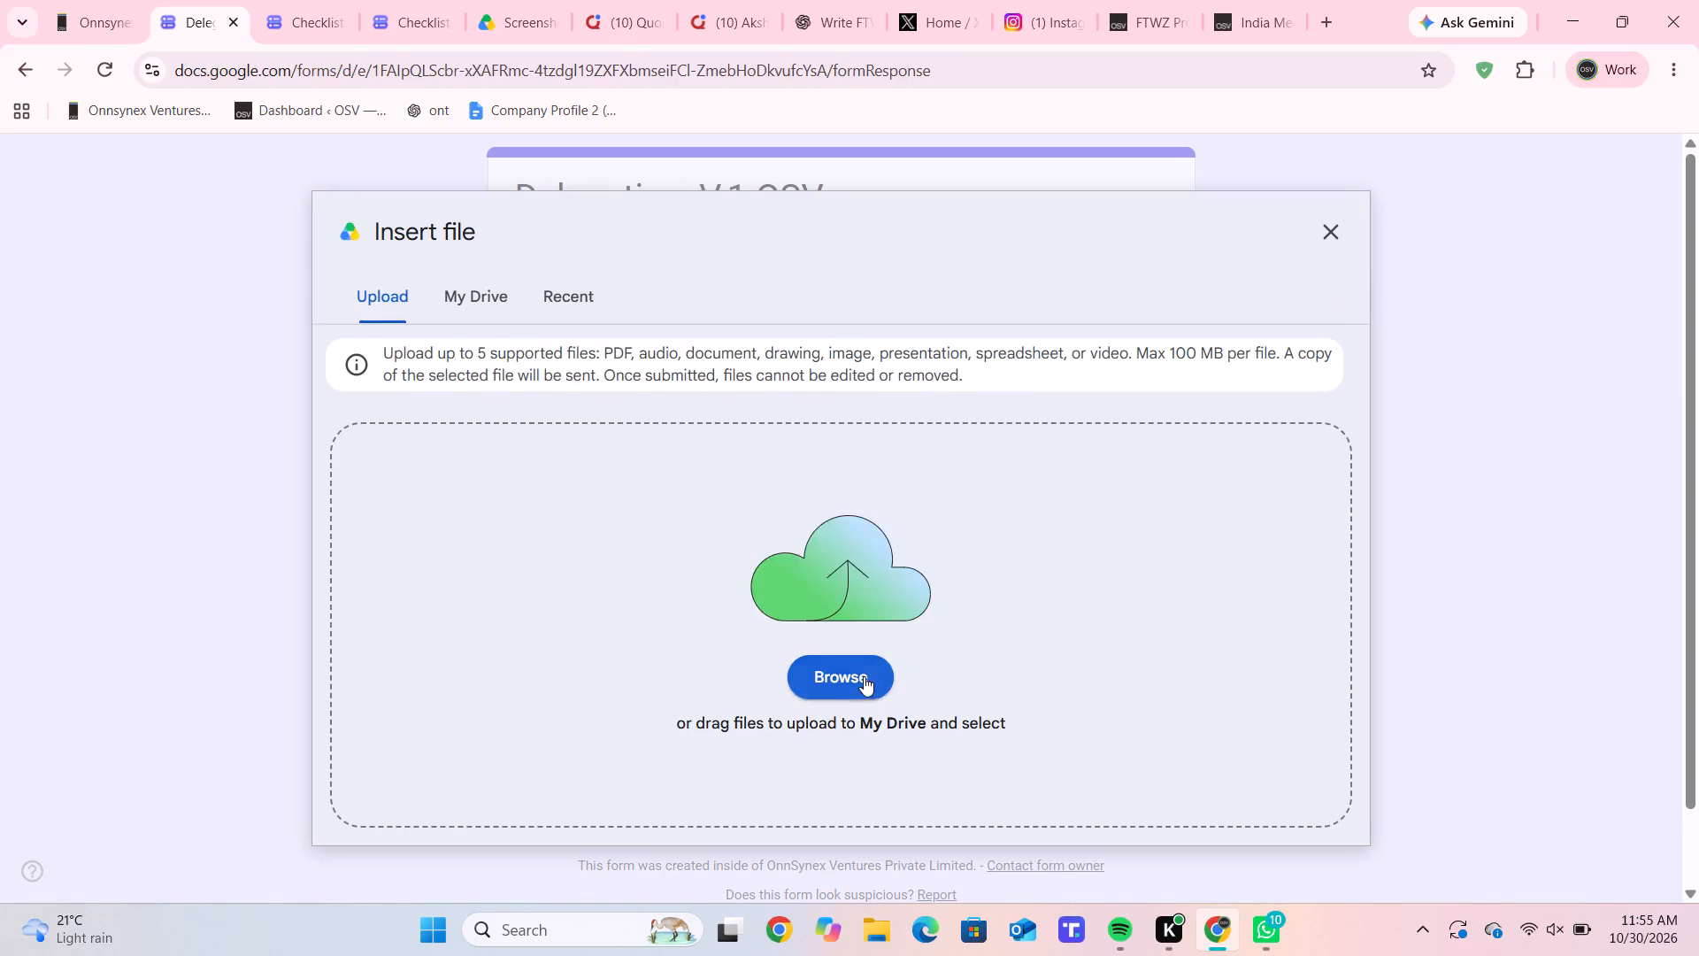
{"action": "left_click", "coordinate": [863, 679]}
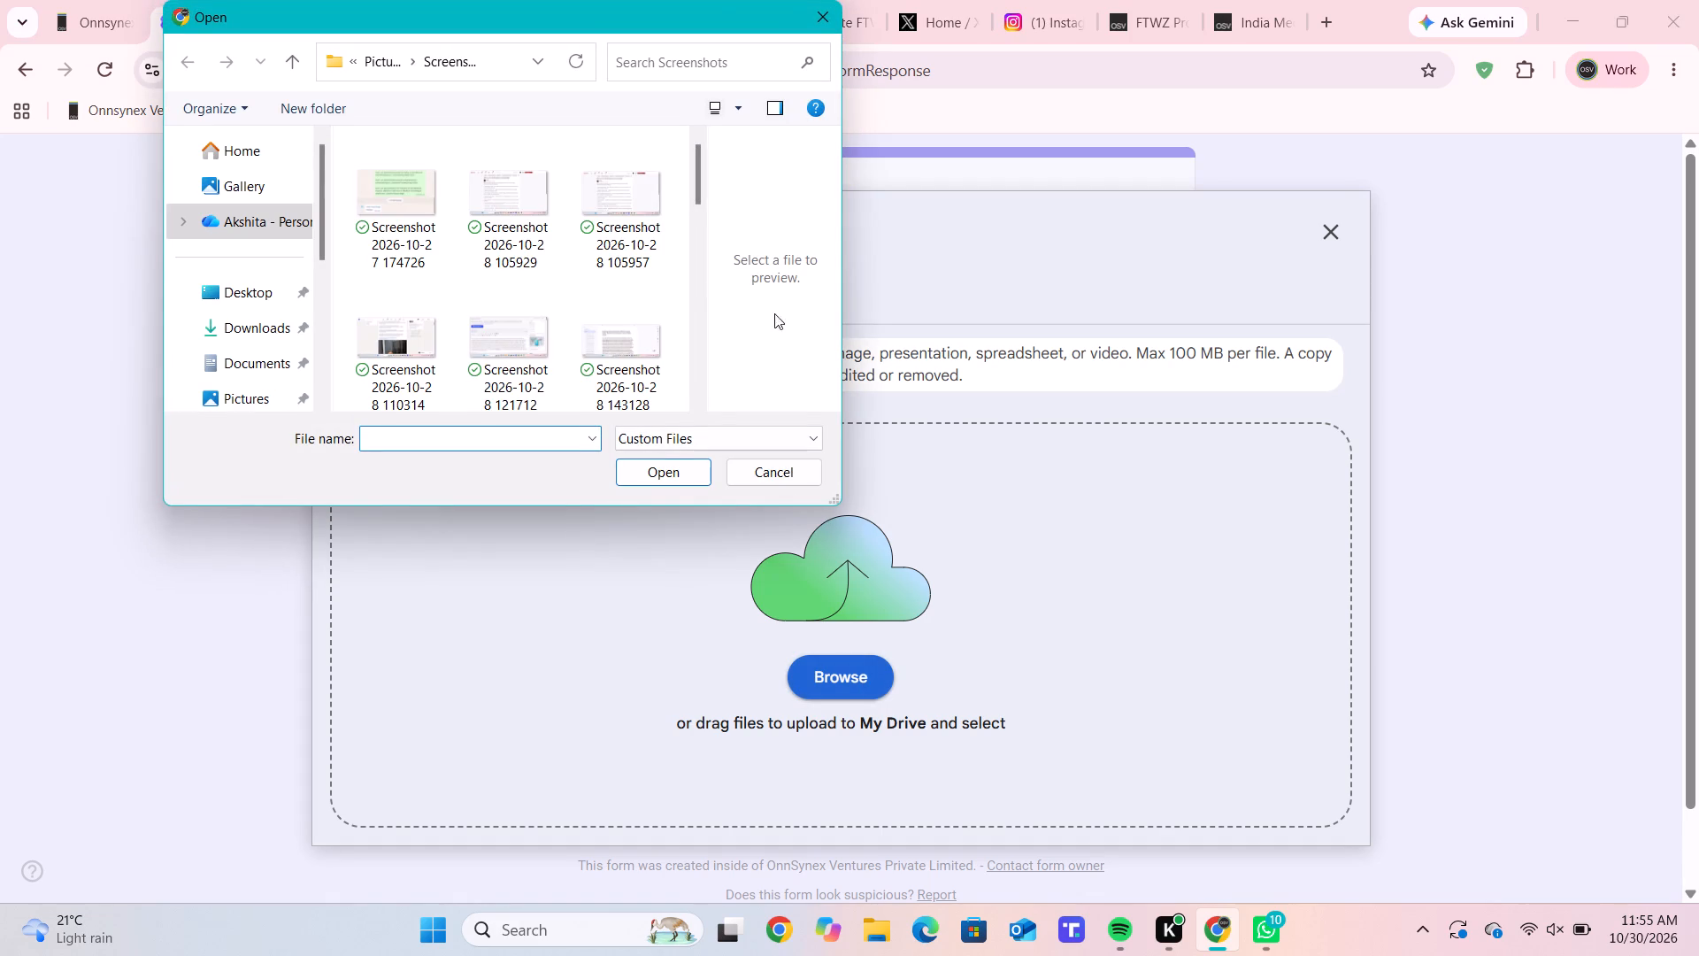
{"action": "left_click_drag", "start_coordinate": [701, 171], "coordinate": [699, 439]}
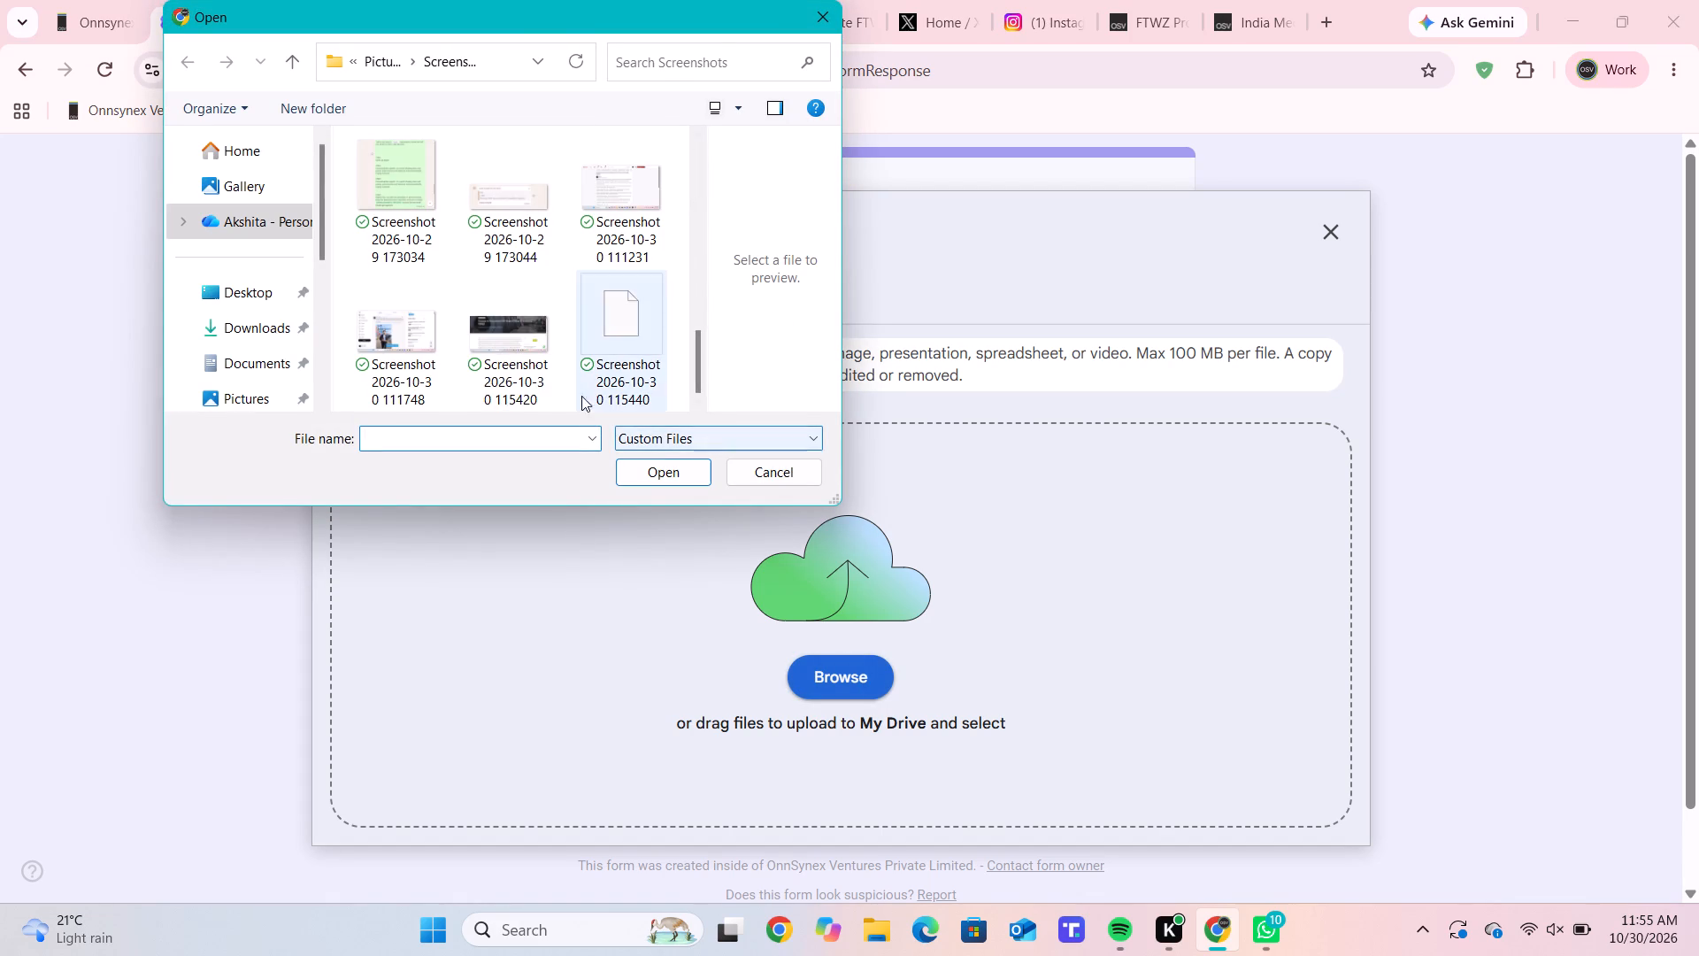
{"action": "left_click", "coordinate": [541, 372], "text": "ctrl"}
{"action": "left_click", "coordinate": [597, 387], "text": "ctrl"}
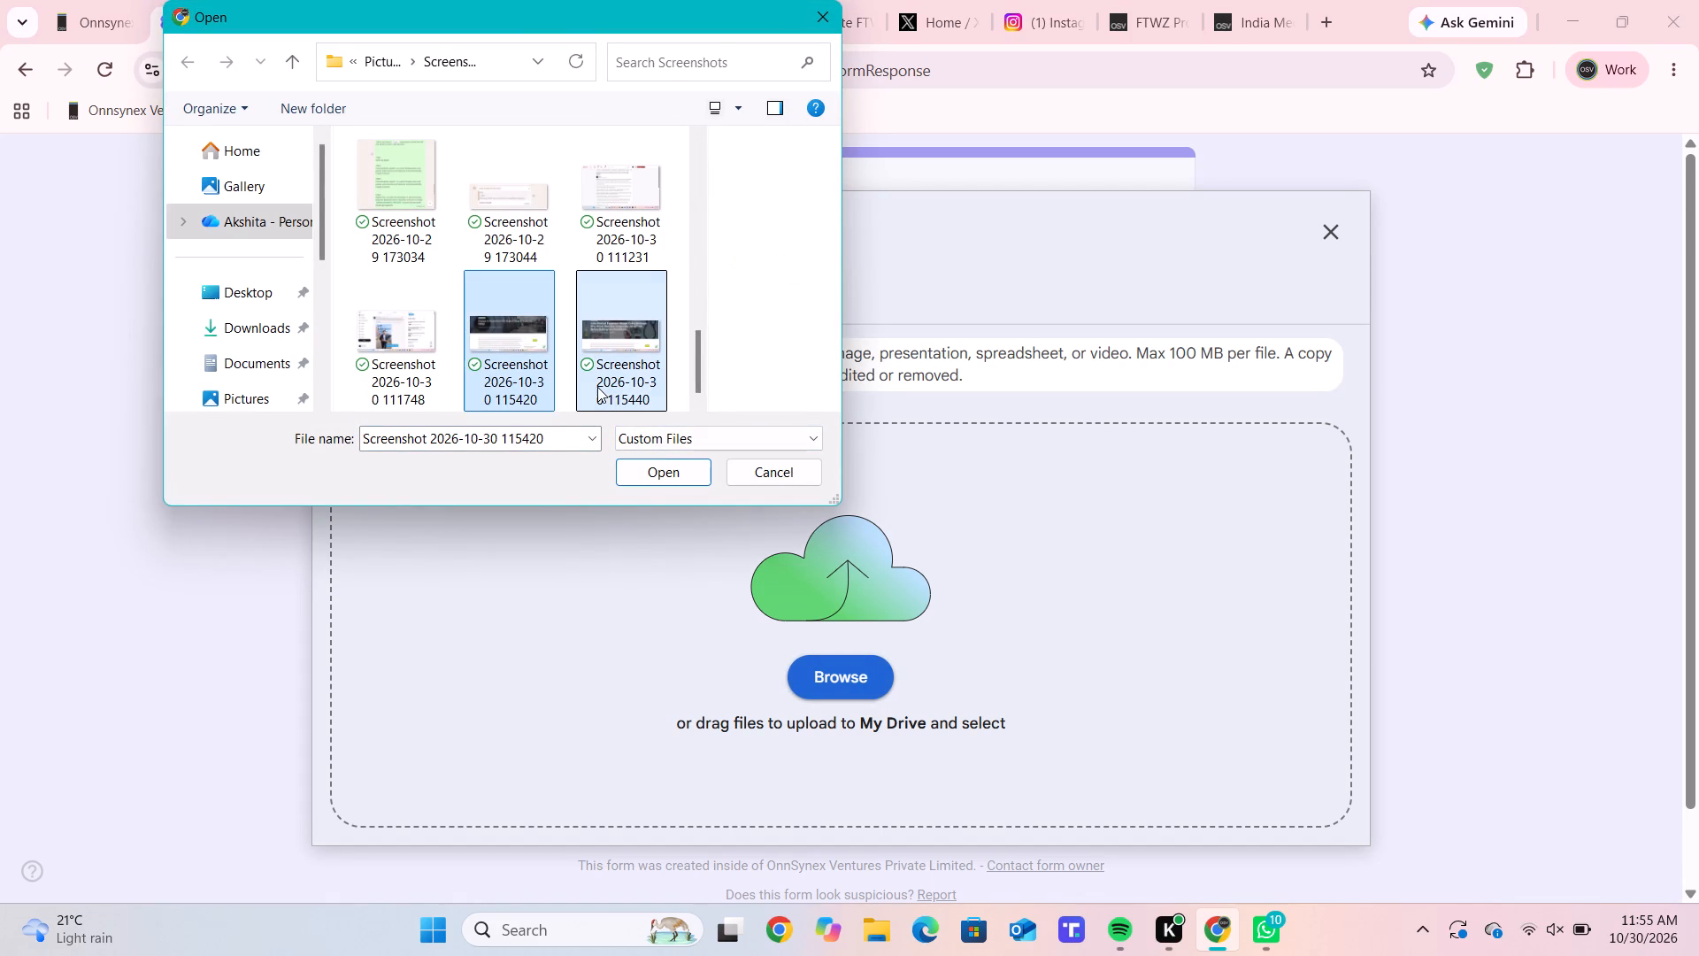
{"action": "left_click", "coordinate": [607, 368], "text": "ctrl"}
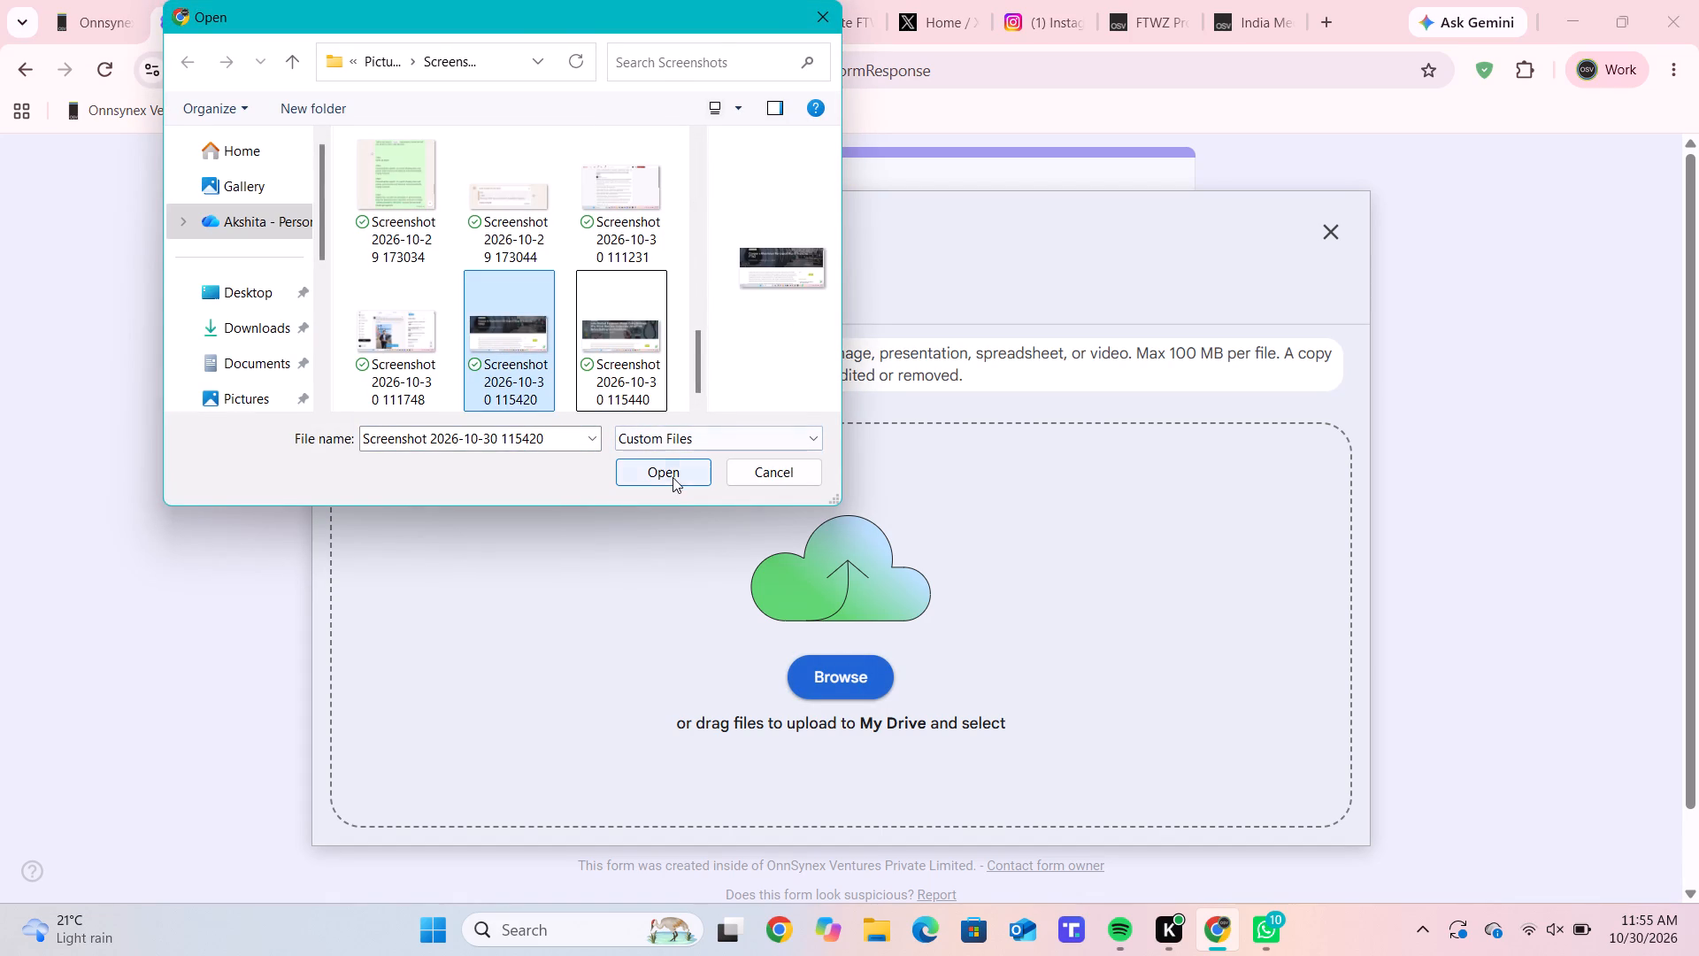
{"action": "left_click", "coordinate": [608, 369], "text": "ctrl"}
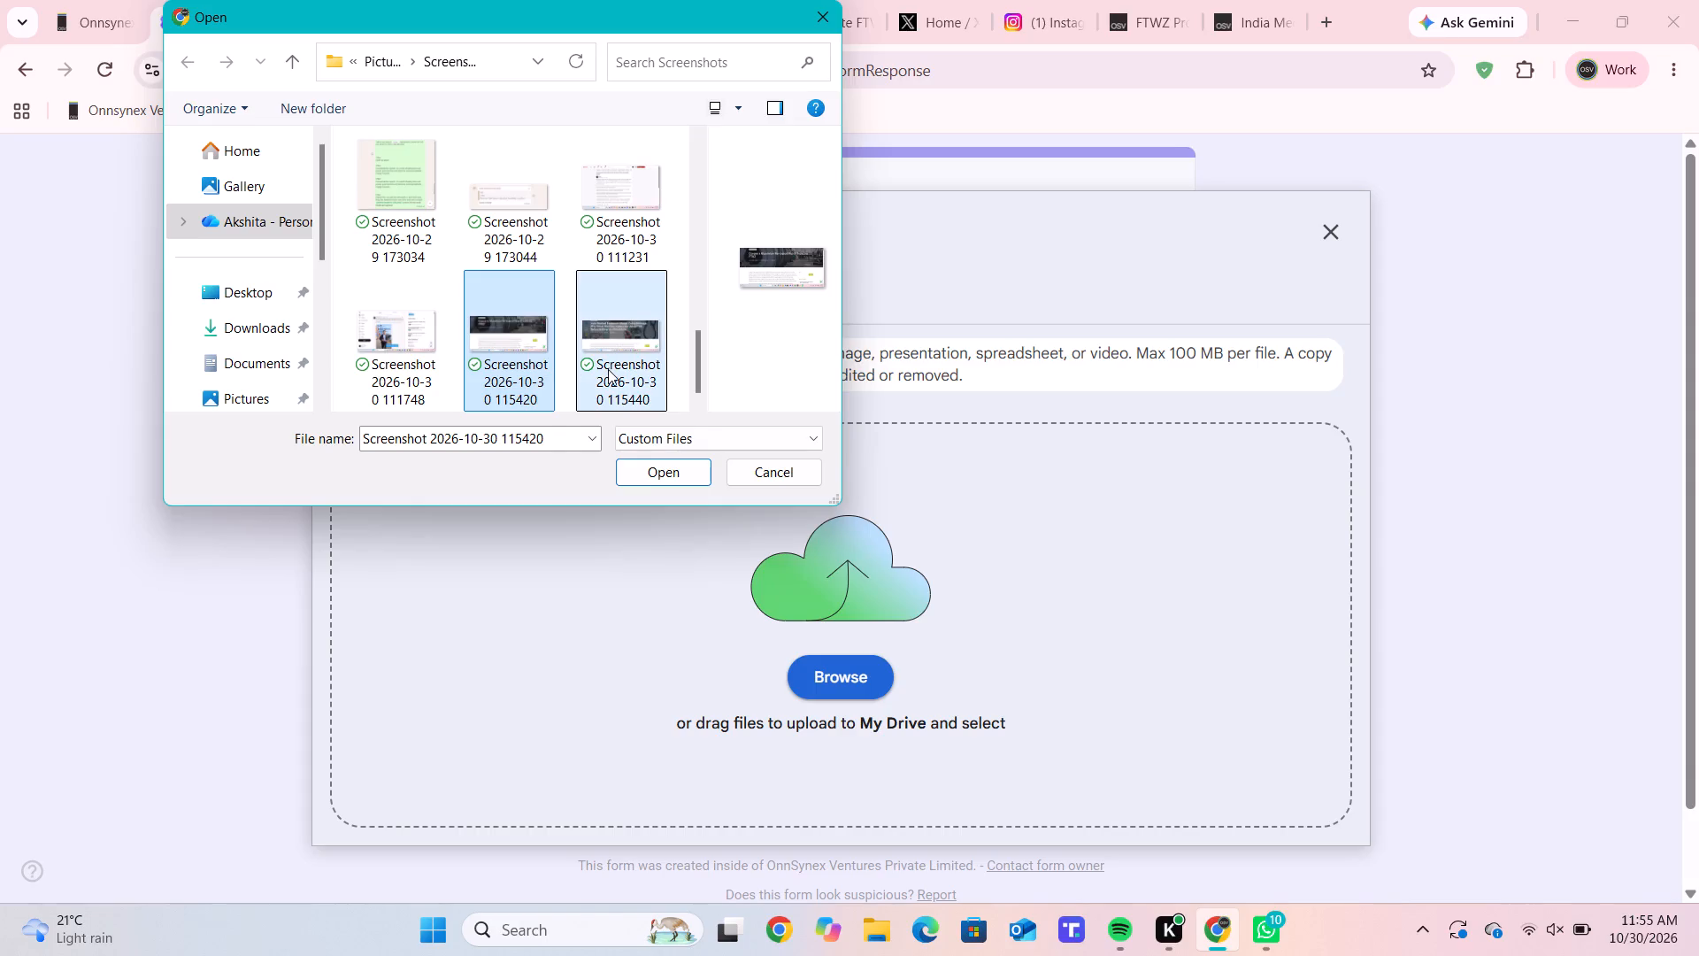
{"action": "left_click", "coordinate": [655, 470]}
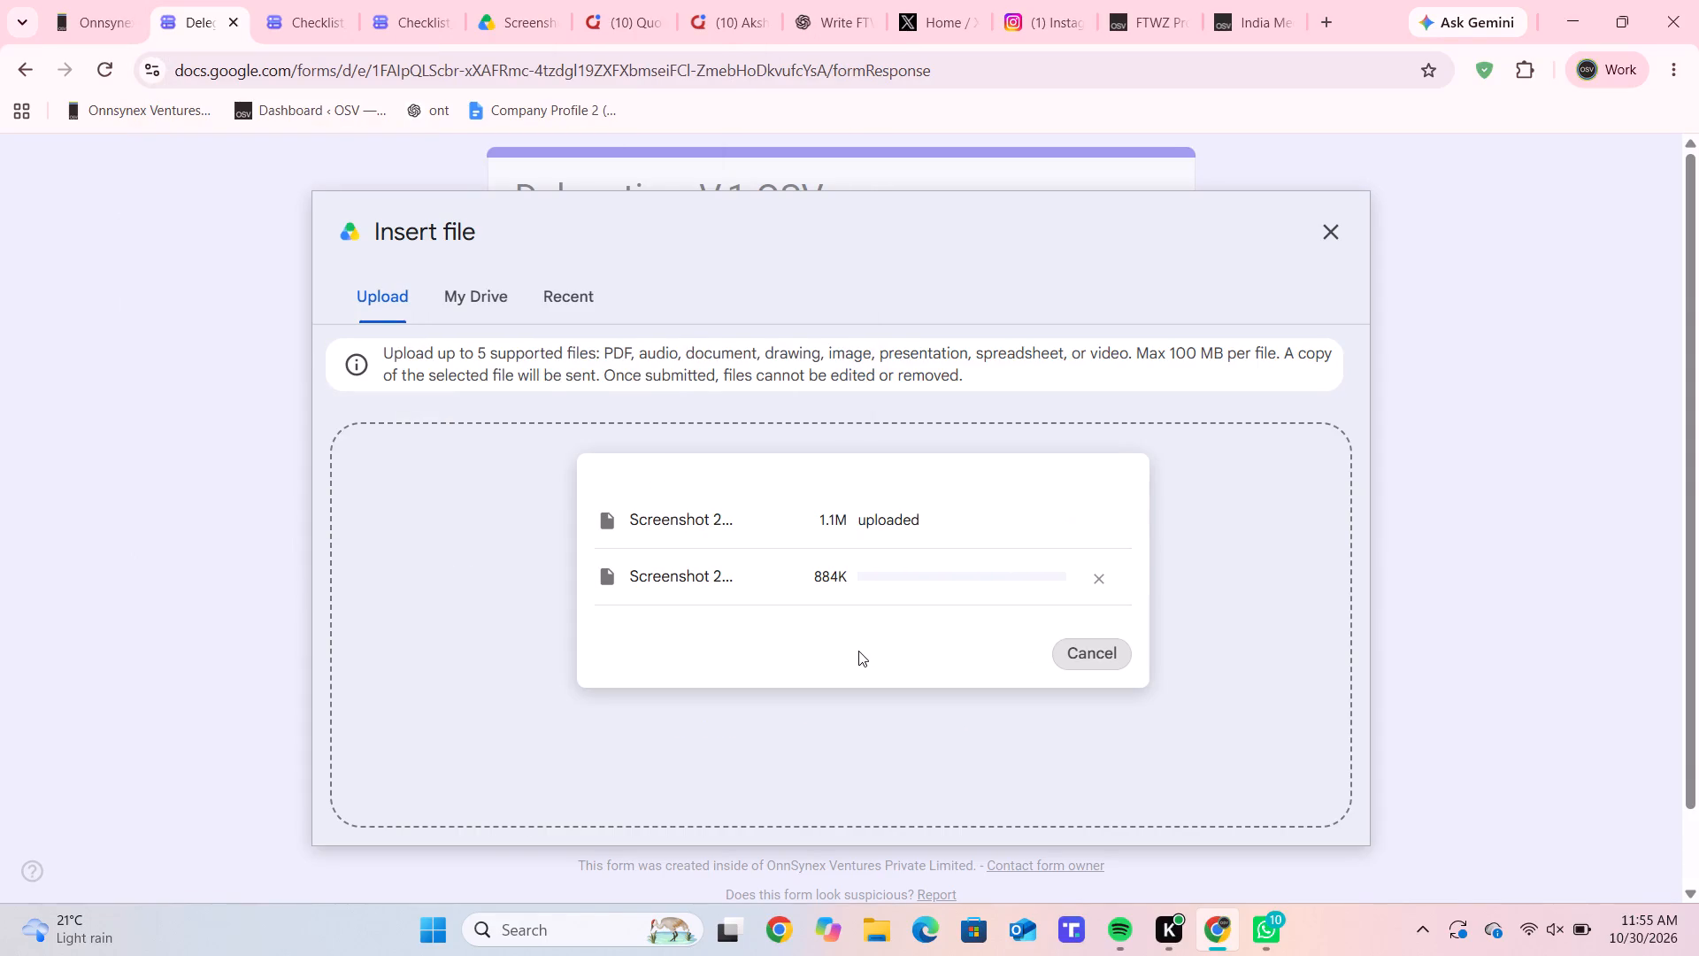
{"action": "left_click", "coordinate": [673, 835]}
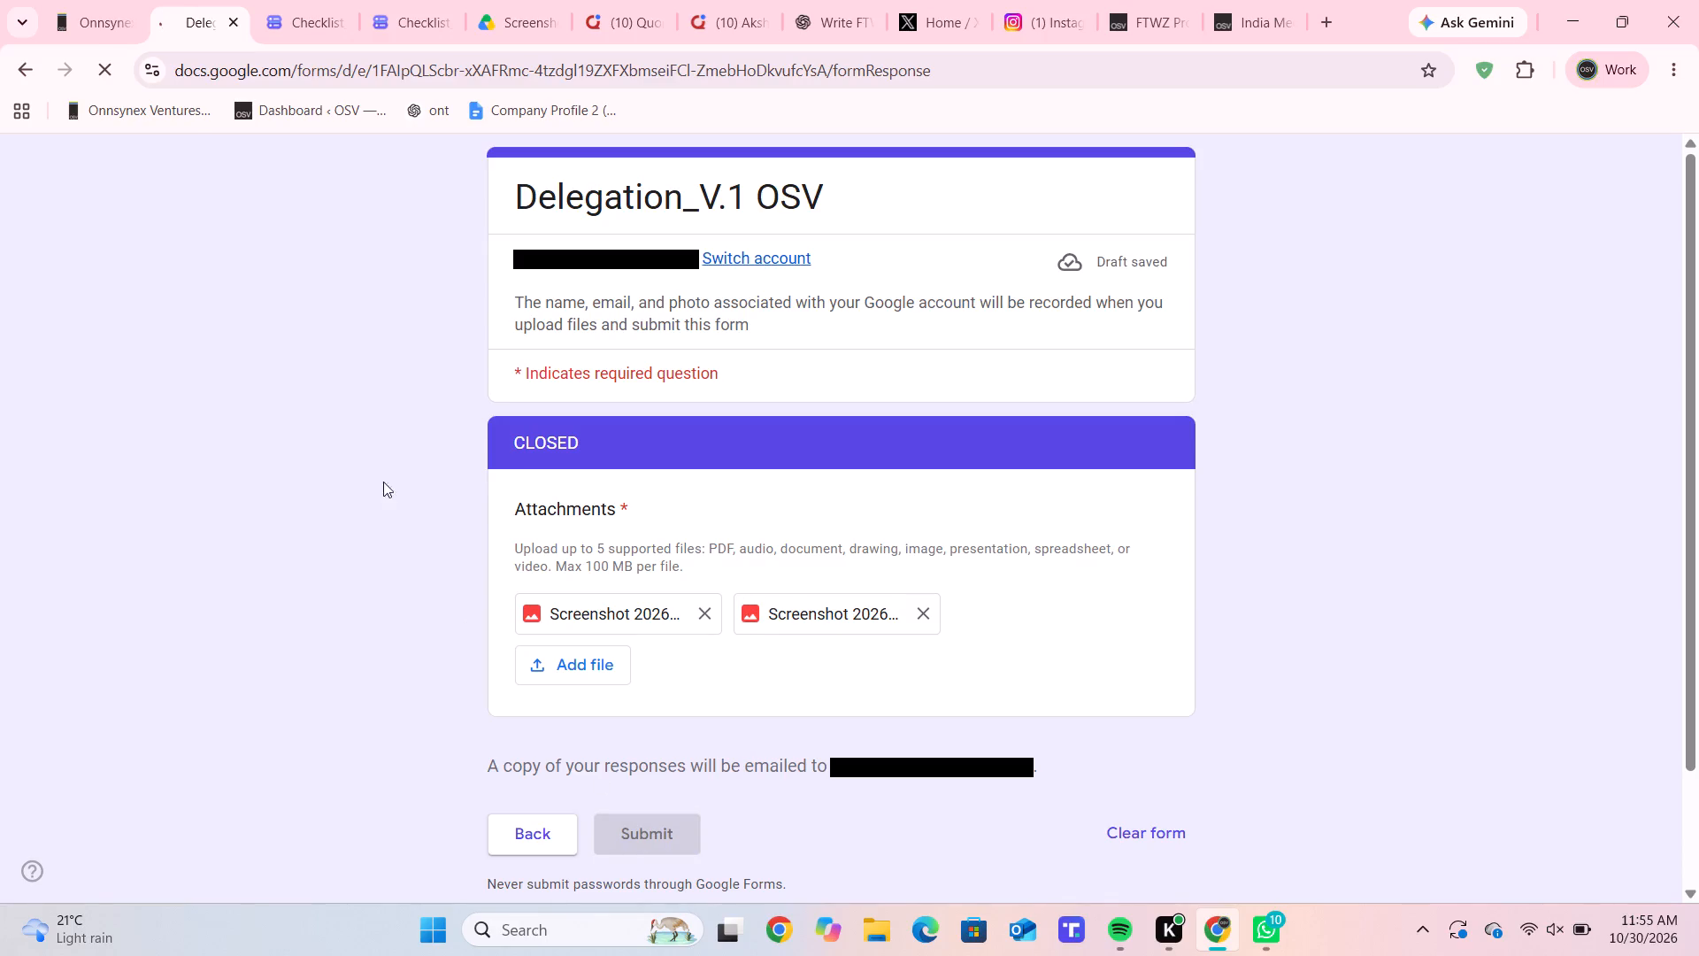
Copy "Multi-Location Redundancy in FTWZ:" from the delegated task on the dashboard and search the OSV FTWZ WordPress posts for it.
{"action": "left_click", "coordinate": [44, 0]}
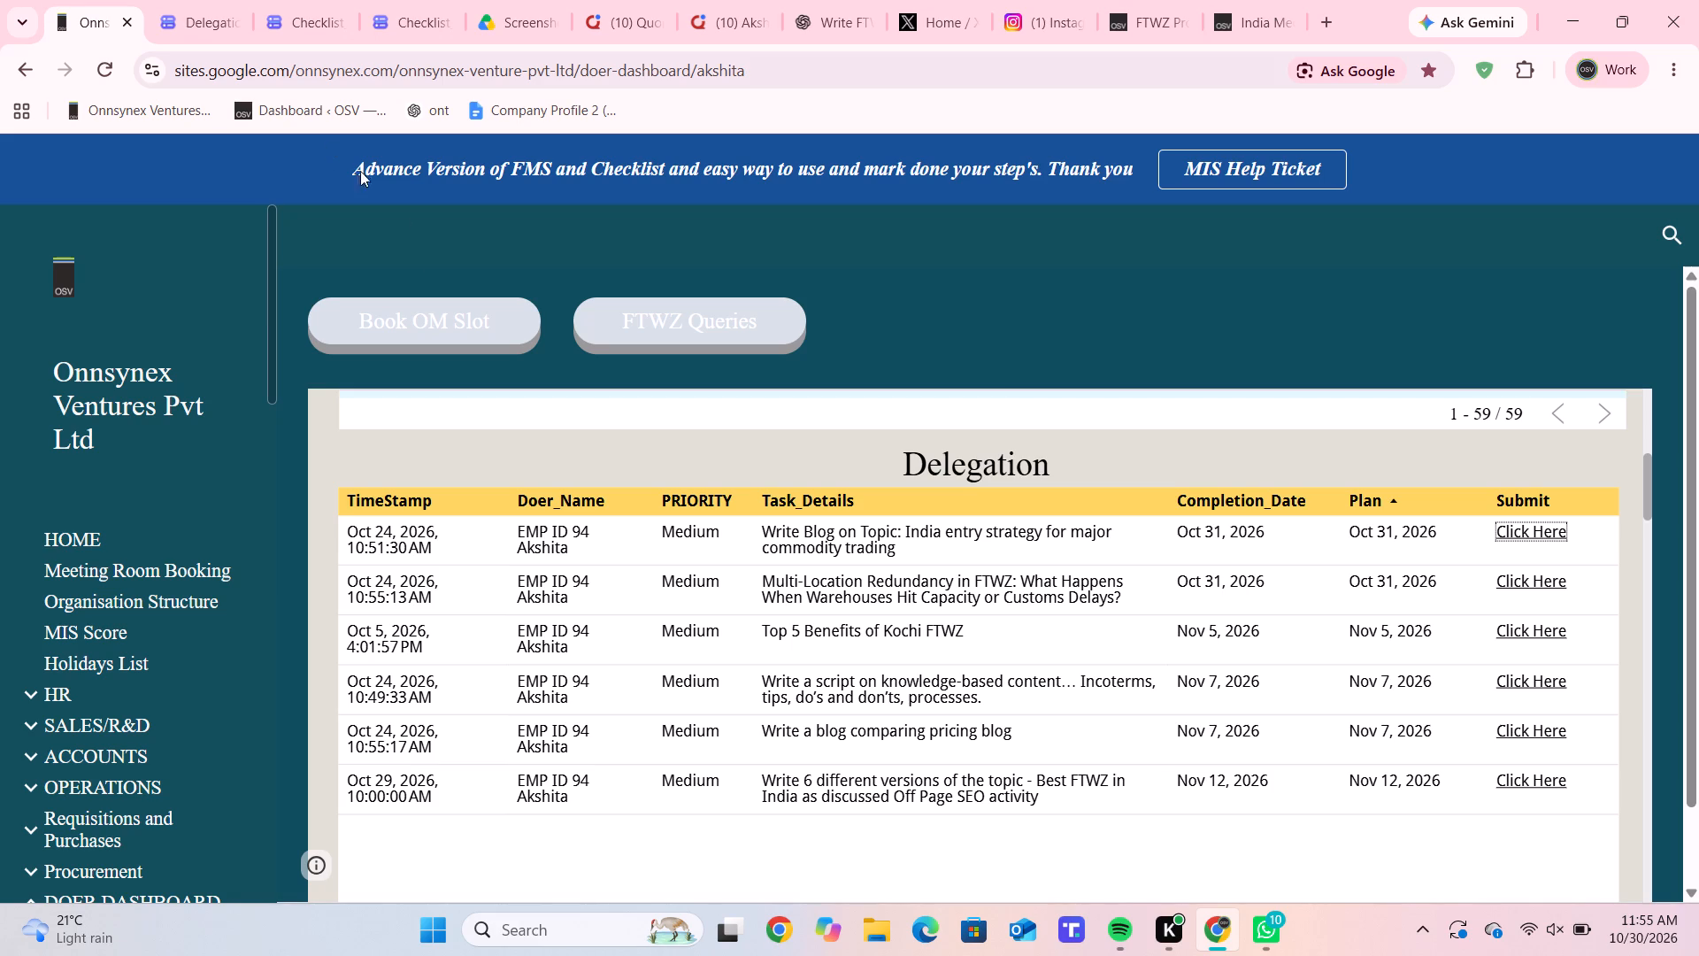
{"action": "left_click", "coordinate": [834, 589]}
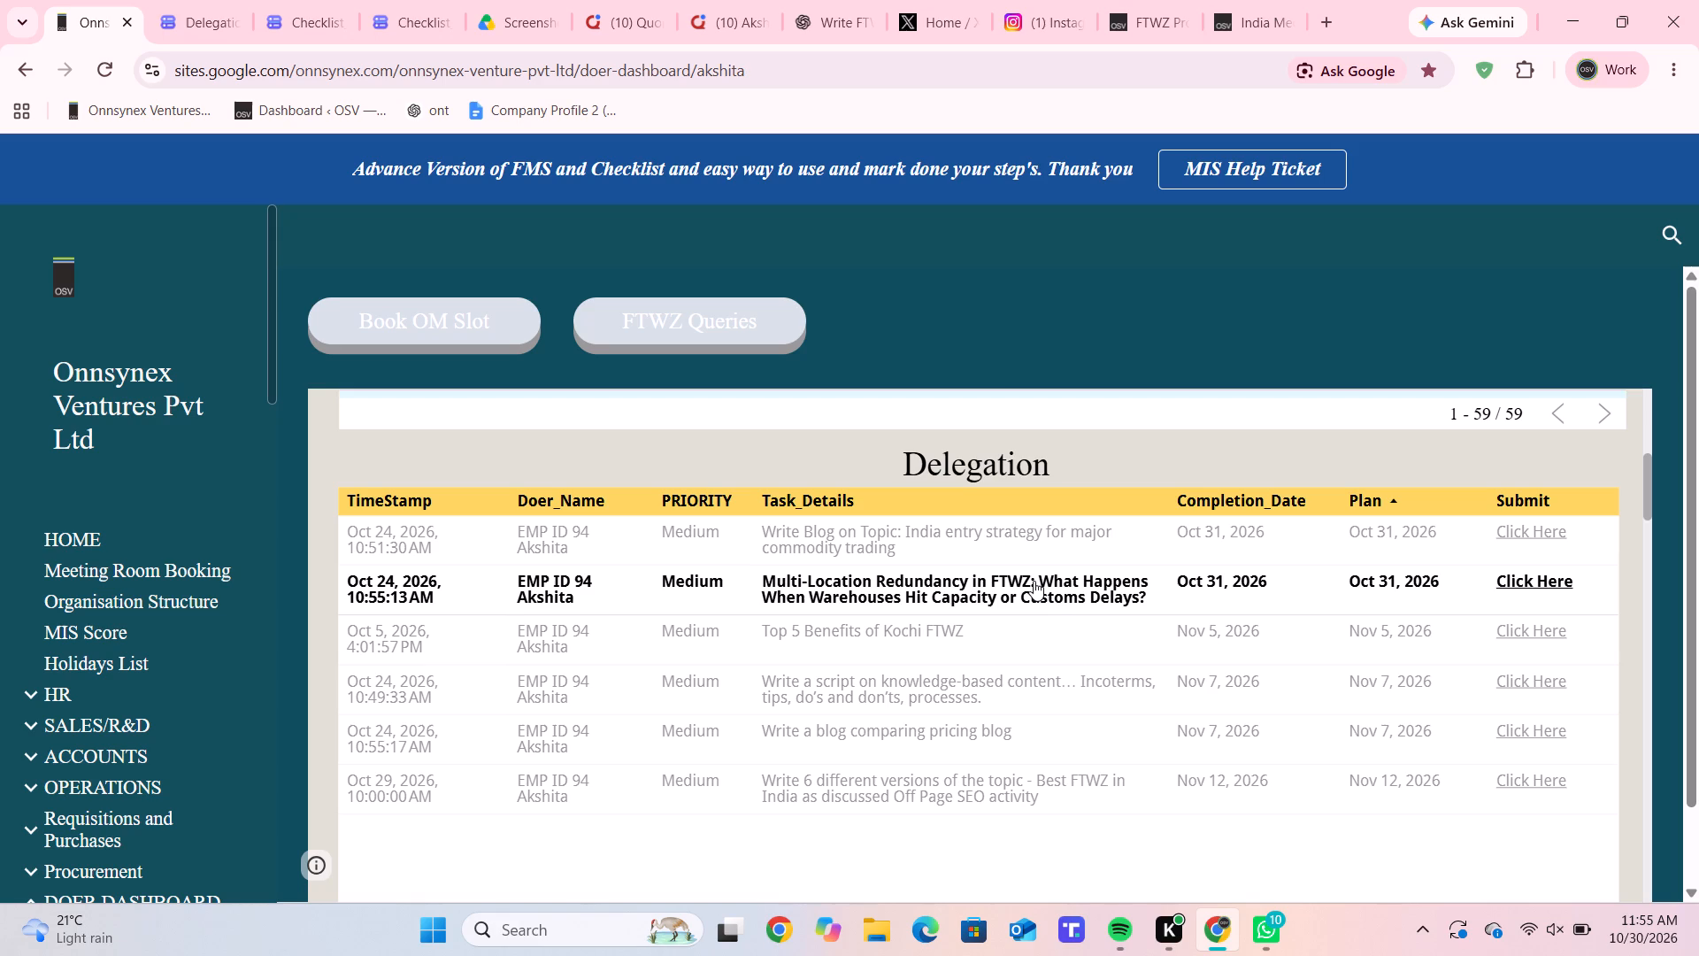
{"action": "left_click_drag", "start_coordinate": [1034, 581], "coordinate": [761, 576]}
{"action": "key", "text": "ctrl+c"}
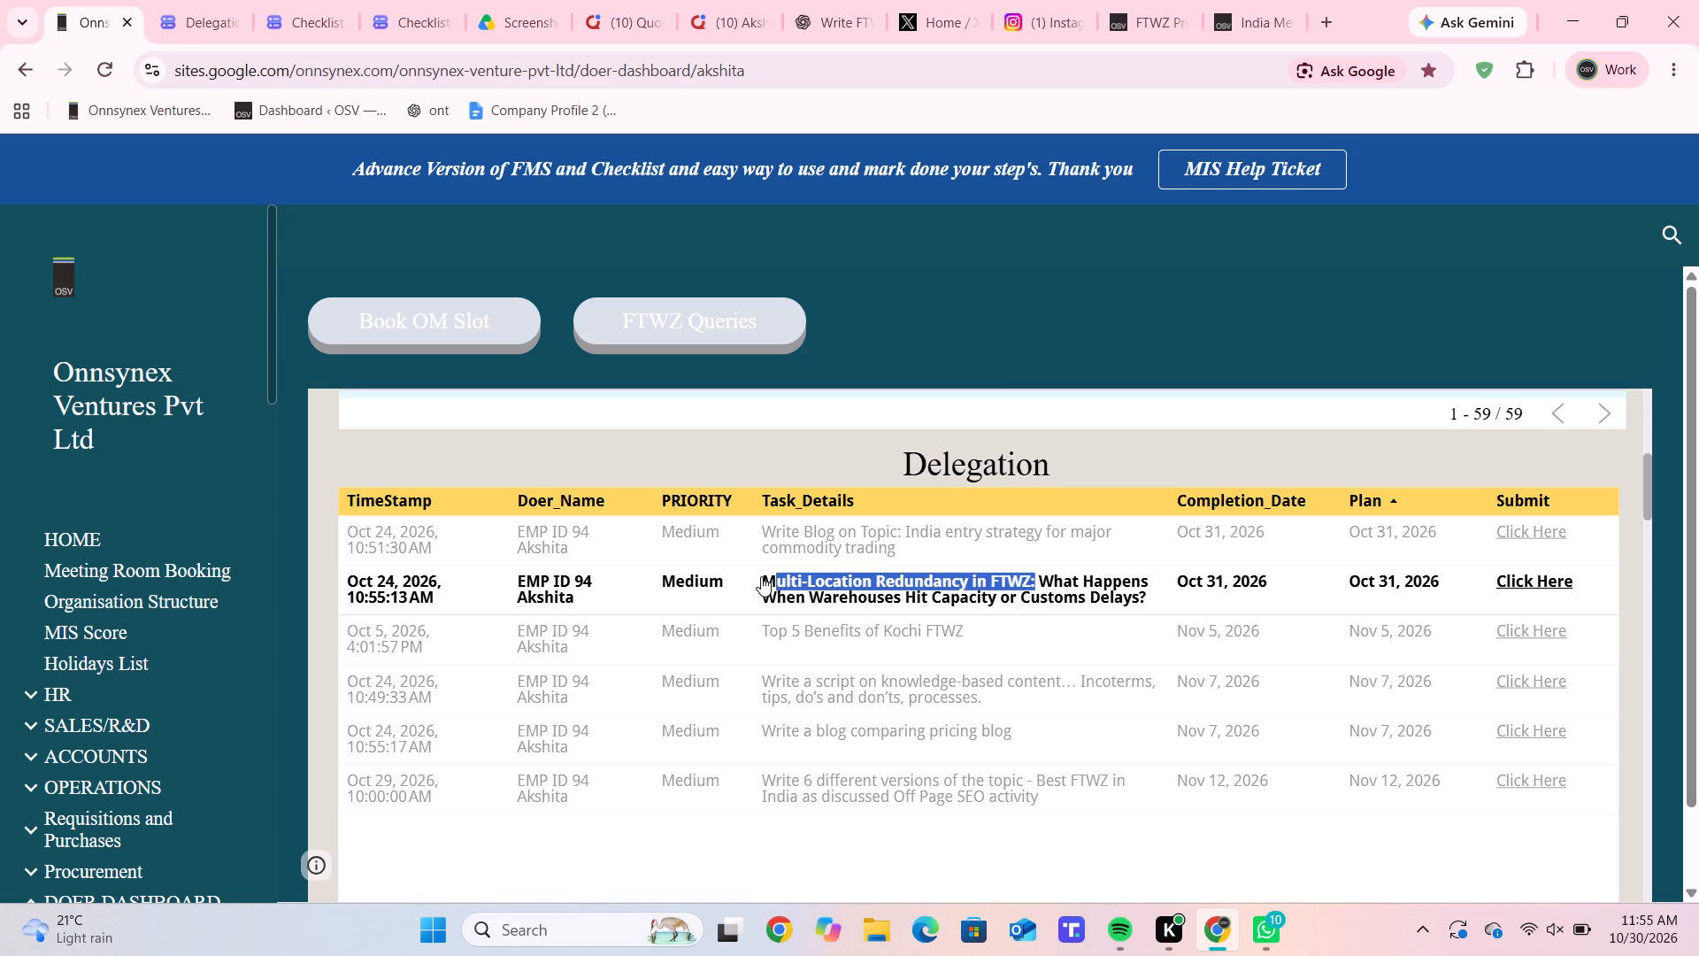
{"action": "left_click", "coordinate": [1326, 0]}
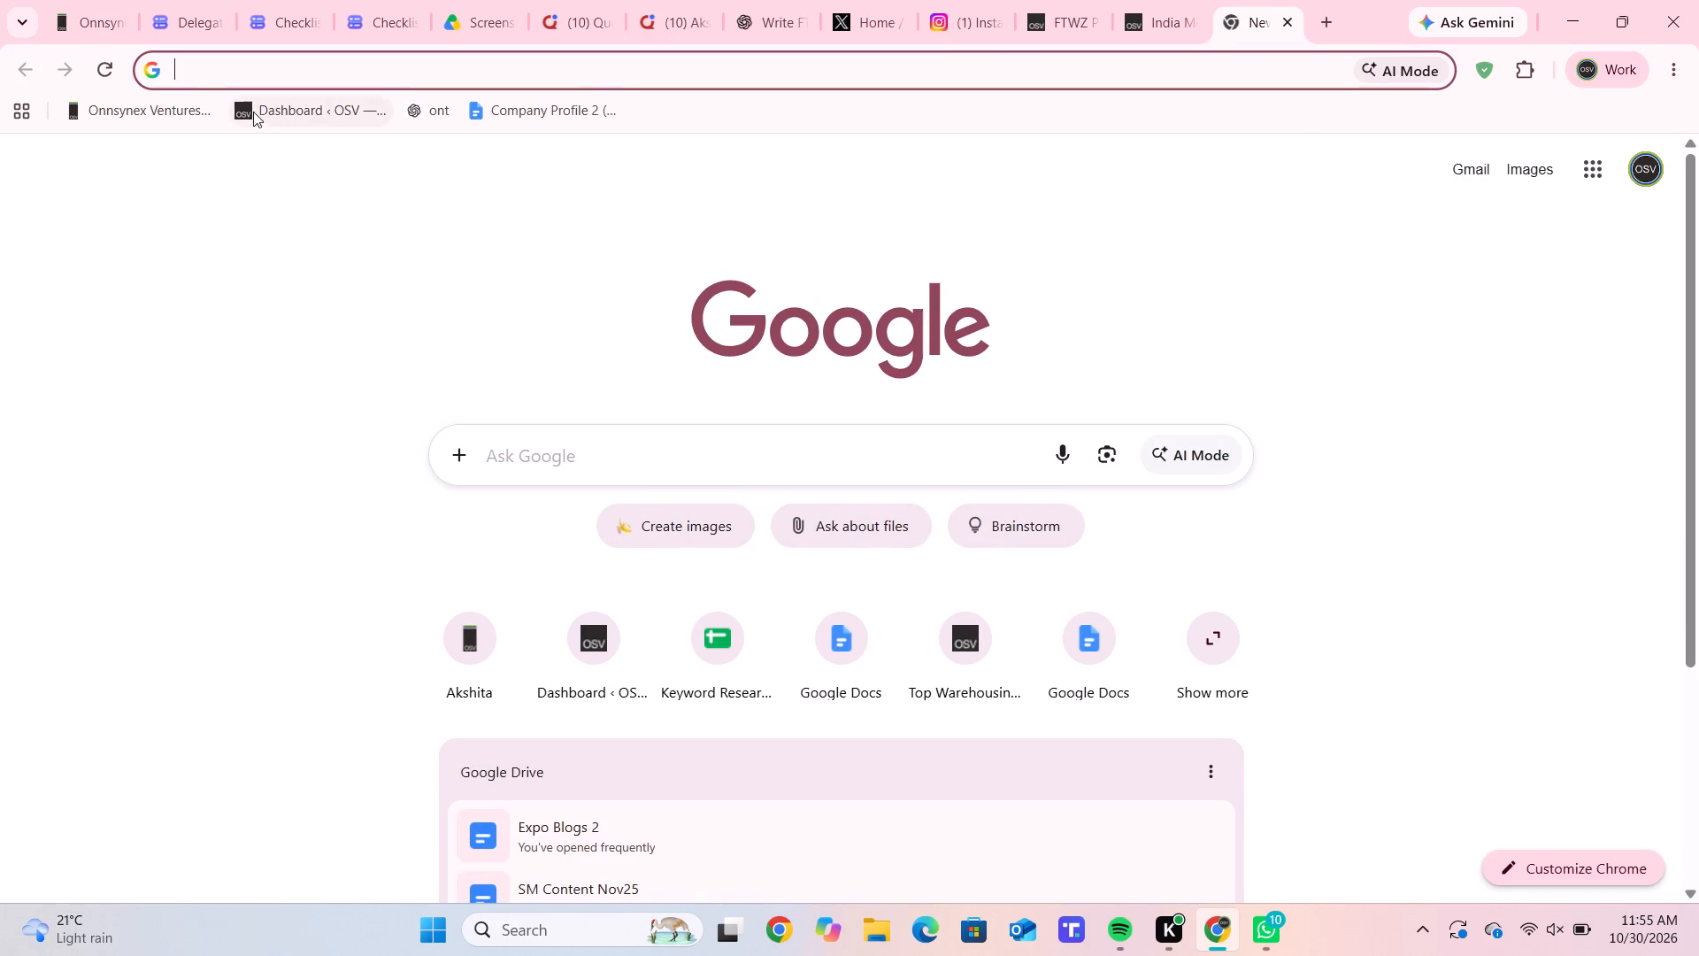
{"action": "left_click", "coordinate": [329, 107]}
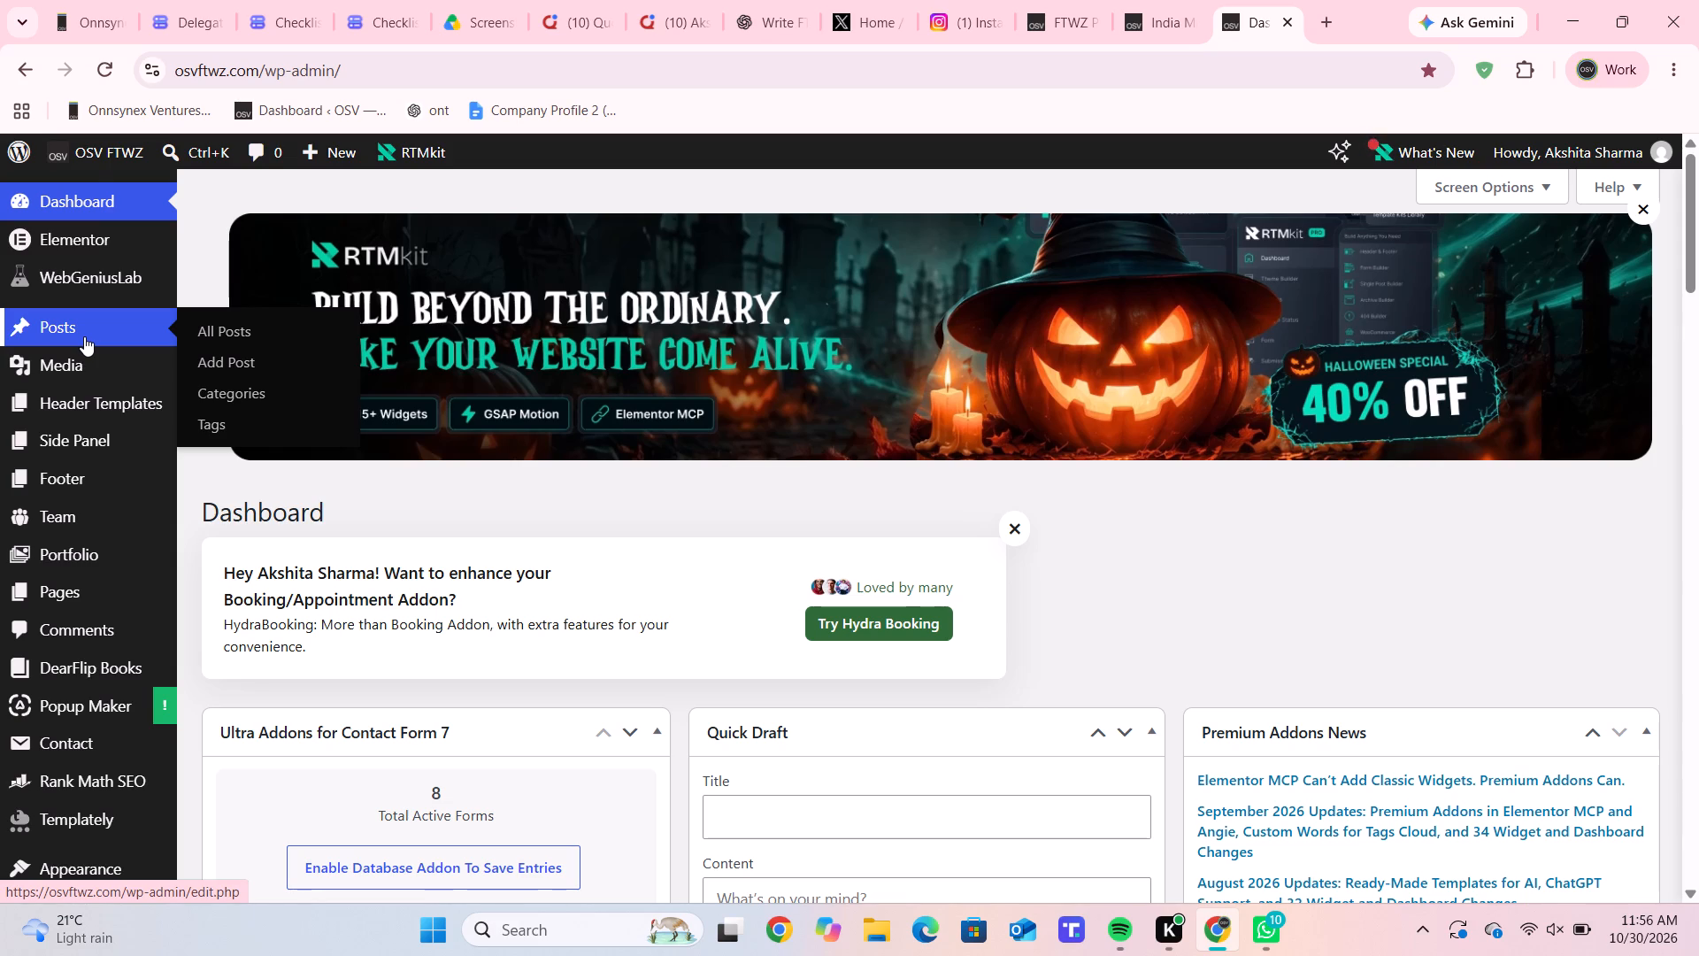
{"action": "scroll", "coordinate": [84, 336], "scroll_direction": "down", "scroll_amount": 1}
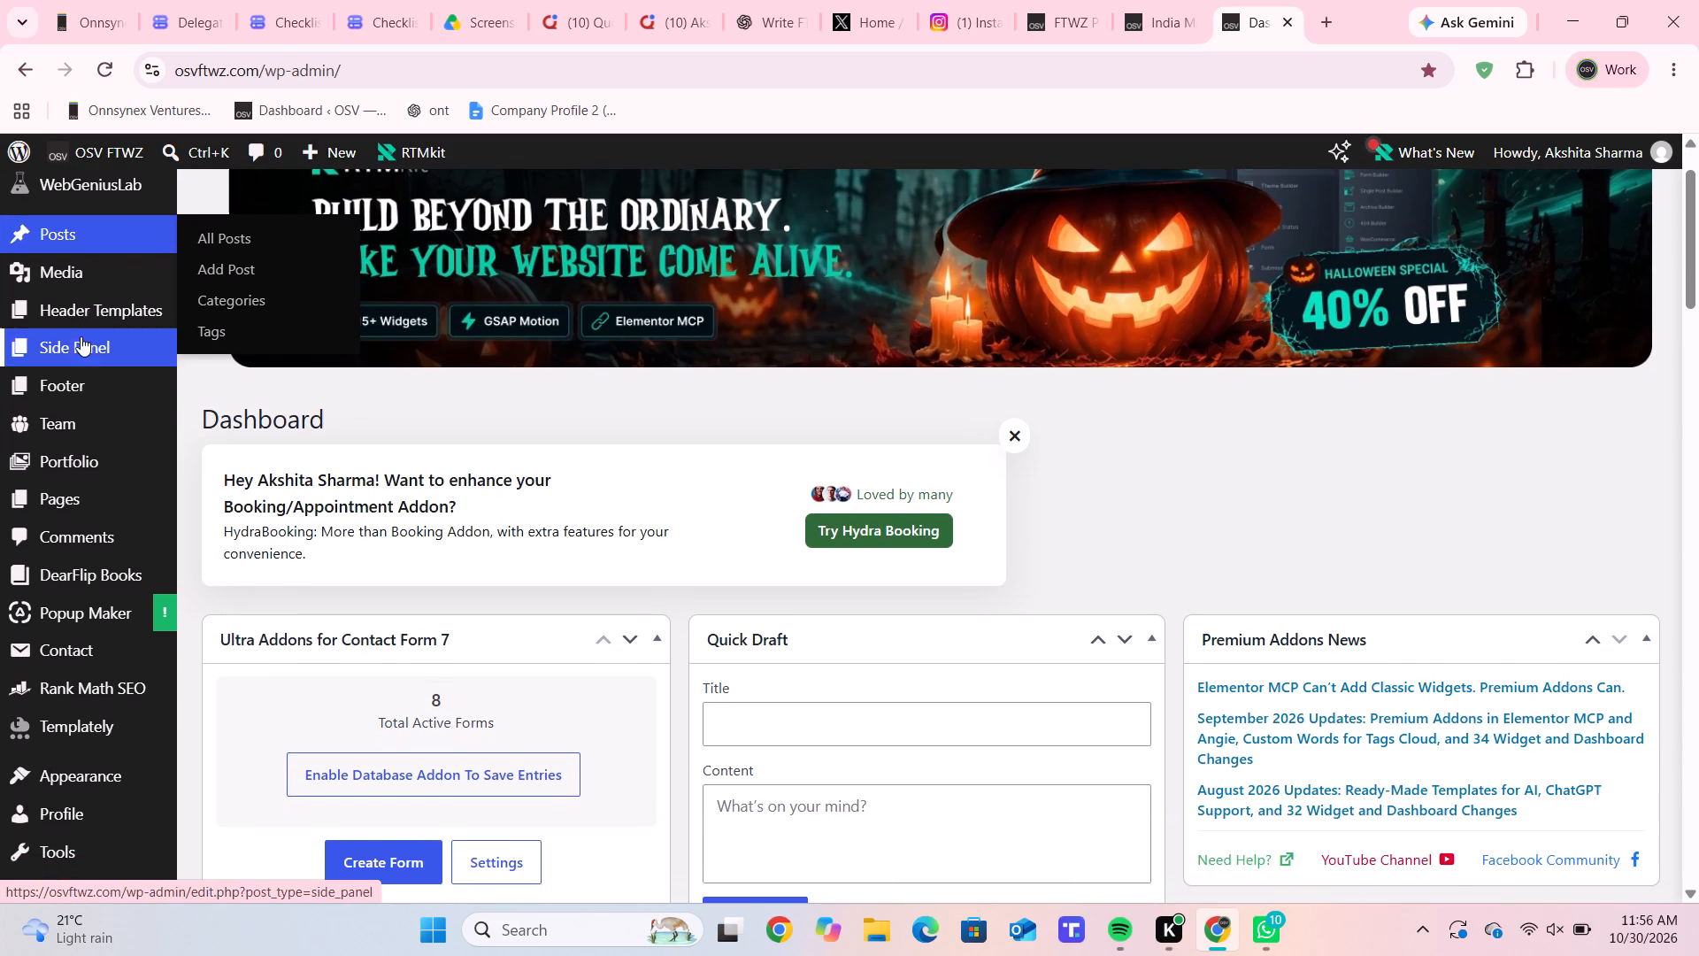
{"action": "left_click", "coordinate": [50, 241]}
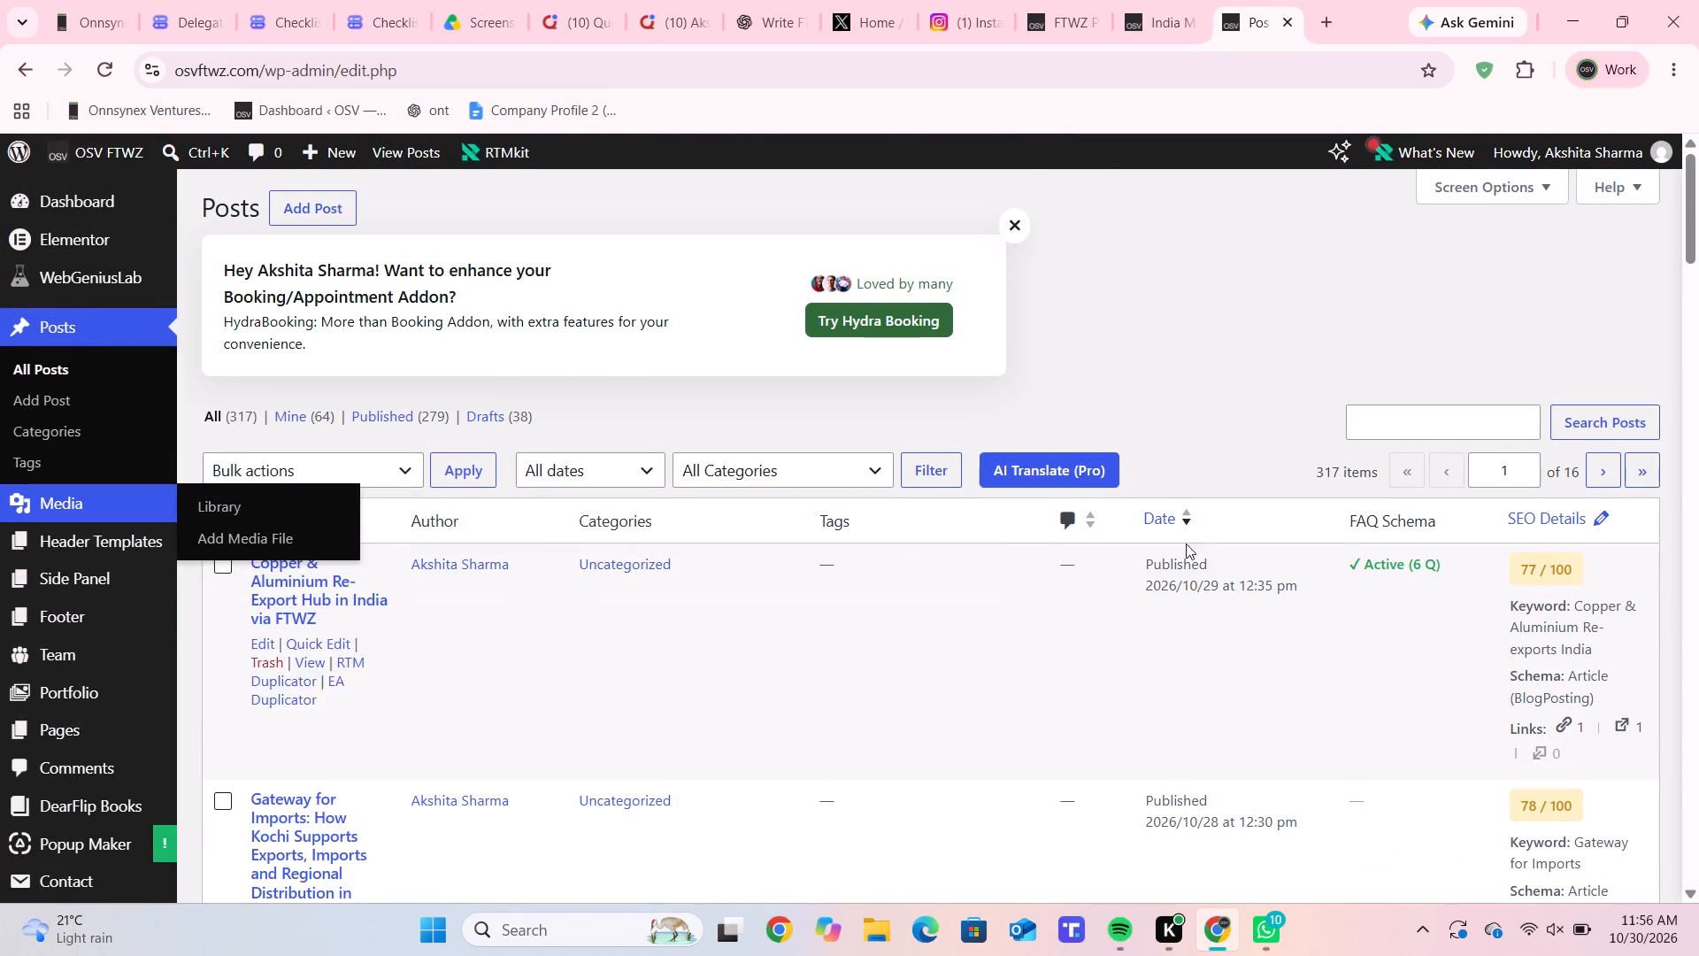
{"action": "left_click", "coordinate": [1387, 419]}
{"action": "key", "text": "ctrl+v"}
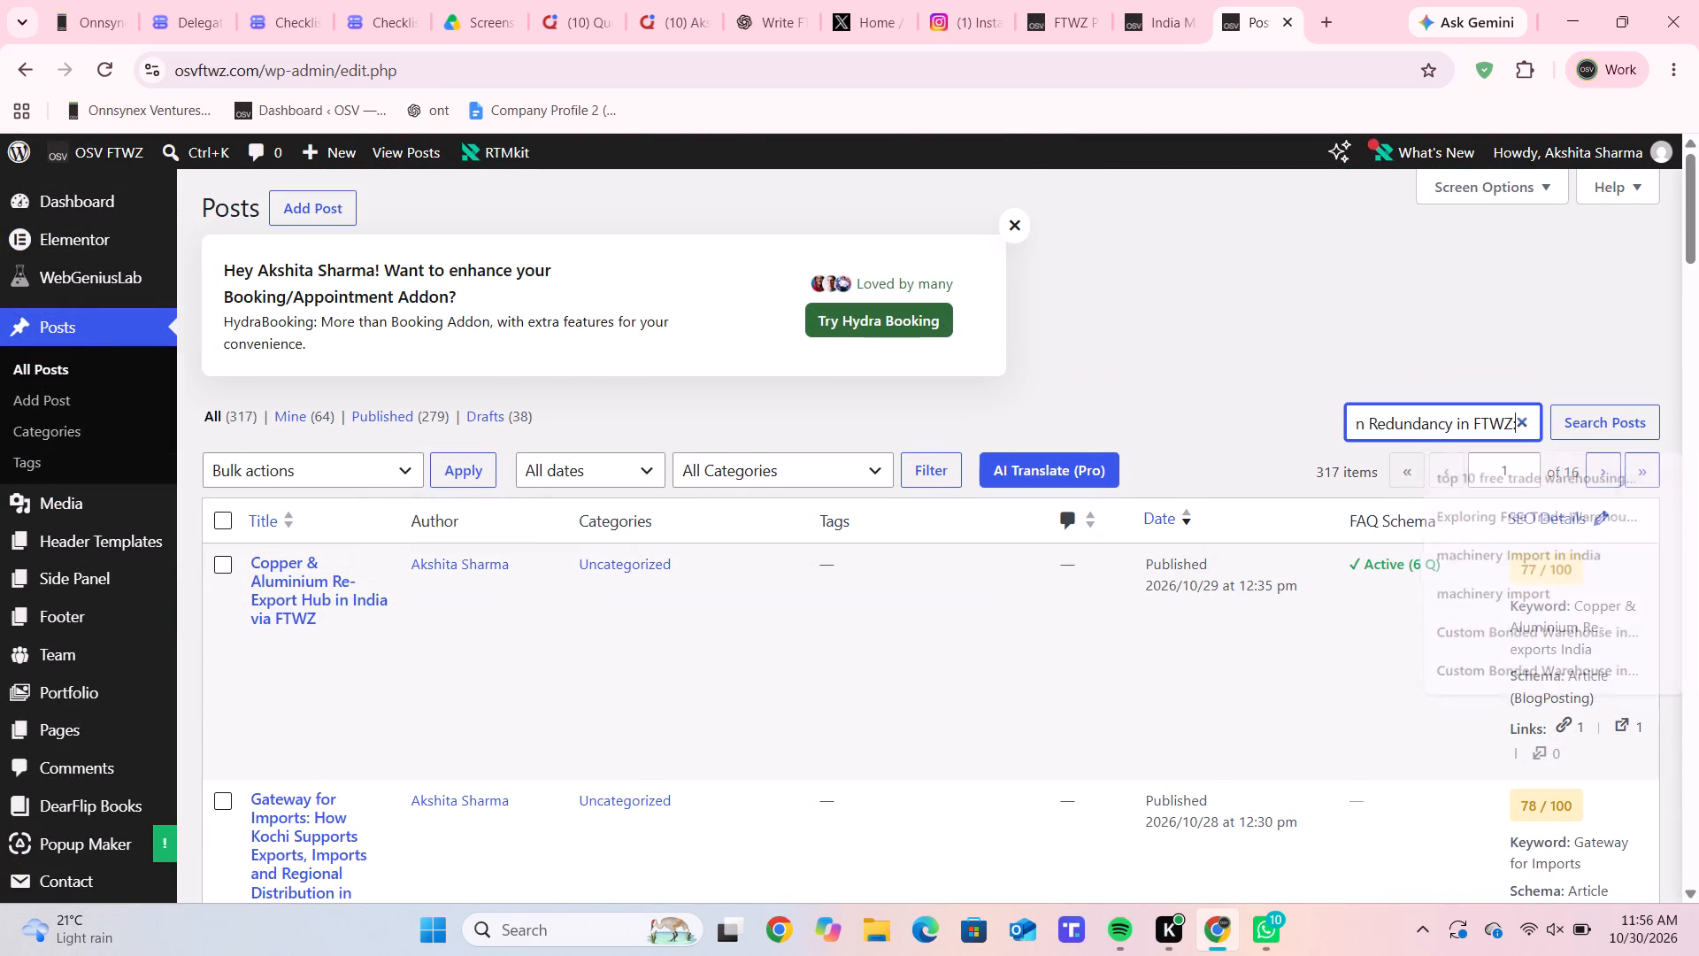
{"action": "left_click", "coordinate": [1626, 423]}
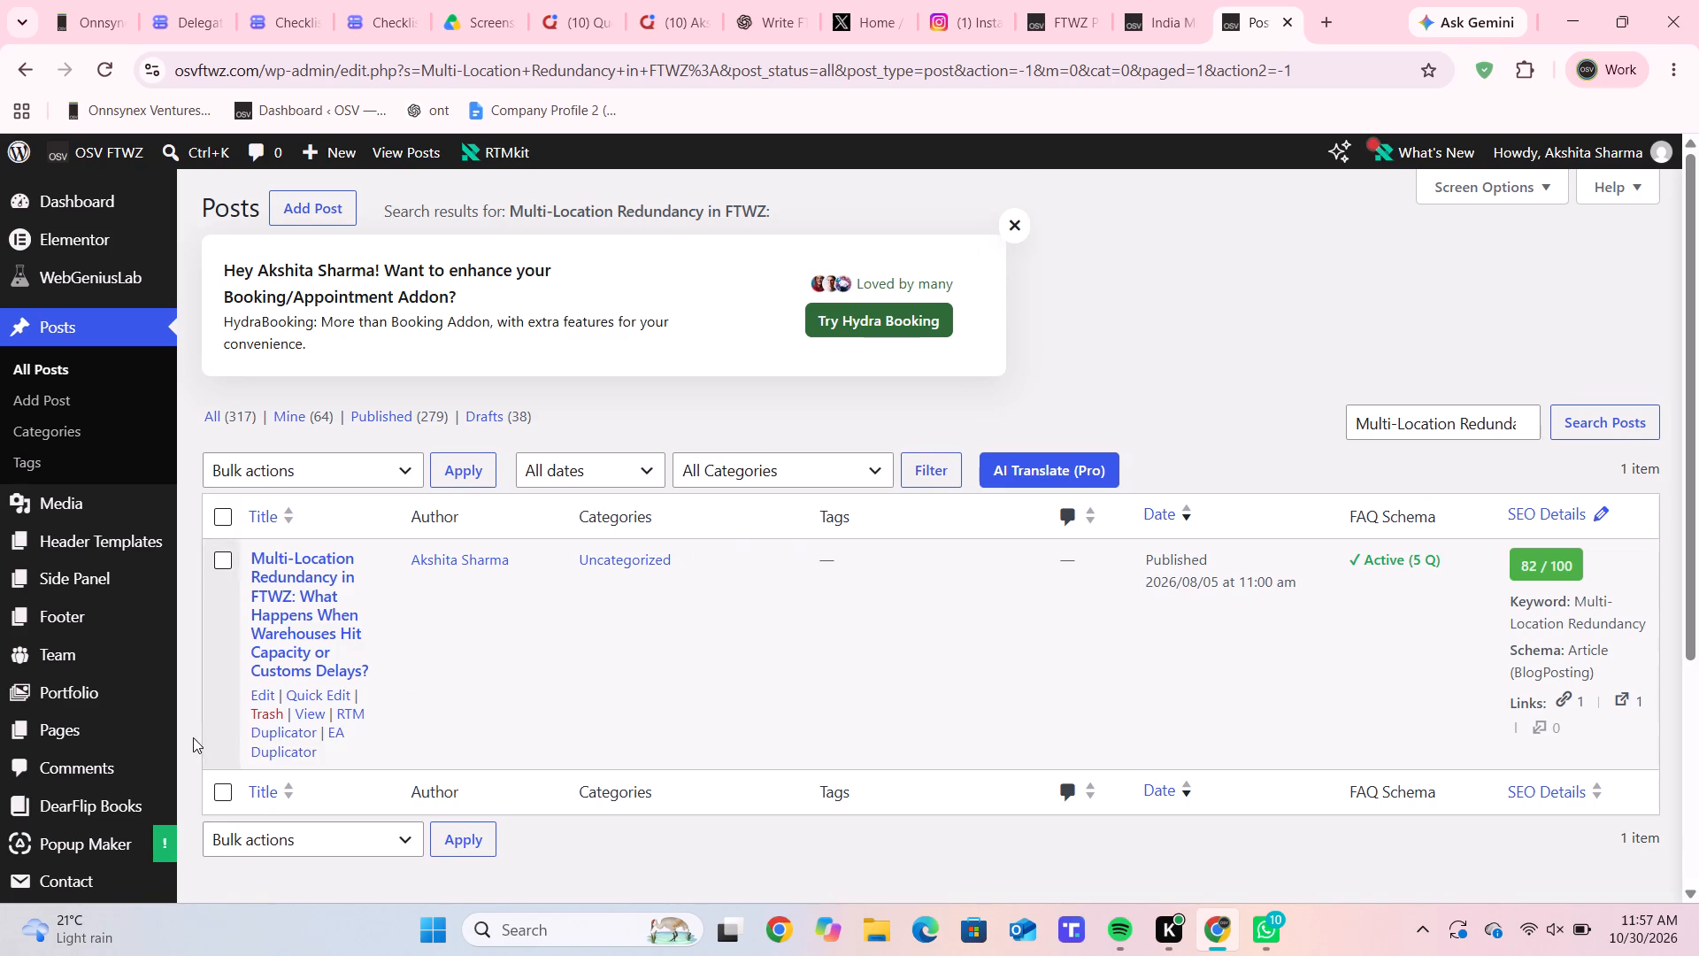
Open the Multi-Location Redundancy in FTWZ post for editing and delete the stray space before its first paragraph.
{"action": "left_click", "coordinate": [347, 658]}
{"action": "left_click", "coordinate": [275, 623]}
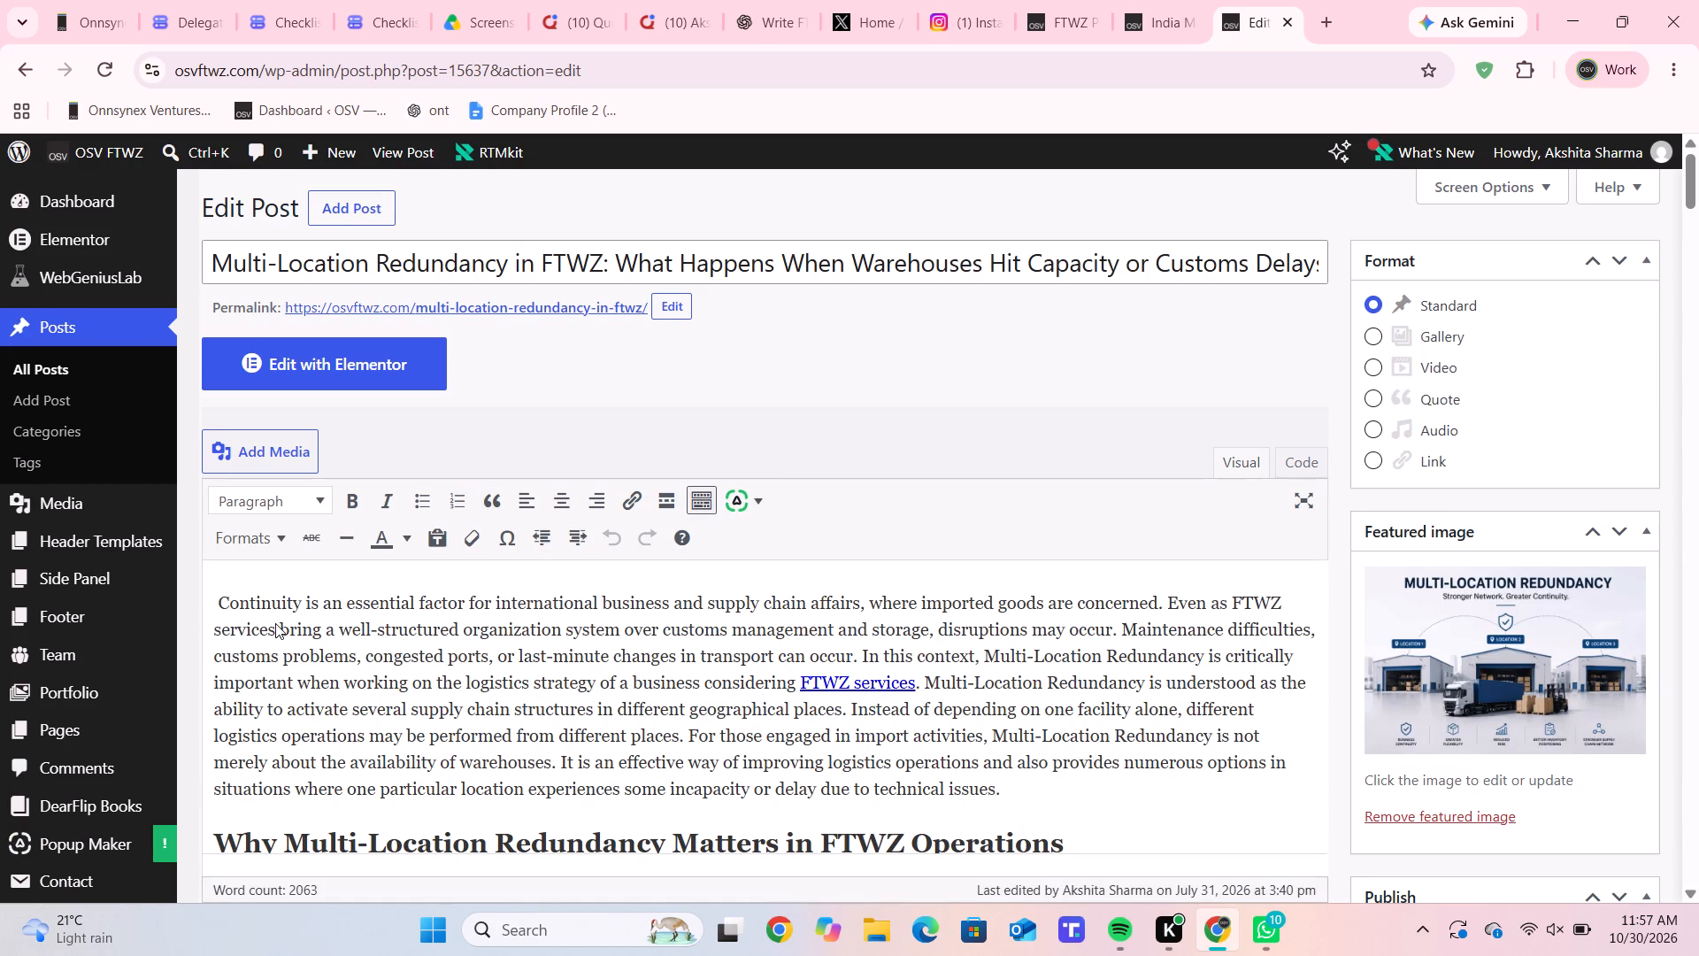
{"action": "left_click", "coordinate": [219, 589]}
{"action": "key", "text": "BackSpace"}
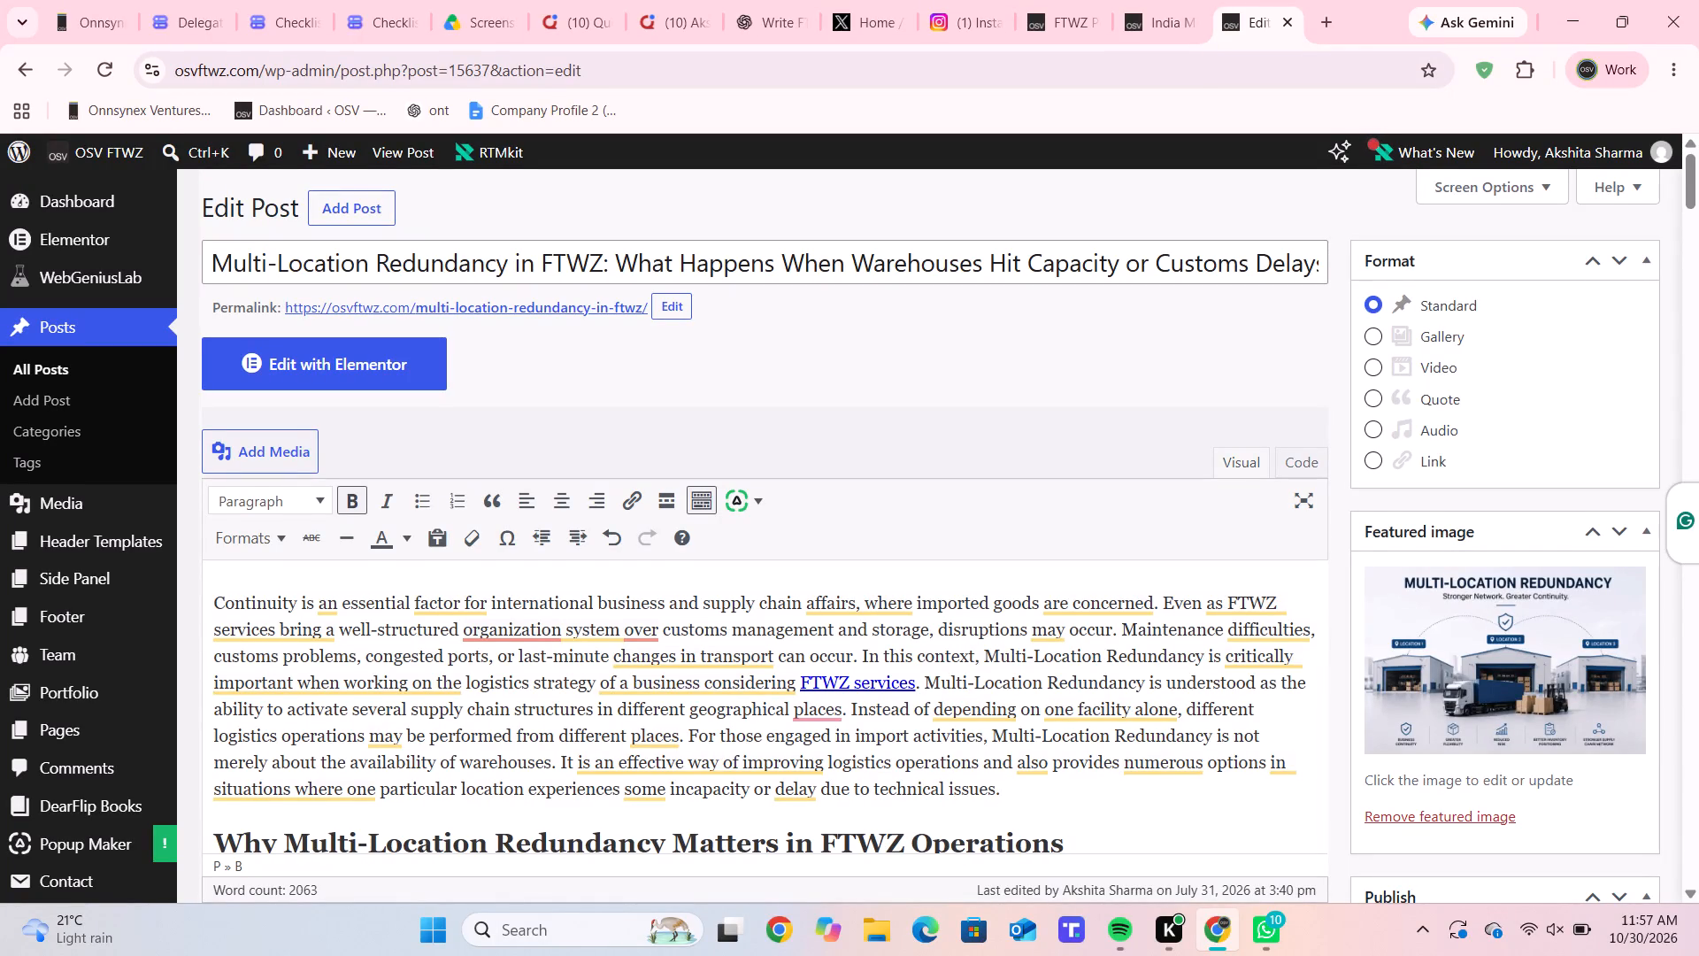
Review the post's introduction, the section on why Multi-Location Redundancy matters, and its publish details.
{"action": "scroll", "coordinate": [219, 589], "scroll_direction": "down", "scroll_amount": 2}
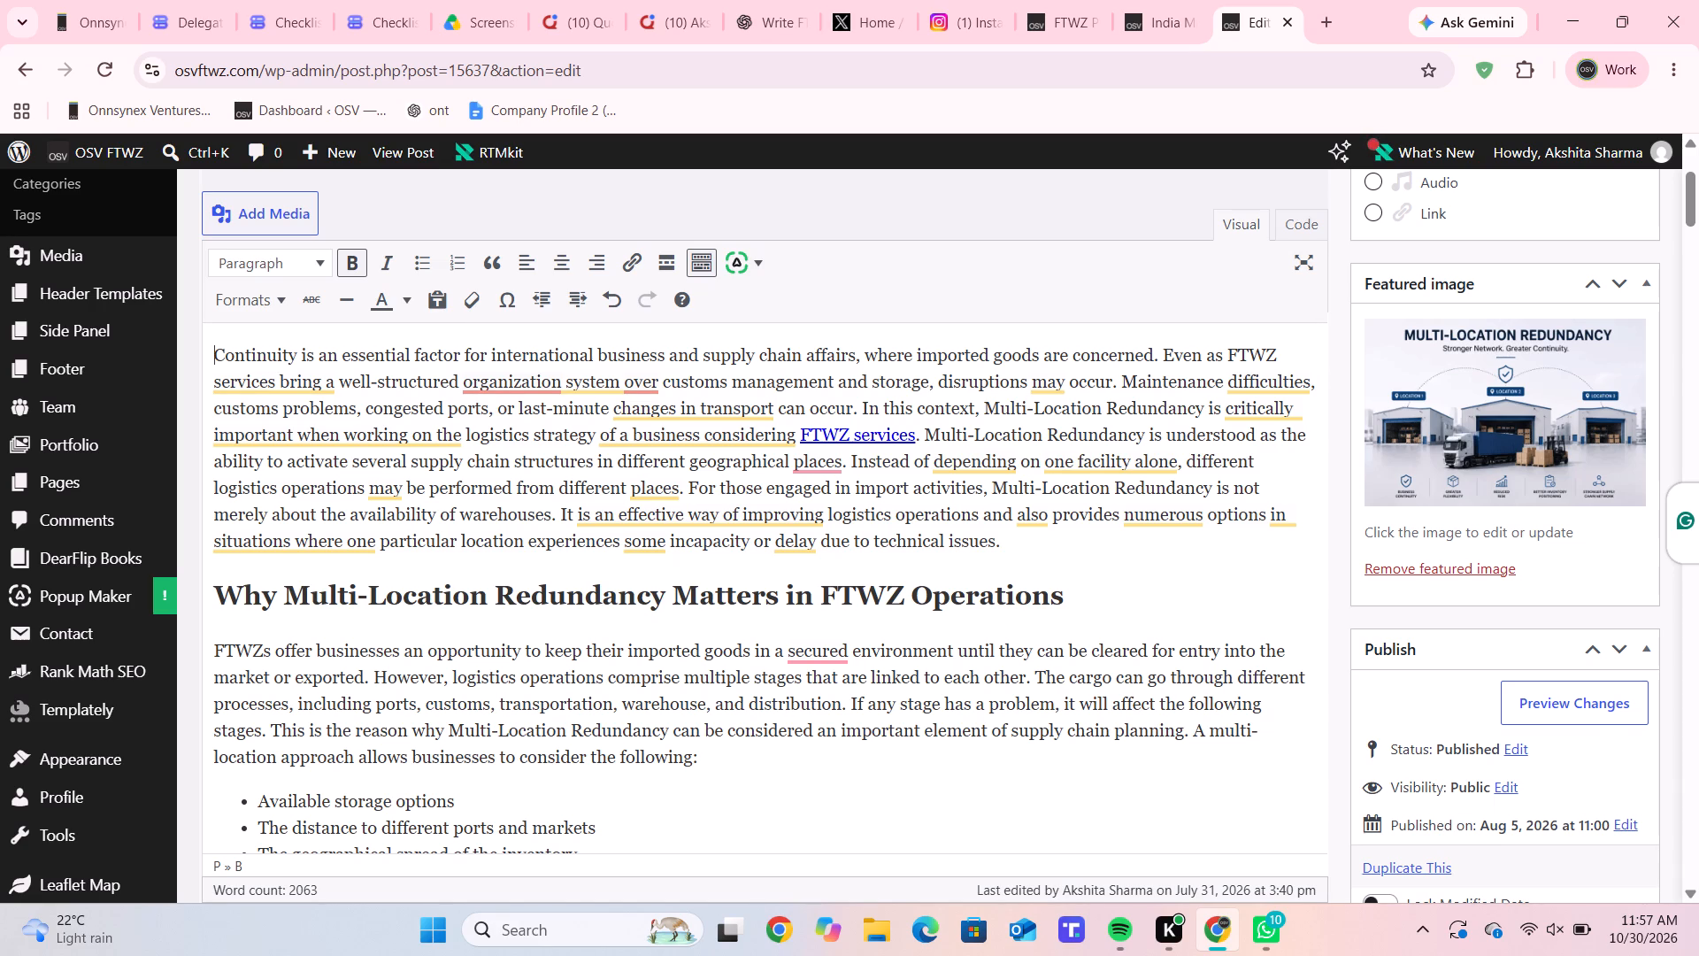
{"action": "scroll", "coordinate": [219, 589], "scroll_direction": "down", "scroll_amount": 2}
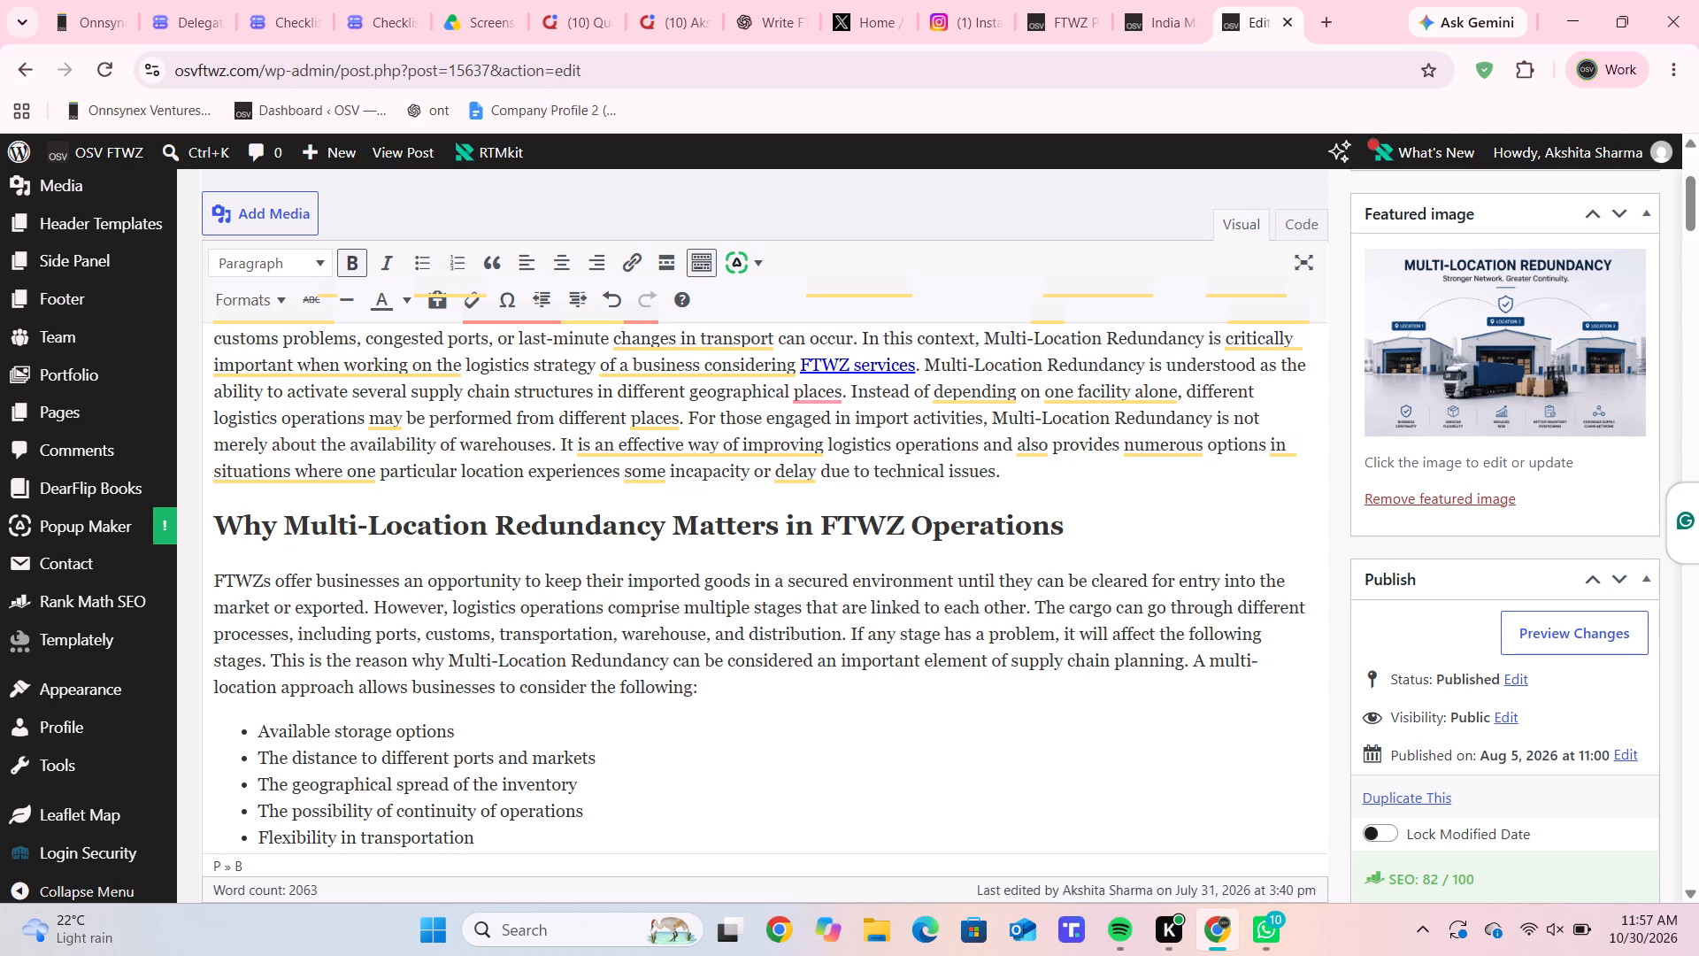
{"action": "scroll", "coordinate": [219, 589], "scroll_direction": "up", "scroll_amount": 1}
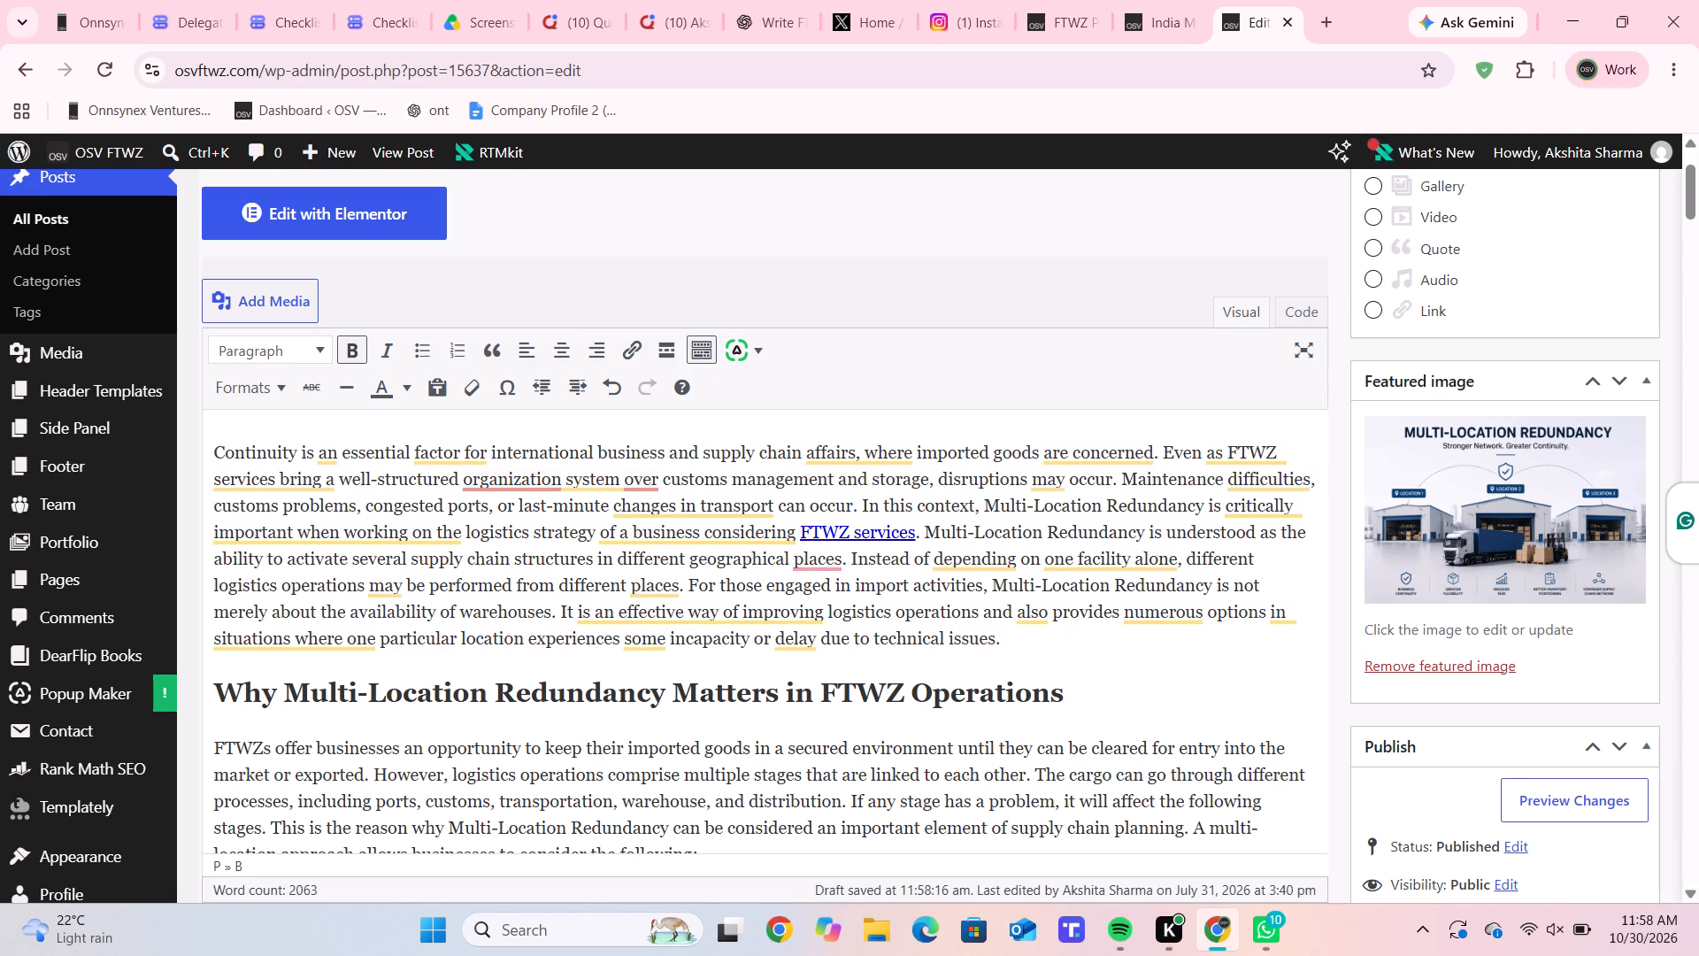
{"action": "scroll", "coordinate": [219, 589], "scroll_direction": "down", "scroll_amount": 1}
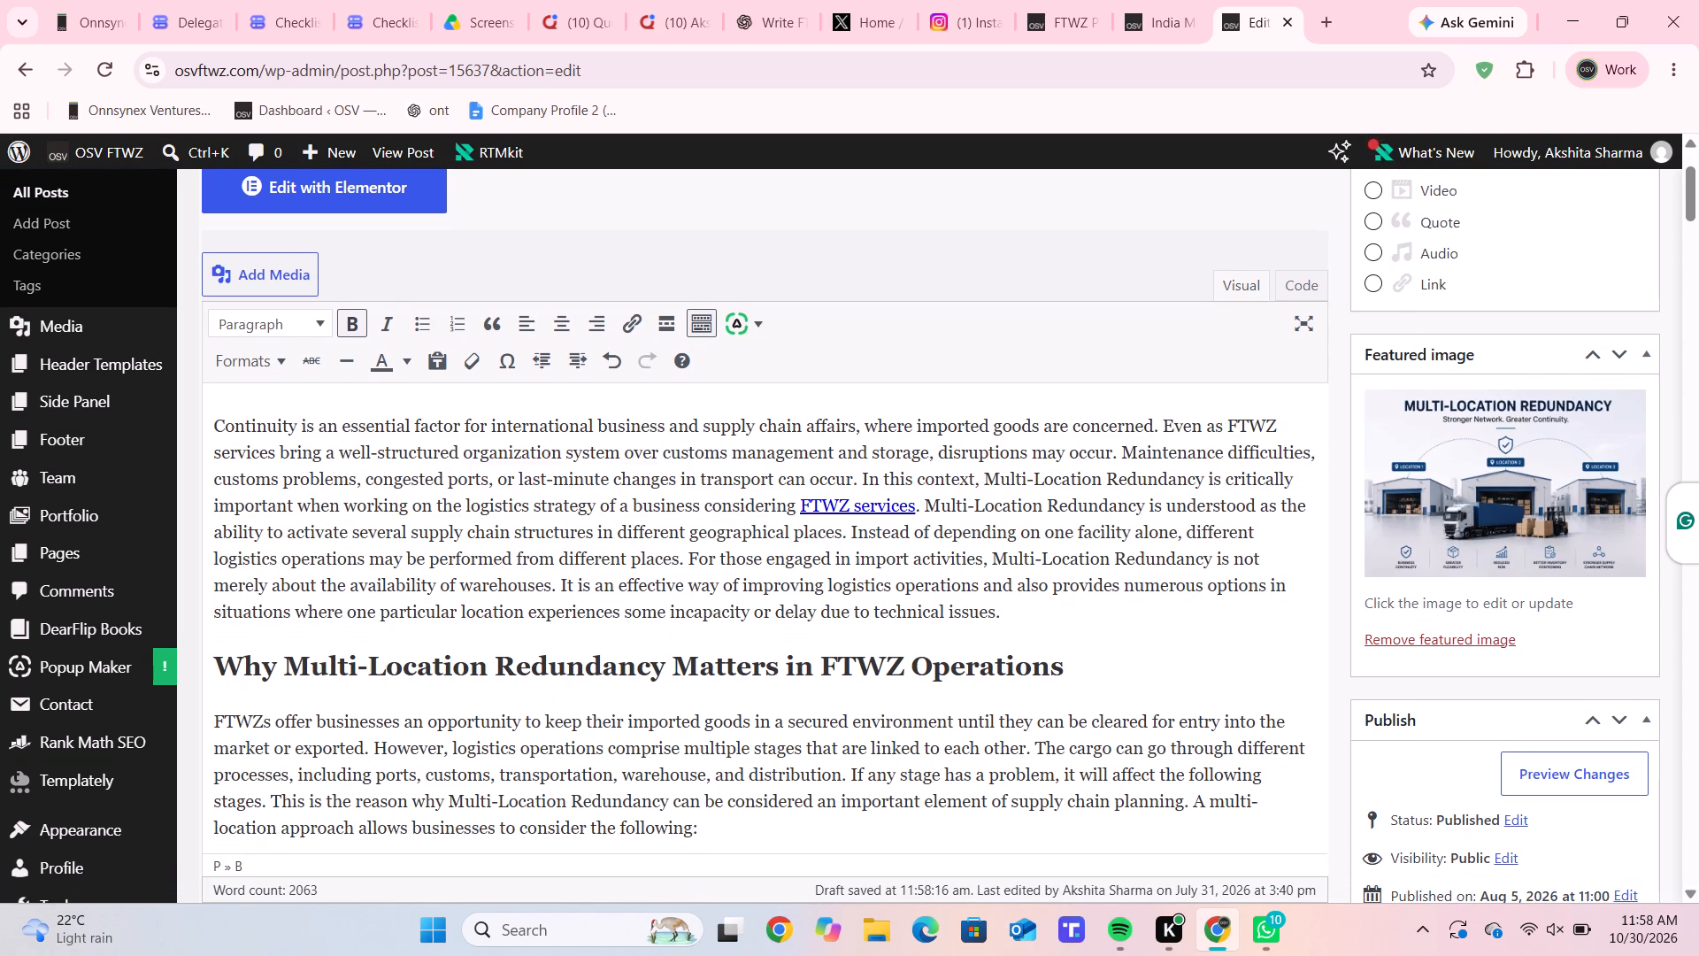
{"action": "scroll", "coordinate": [219, 589], "scroll_direction": "down", "scroll_amount": 1}
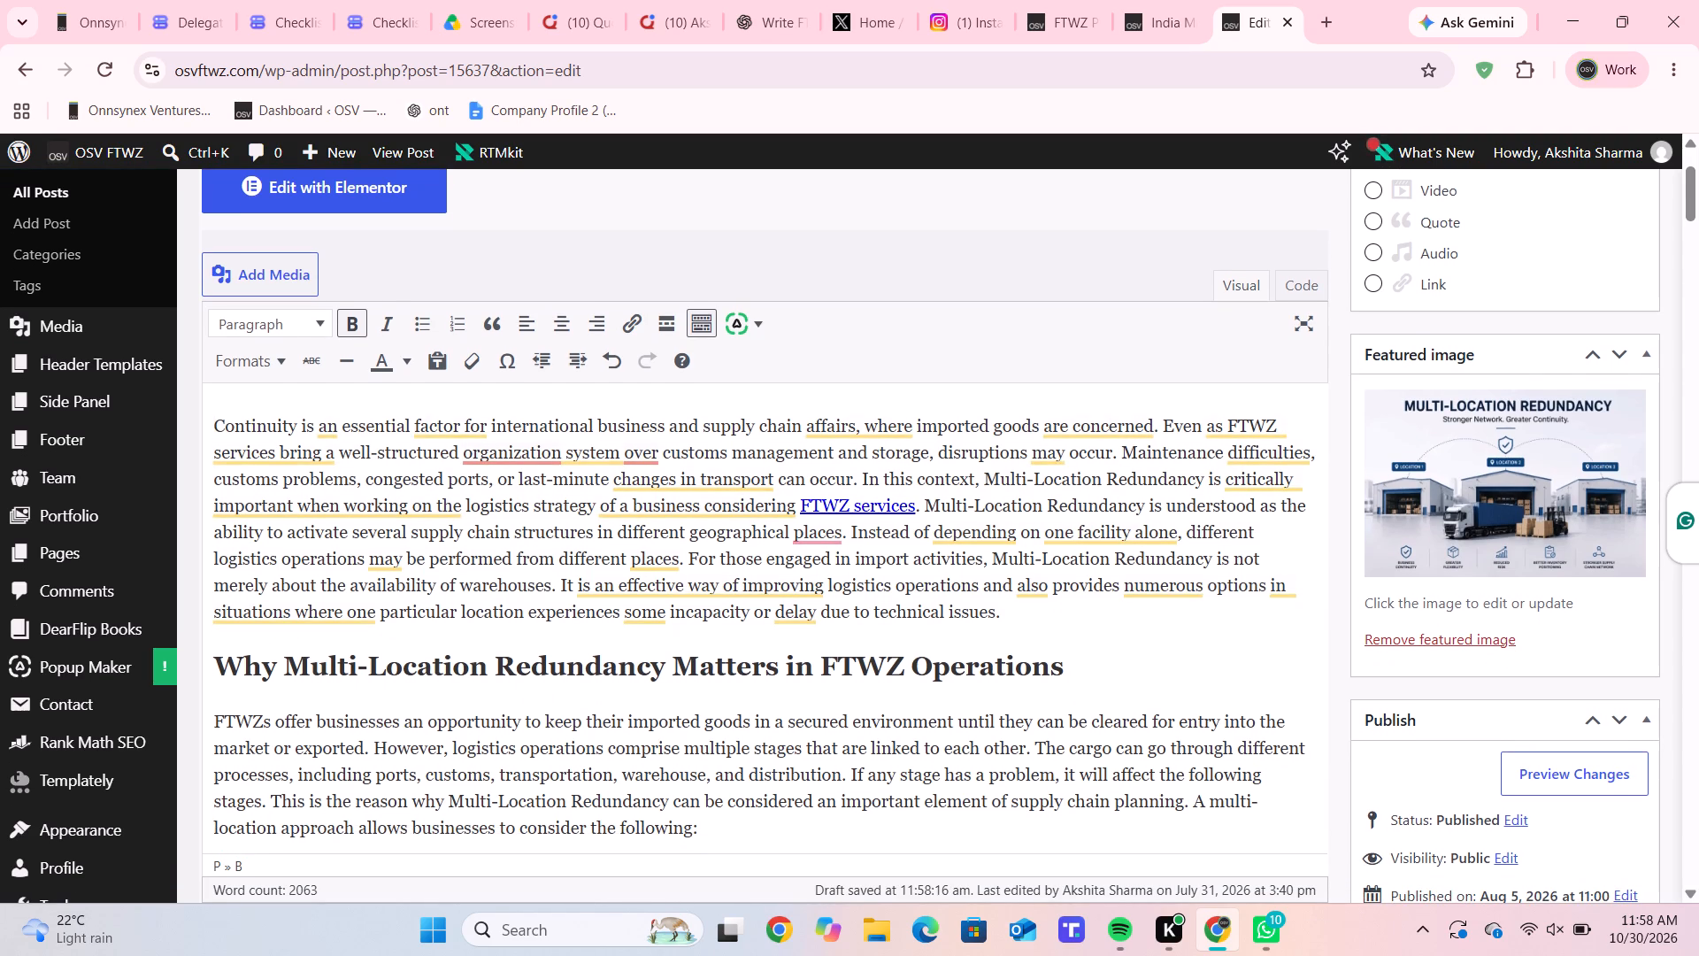
{"action": "scroll", "coordinate": [219, 589], "scroll_direction": "down", "scroll_amount": 3}
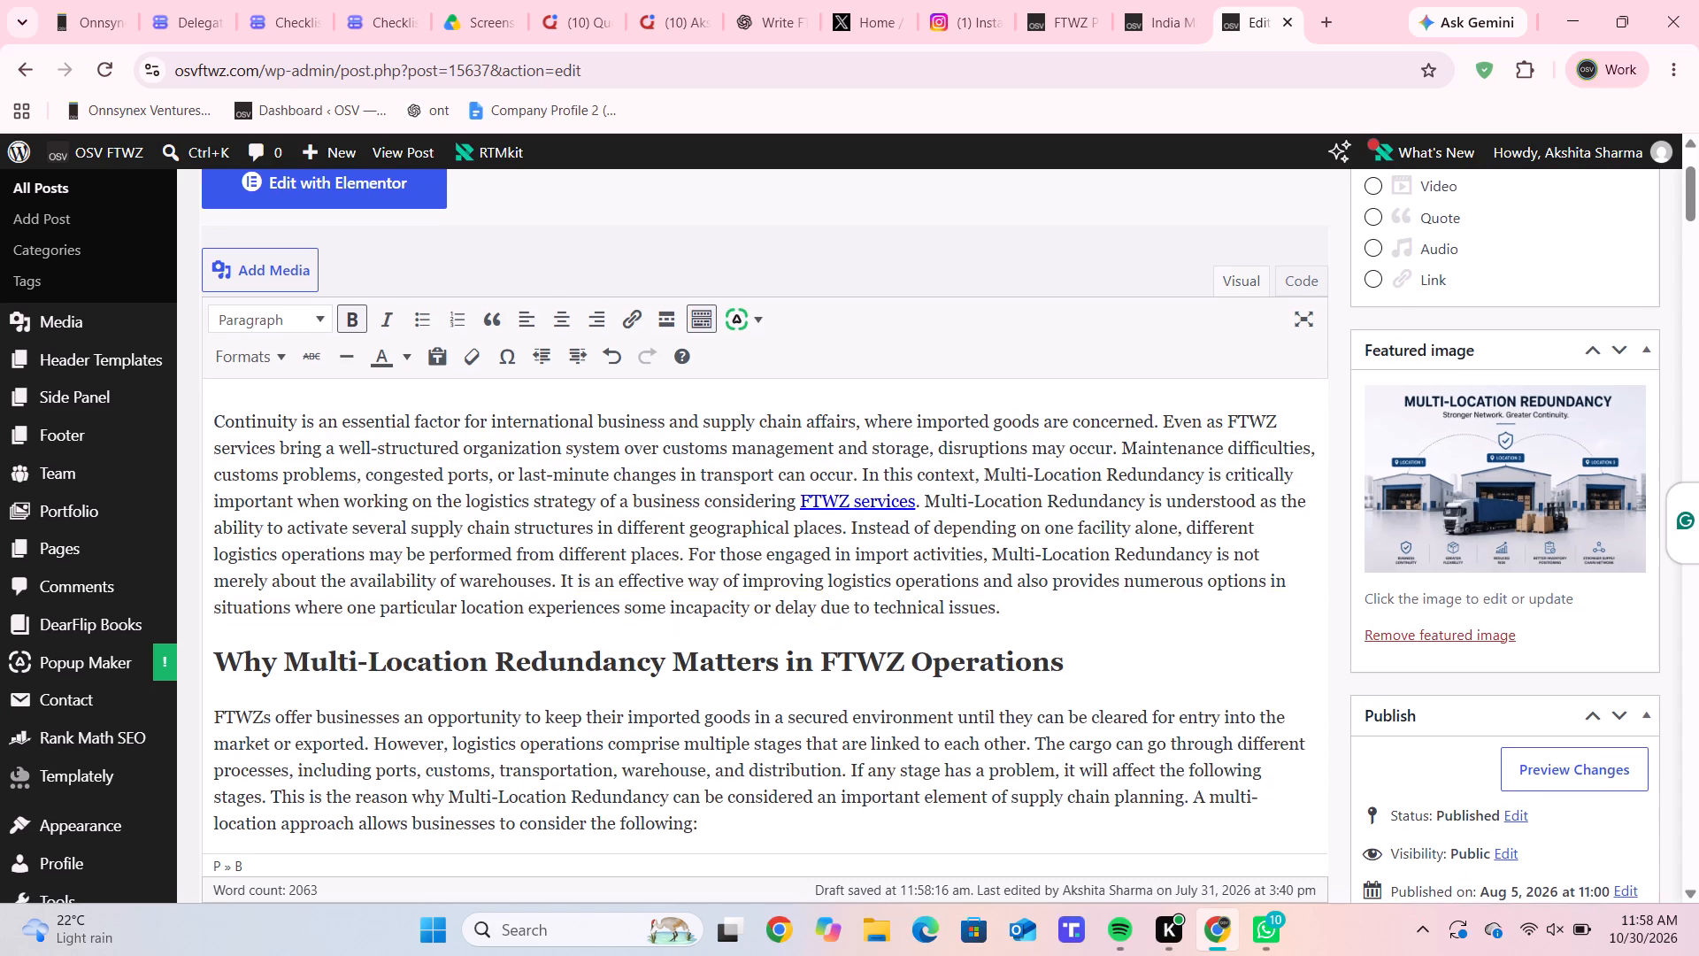
{"action": "scroll", "coordinate": [219, 589], "scroll_direction": "down", "scroll_amount": 1}
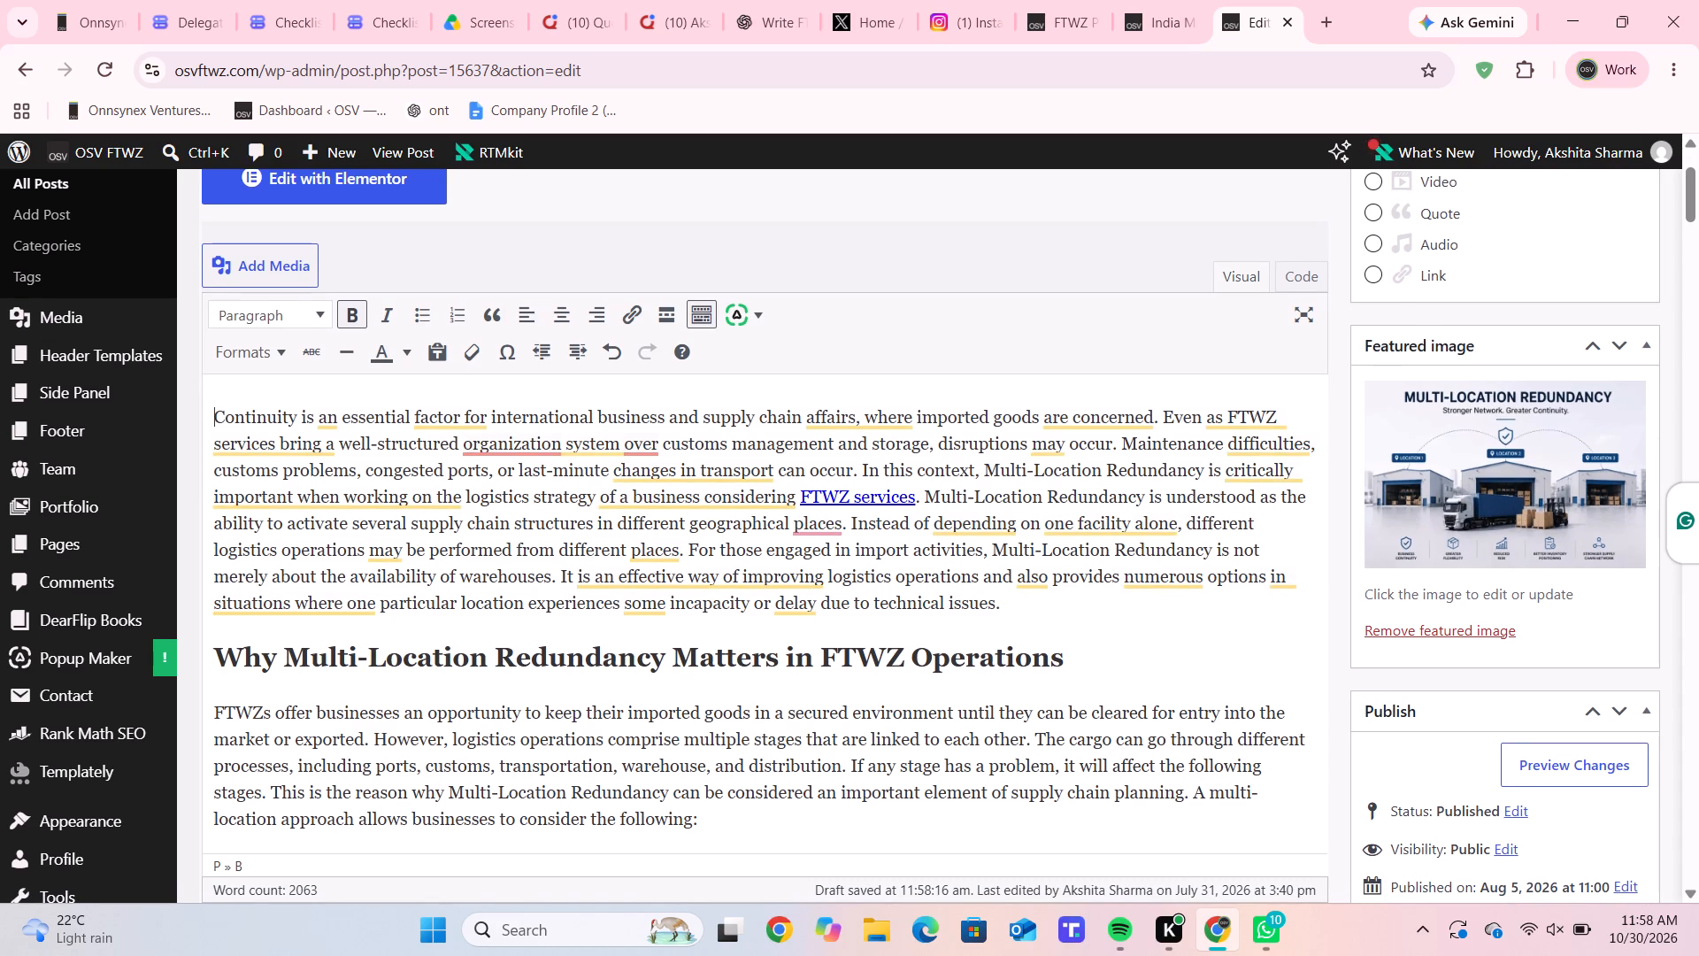
{"action": "scroll", "coordinate": [219, 589], "scroll_direction": "down", "scroll_amount": 5}
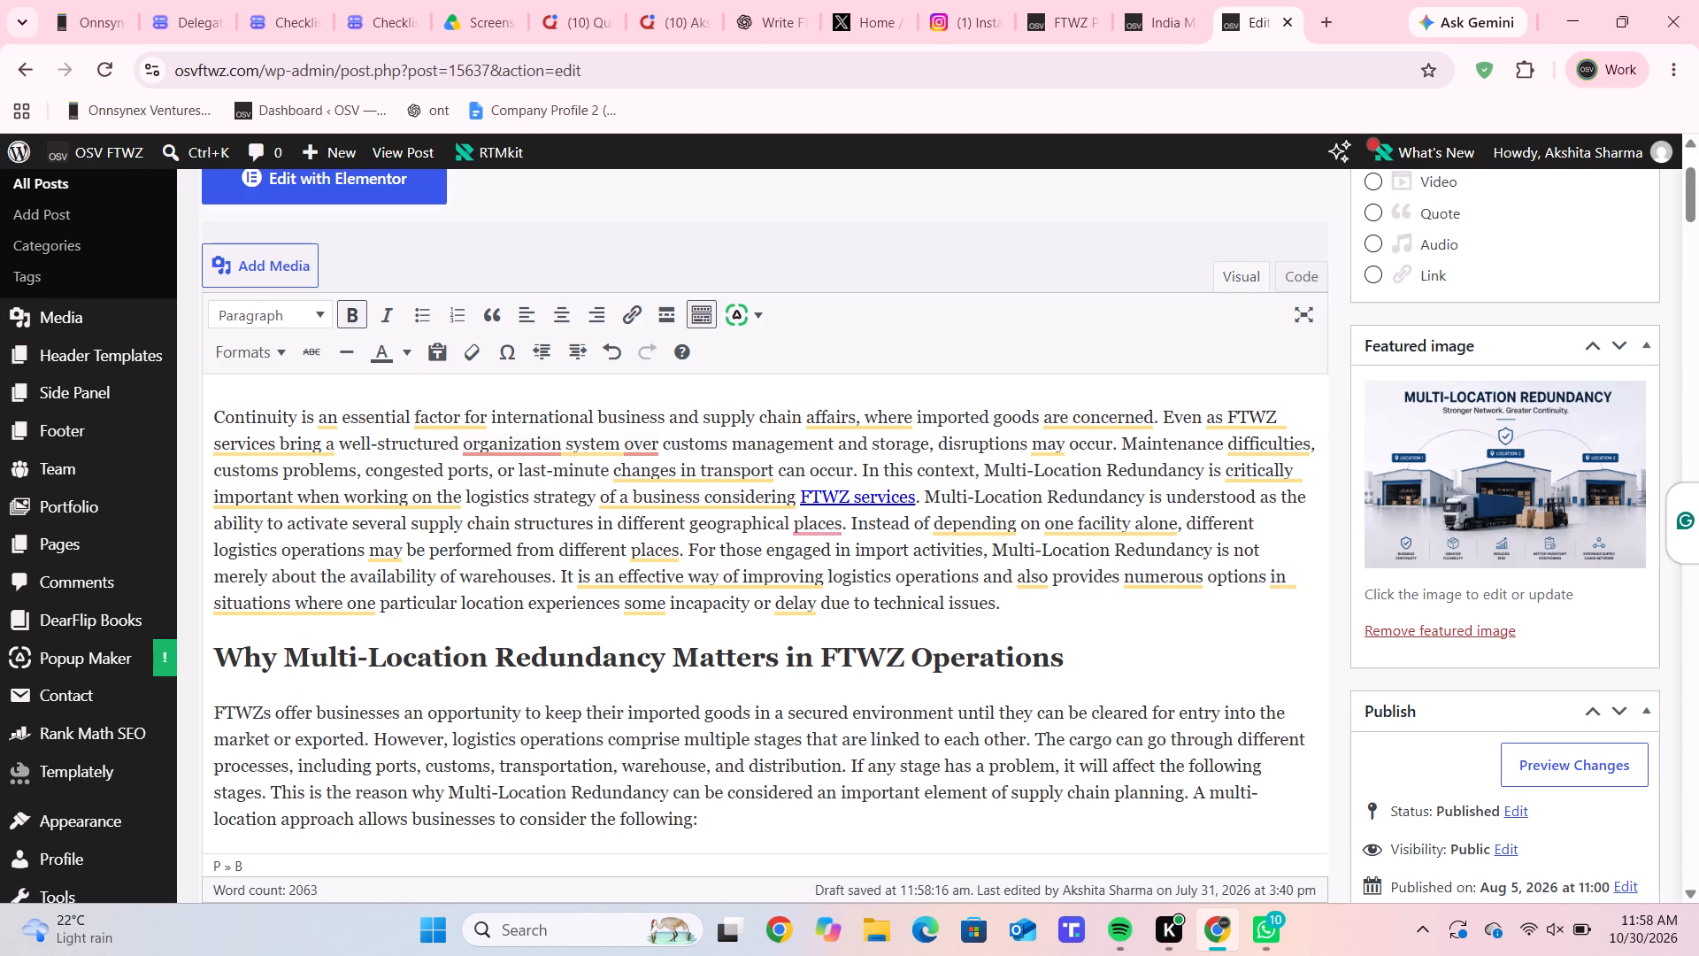
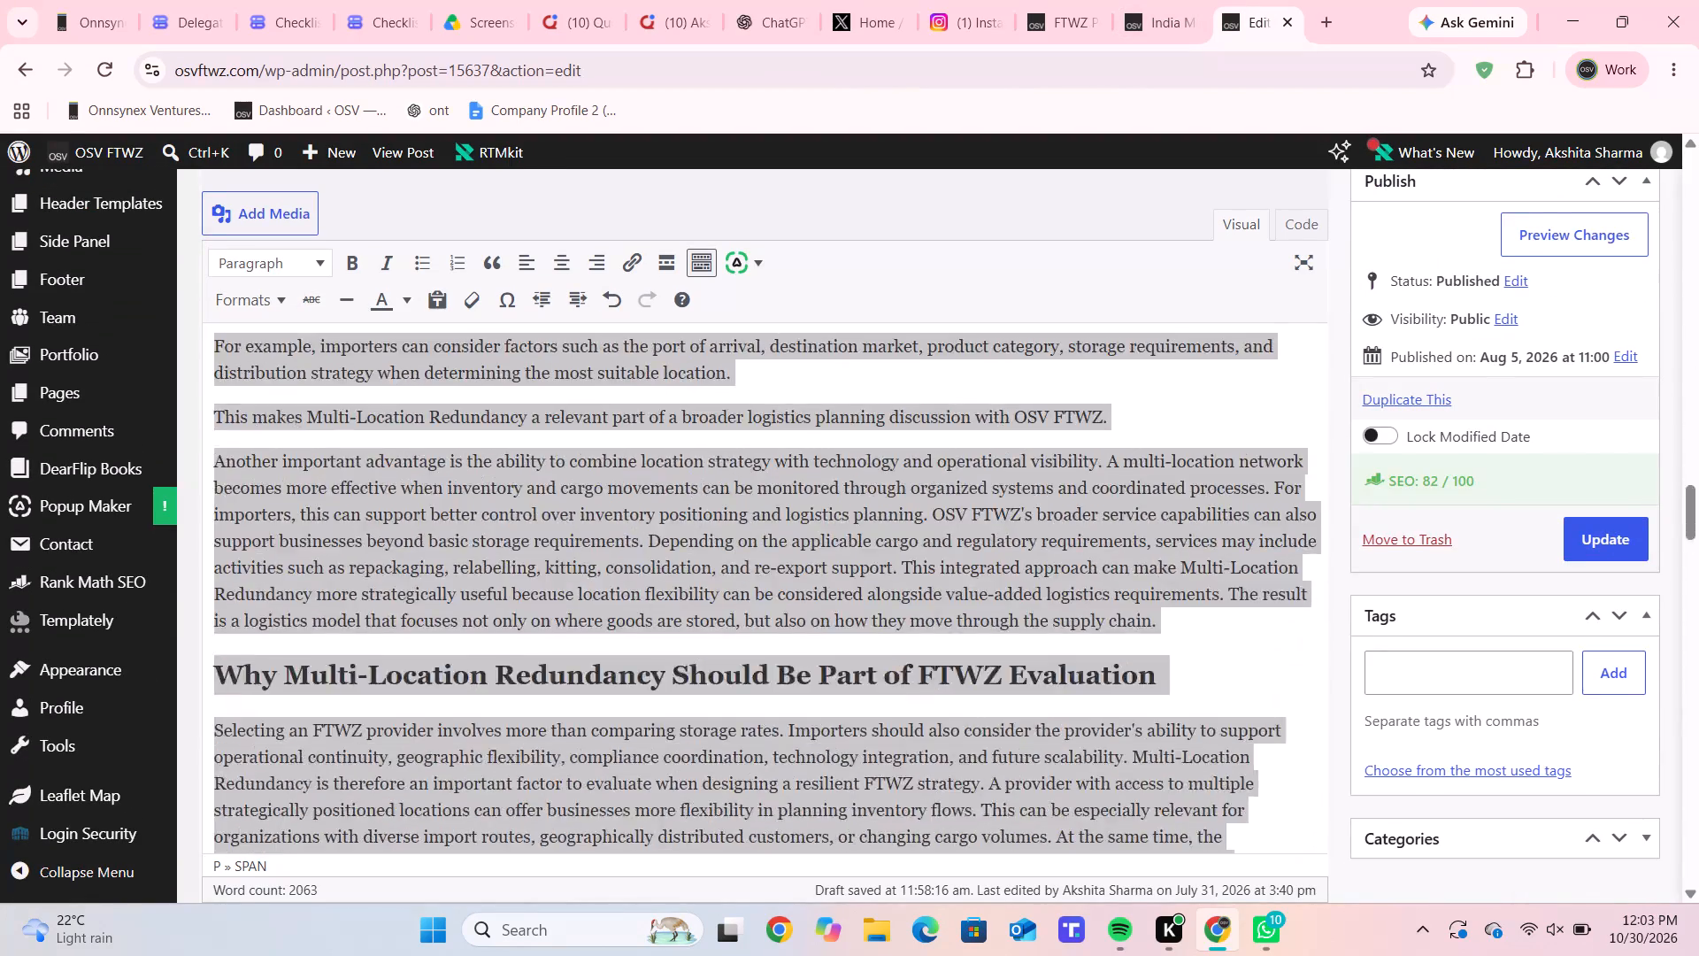
{"action": "scroll", "coordinate": [868, 568], "scroll_direction": "down", "scroll_amount": 10}
{"action": "scroll", "coordinate": [868, 568], "scroll_direction": "up", "scroll_amount": 4}
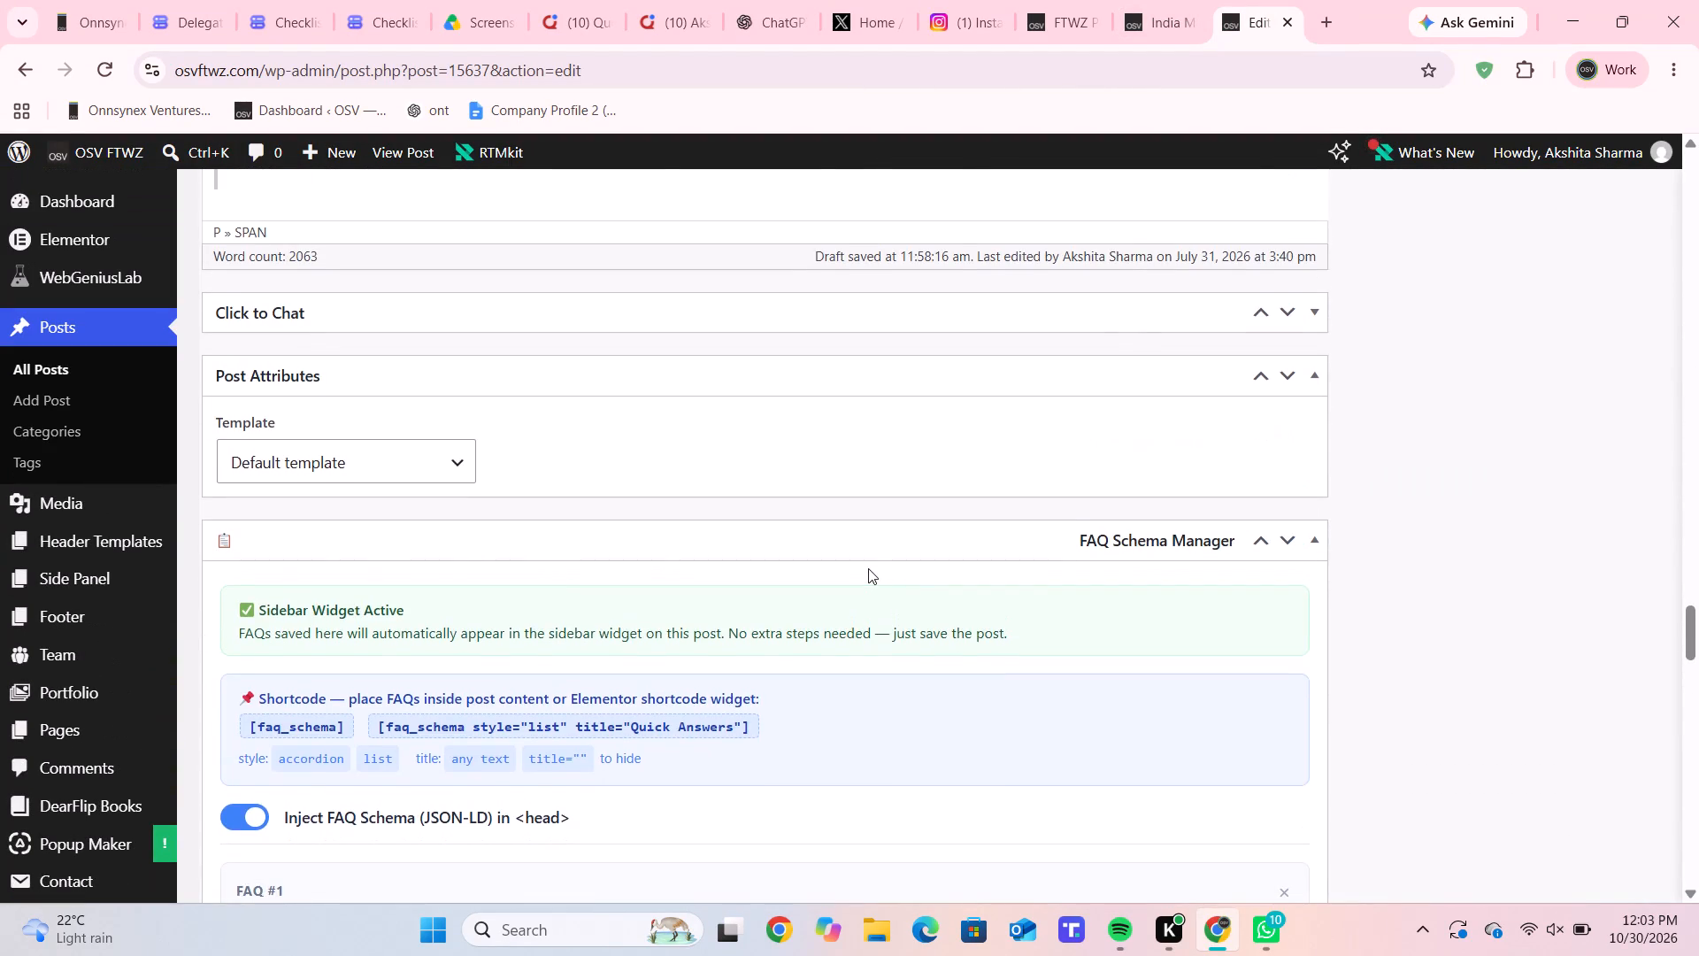
{"action": "scroll", "coordinate": [868, 568], "scroll_direction": "up", "scroll_amount": 2}
{"action": "scroll", "coordinate": [868, 568], "scroll_direction": "down", "scroll_amount": 15}
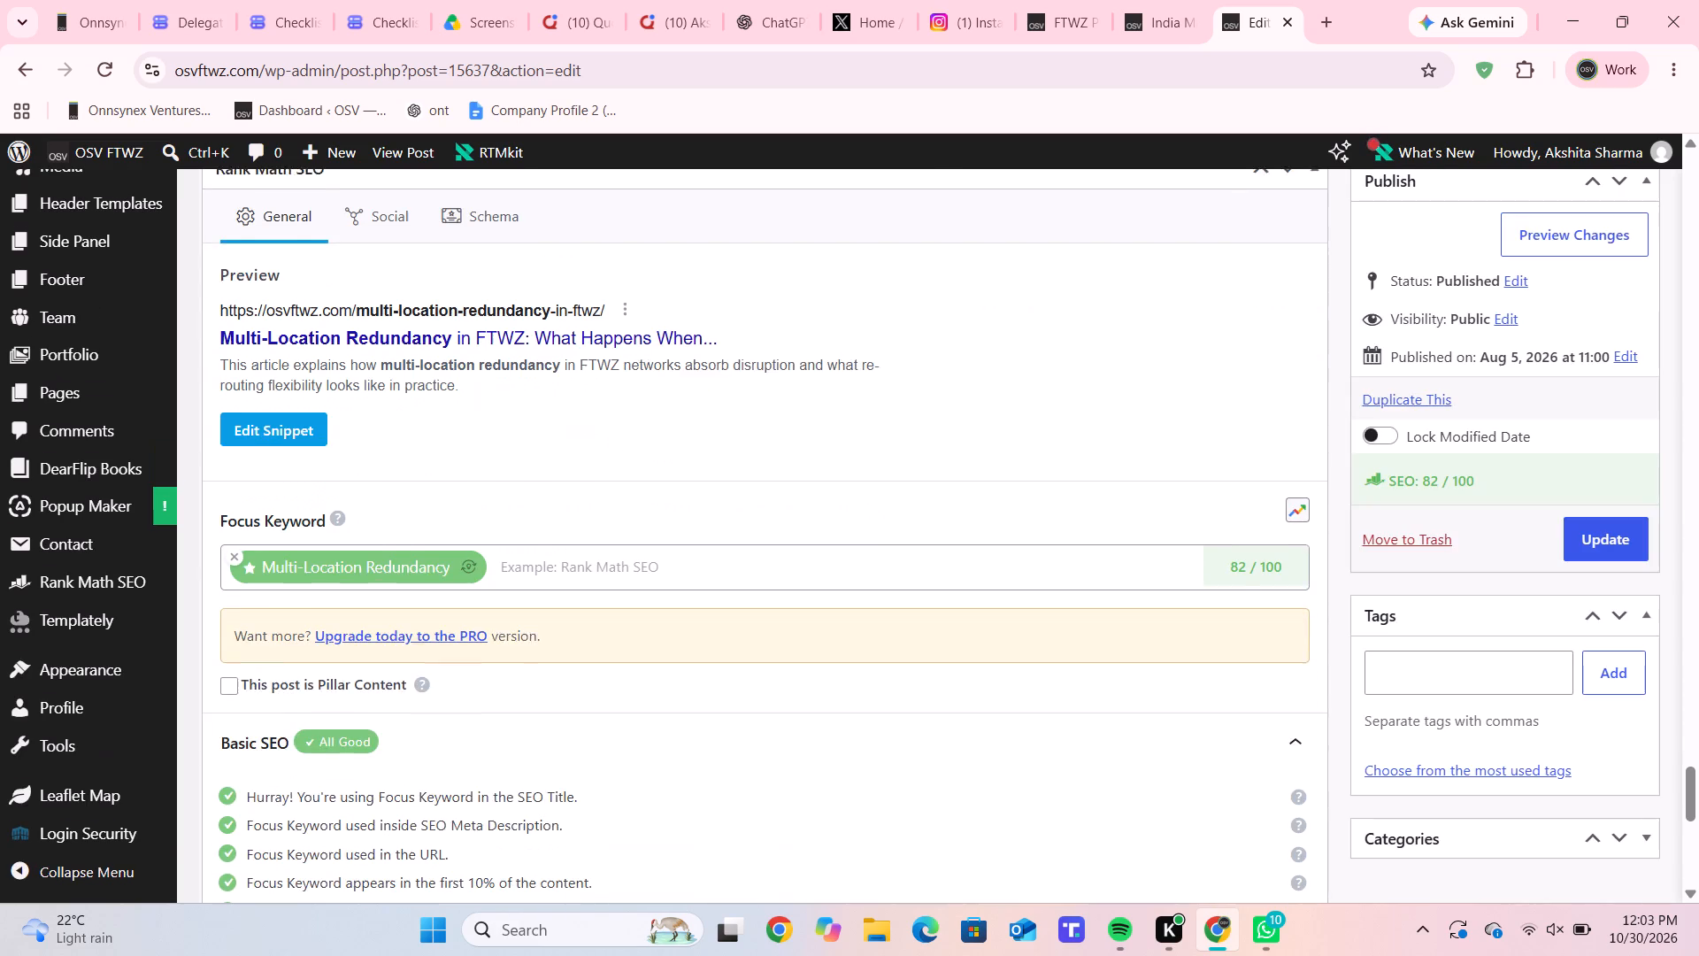
{"action": "scroll", "coordinate": [868, 568], "scroll_direction": "down", "scroll_amount": 1}
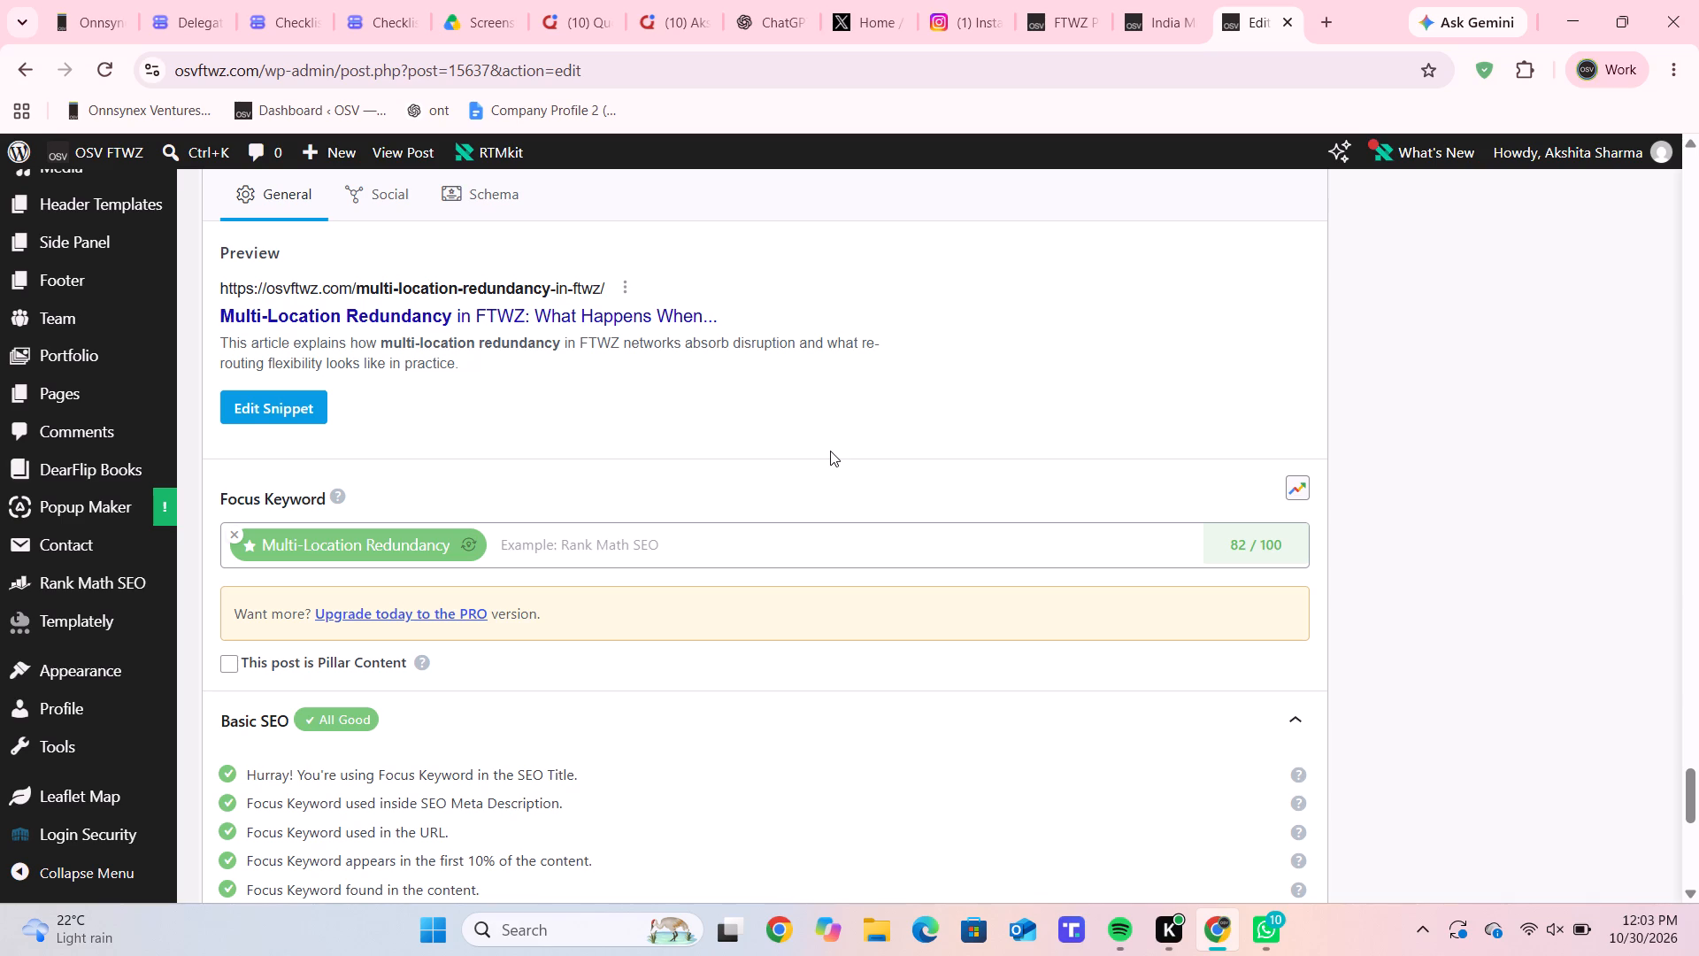
{"action": "scroll", "coordinate": [830, 451], "scroll_direction": "up", "scroll_amount": 1}
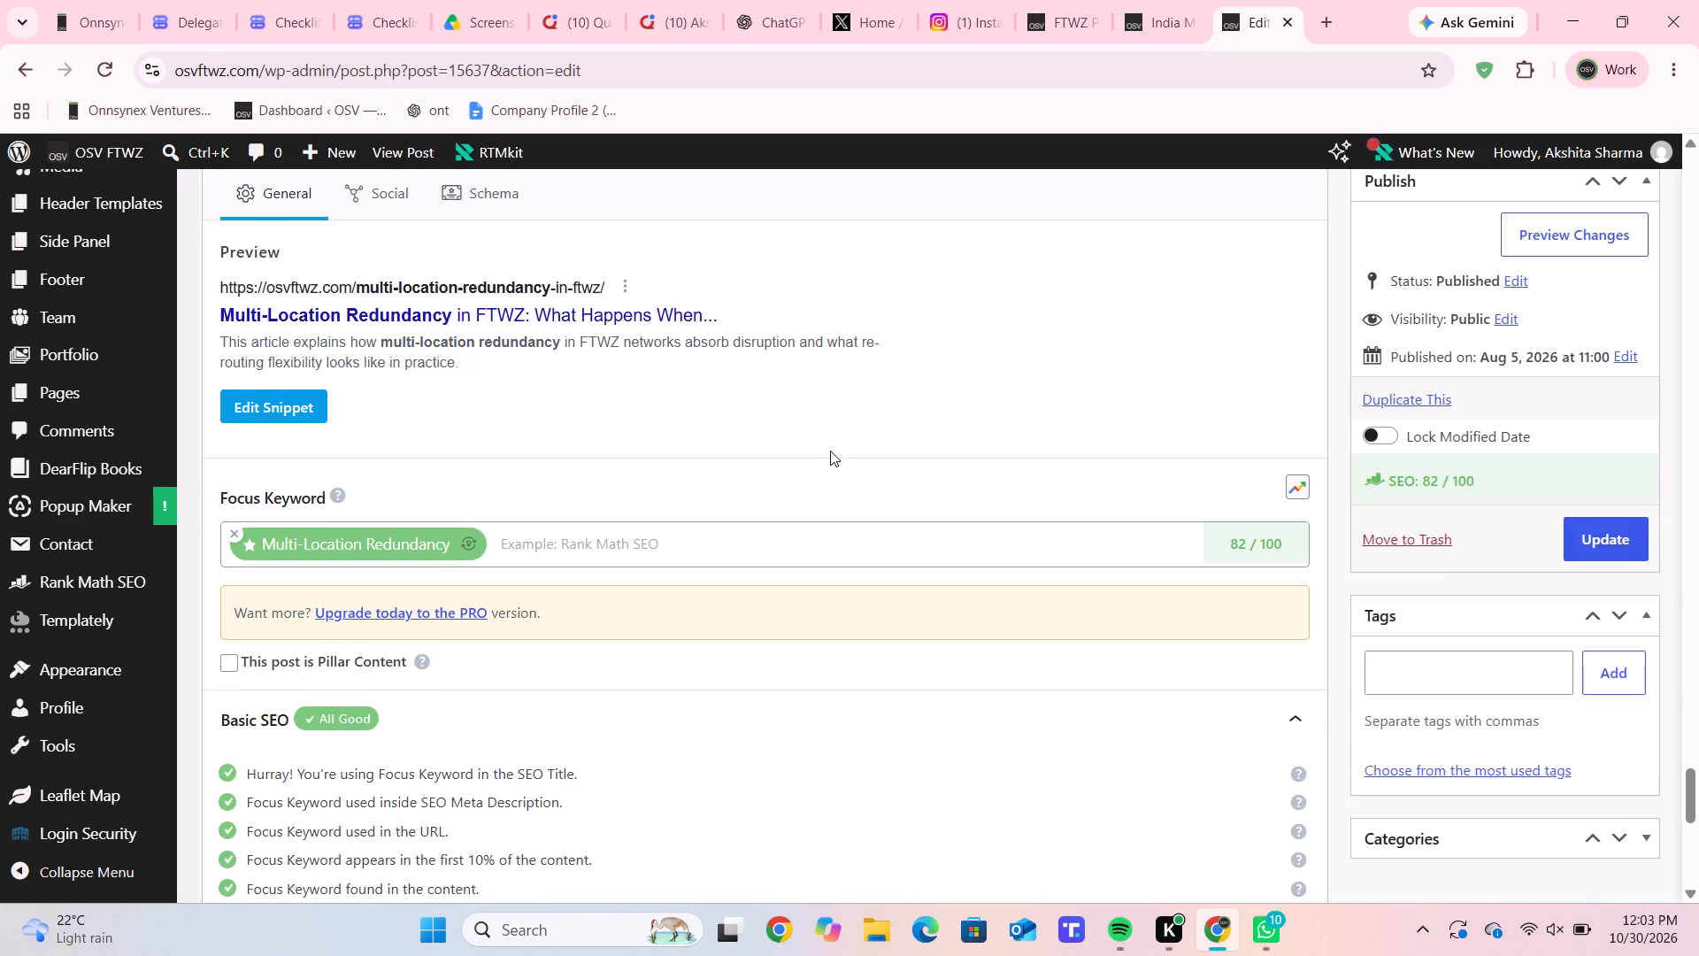
{"action": "scroll", "coordinate": [830, 451], "scroll_direction": "up", "scroll_amount": 2}
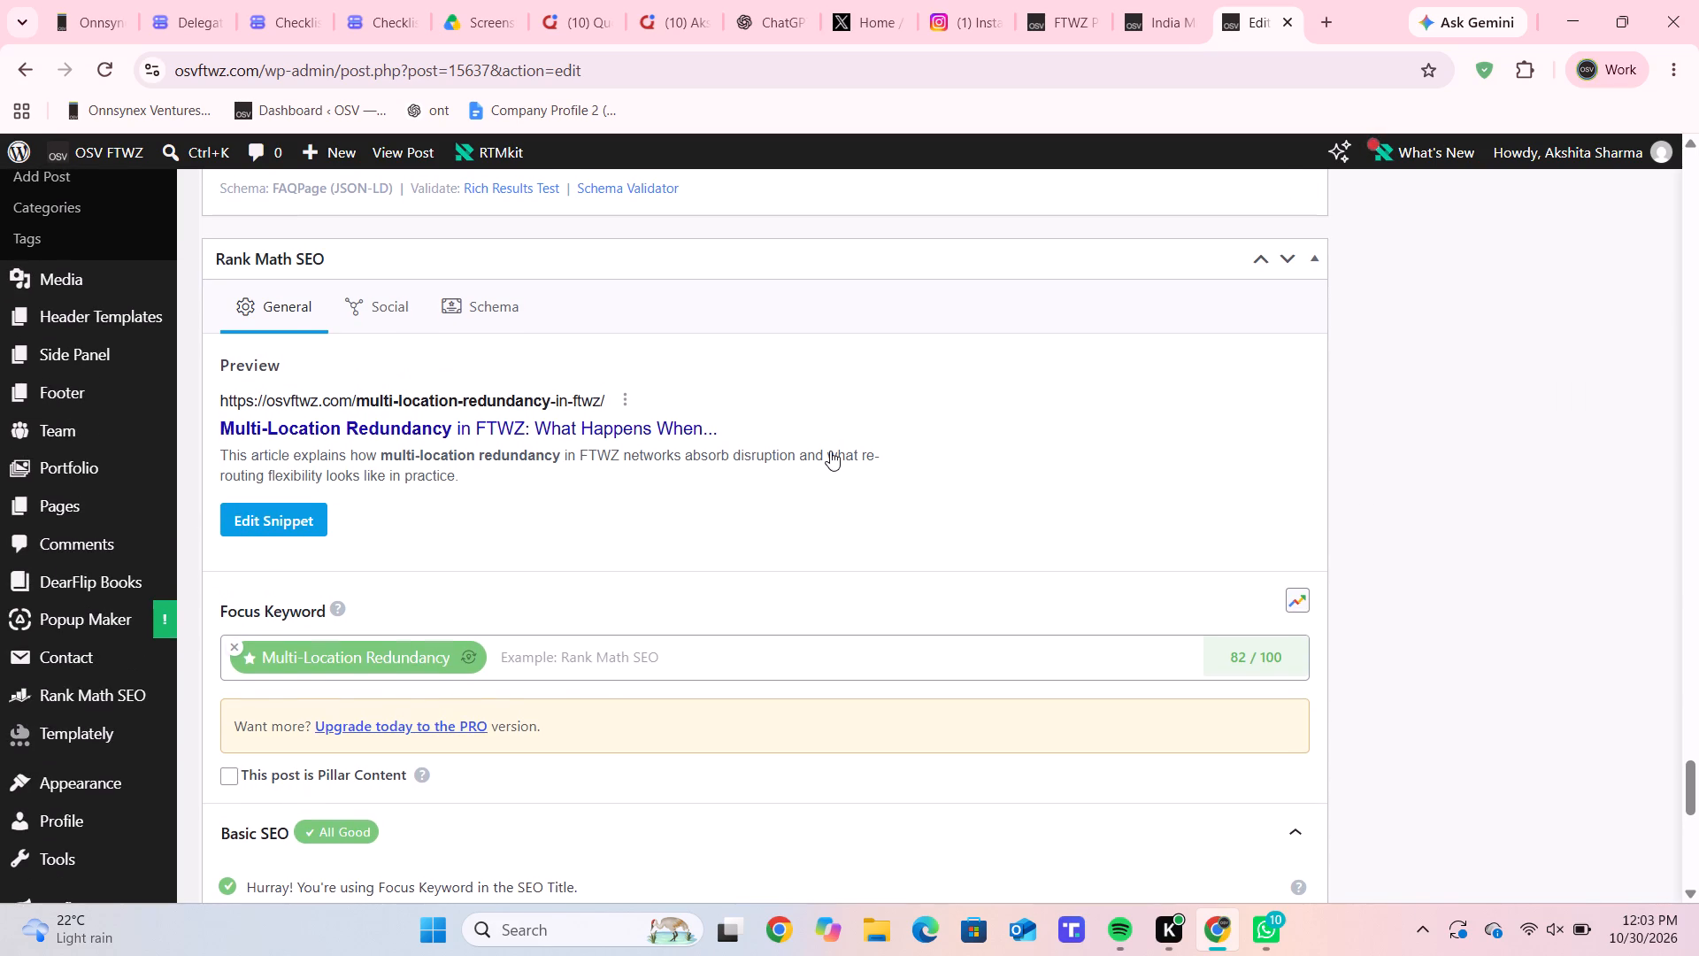
{"action": "scroll", "coordinate": [830, 451], "scroll_direction": "up", "scroll_amount": 8}
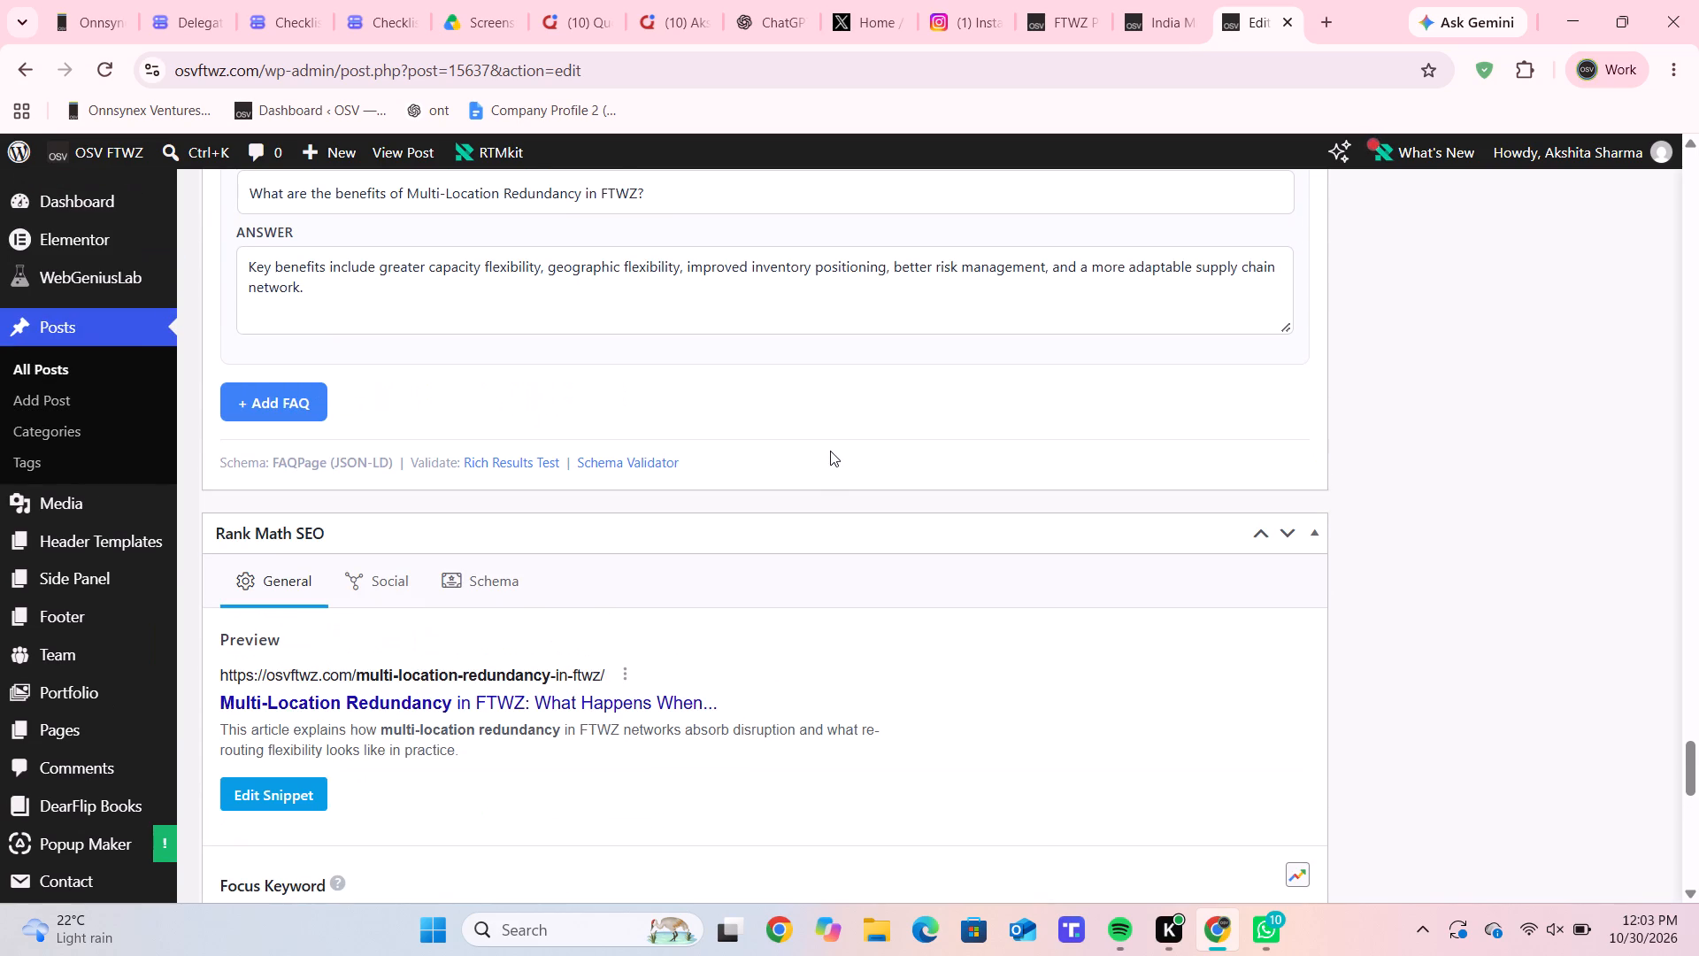
{"action": "scroll", "coordinate": [830, 451], "scroll_direction": "down", "scroll_amount": 1}
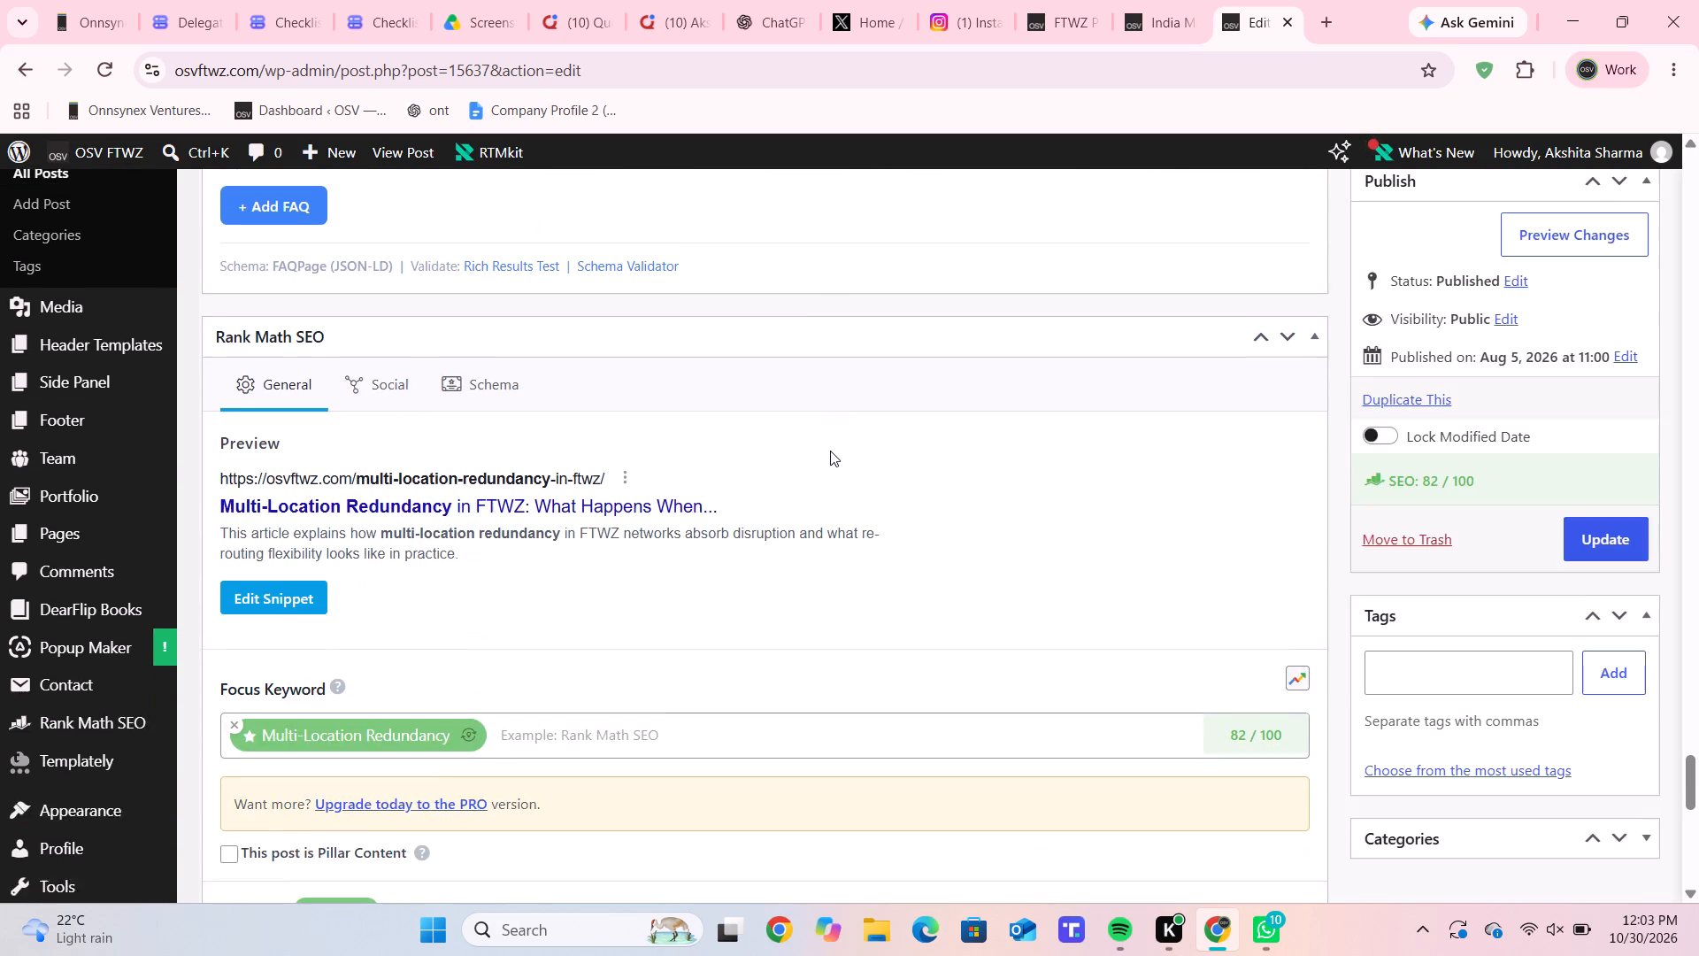
{"action": "scroll", "coordinate": [830, 451], "scroll_direction": "down", "scroll_amount": 2}
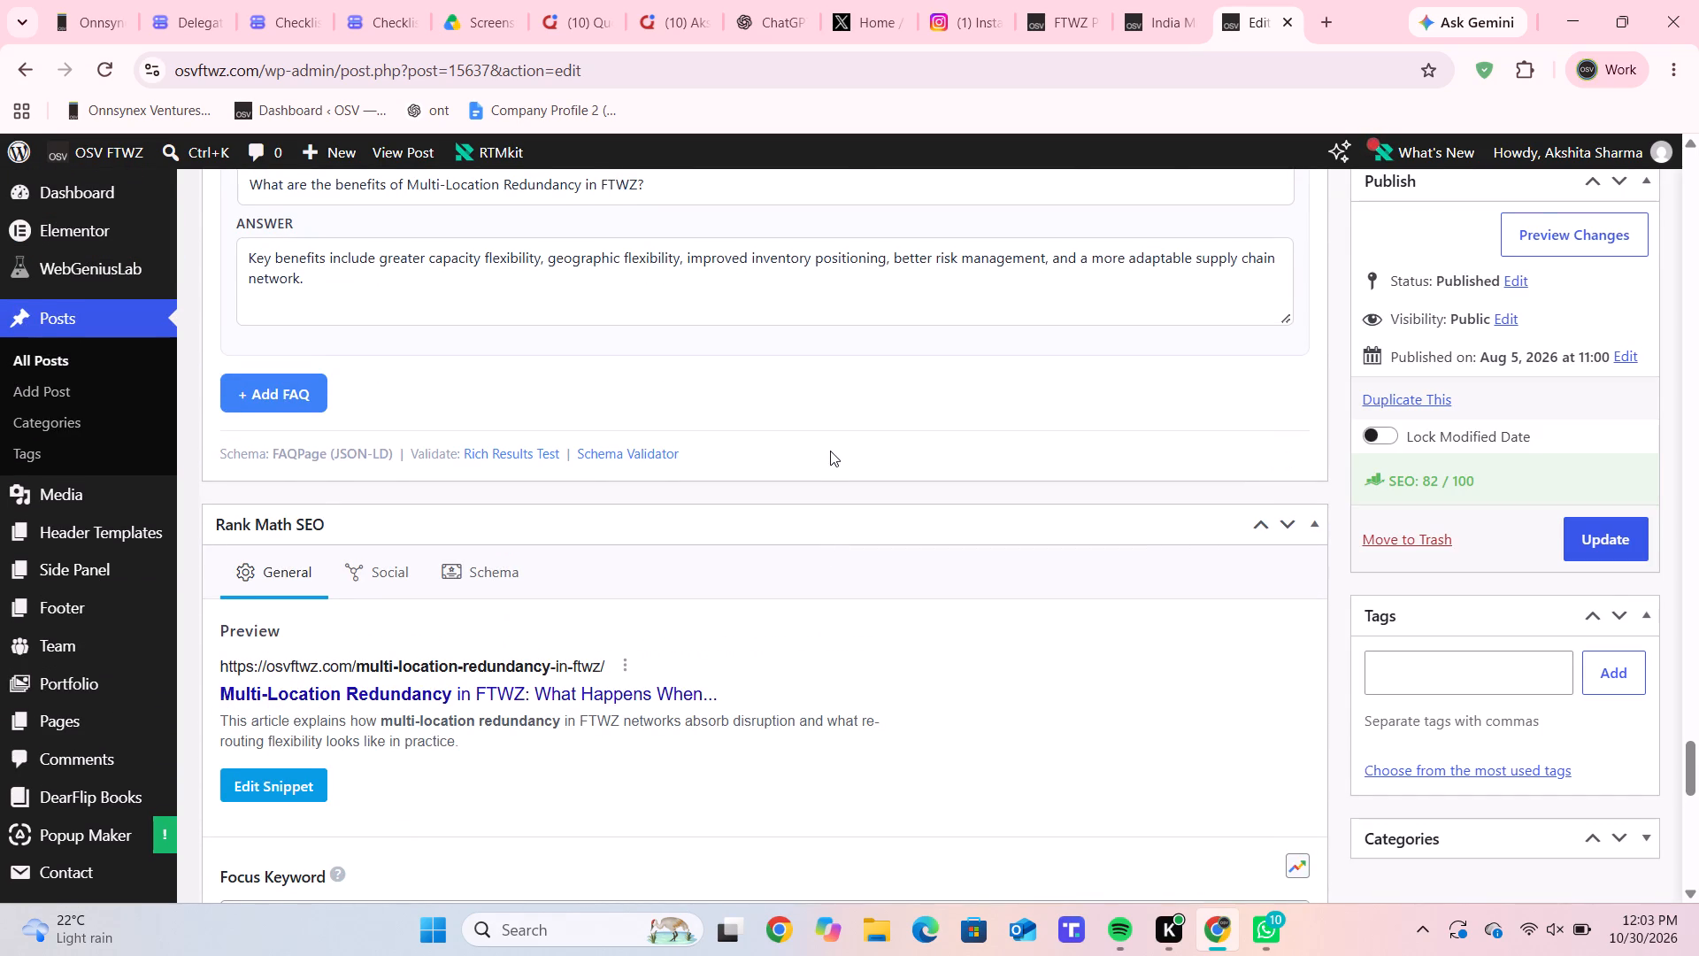
{"action": "scroll", "coordinate": [830, 451], "scroll_direction": "down", "scroll_amount": 2}
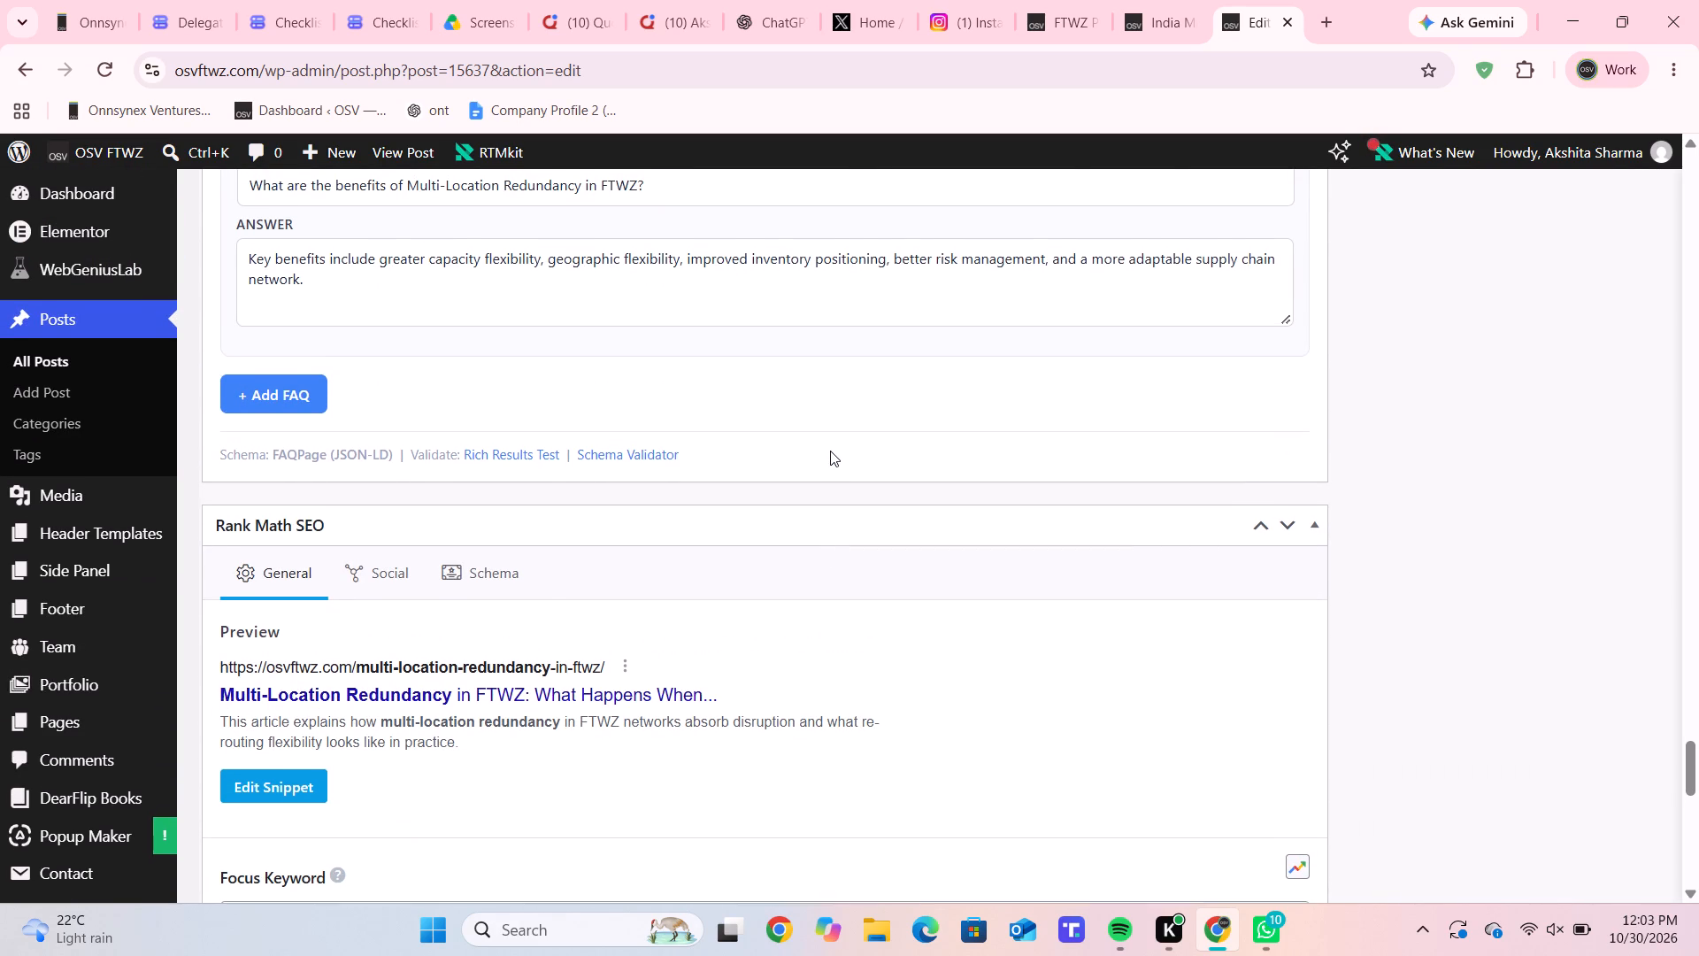
{"action": "scroll", "coordinate": [830, 451], "scroll_direction": "down", "scroll_amount": 1}
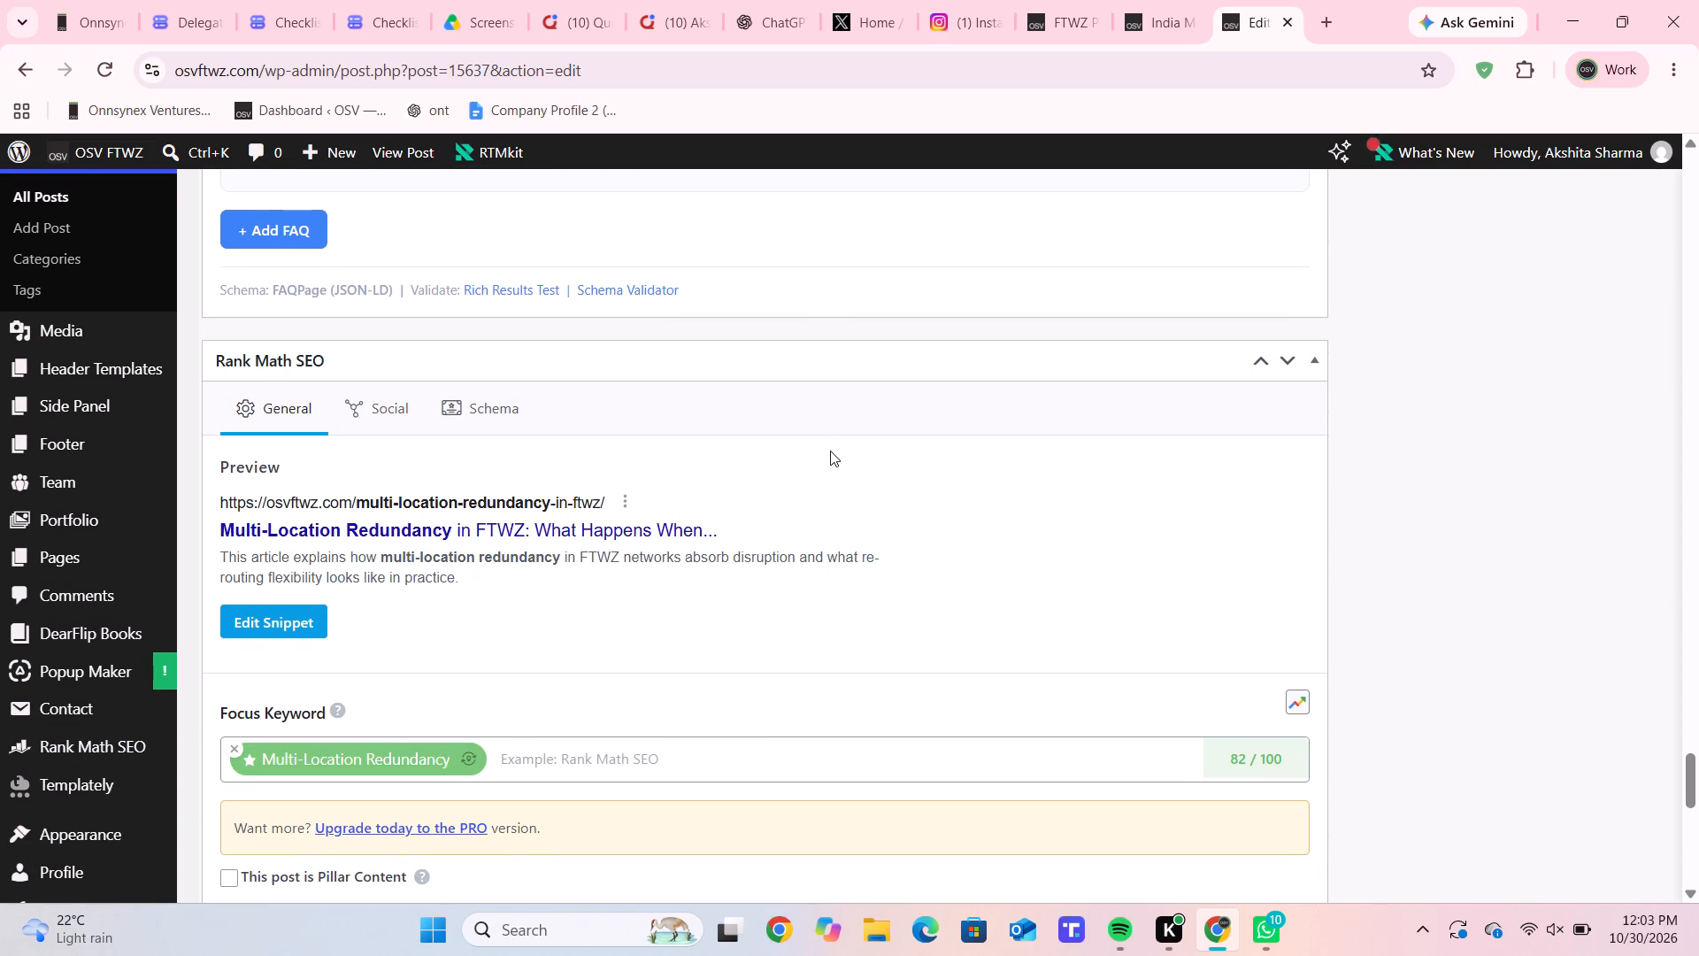
{"action": "scroll", "coordinate": [830, 451], "scroll_direction": "up", "scroll_amount": 8}
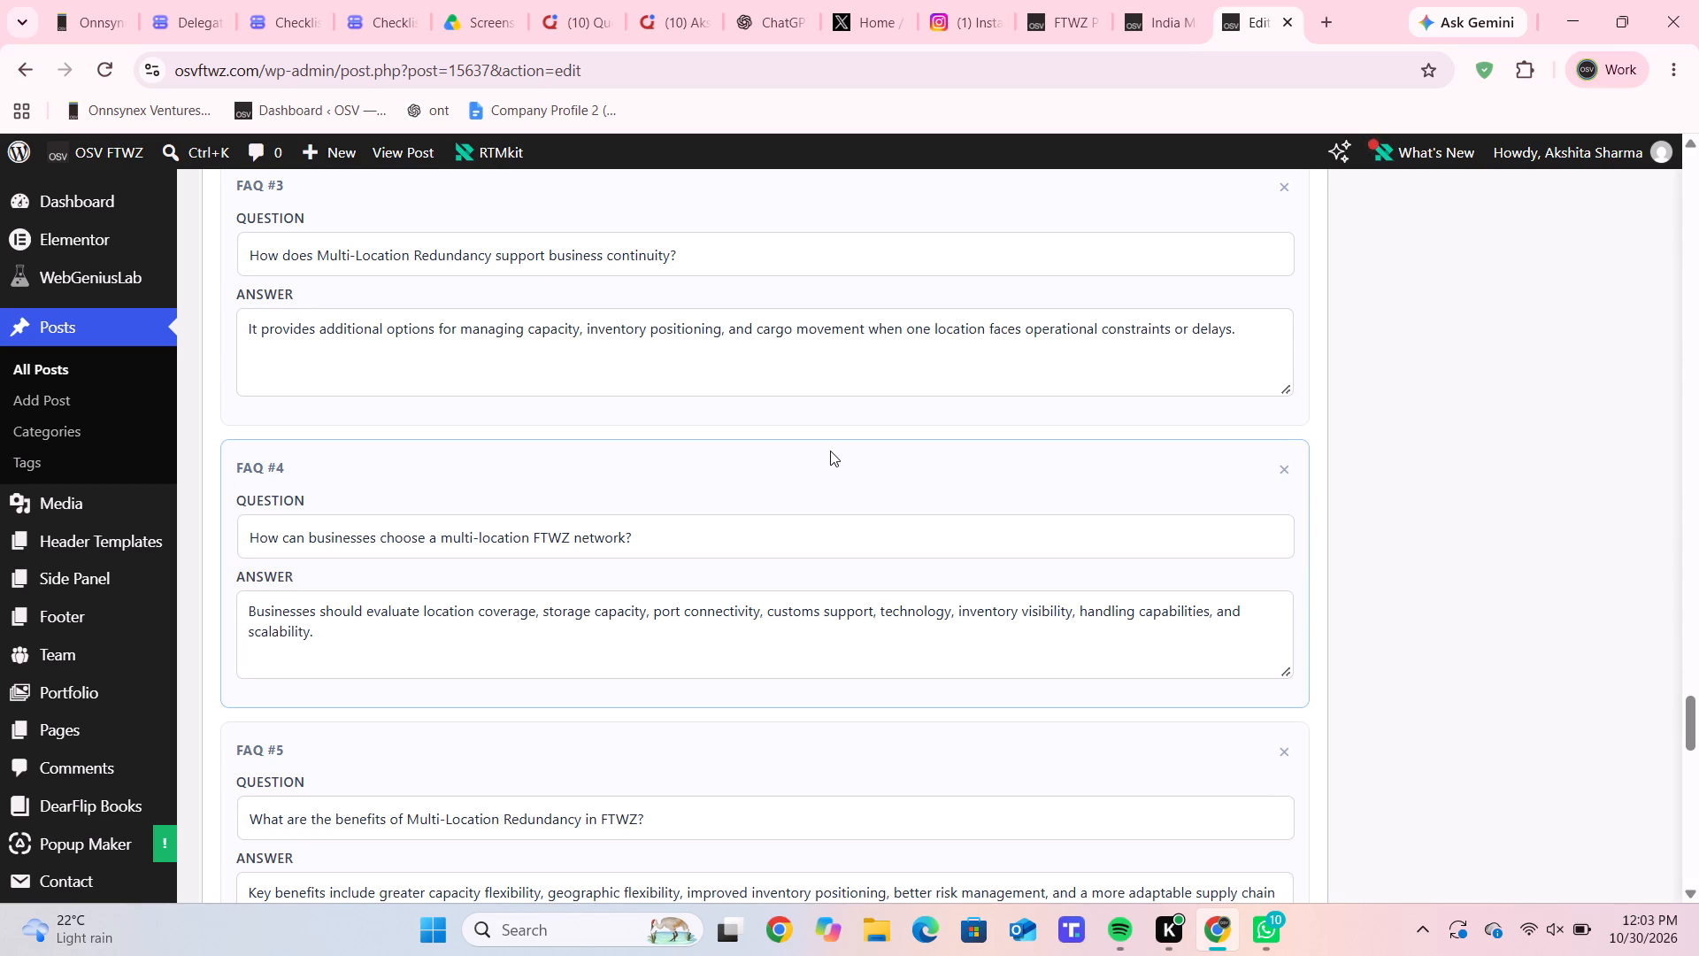
{"action": "scroll", "coordinate": [830, 451], "scroll_direction": "up", "scroll_amount": 3}
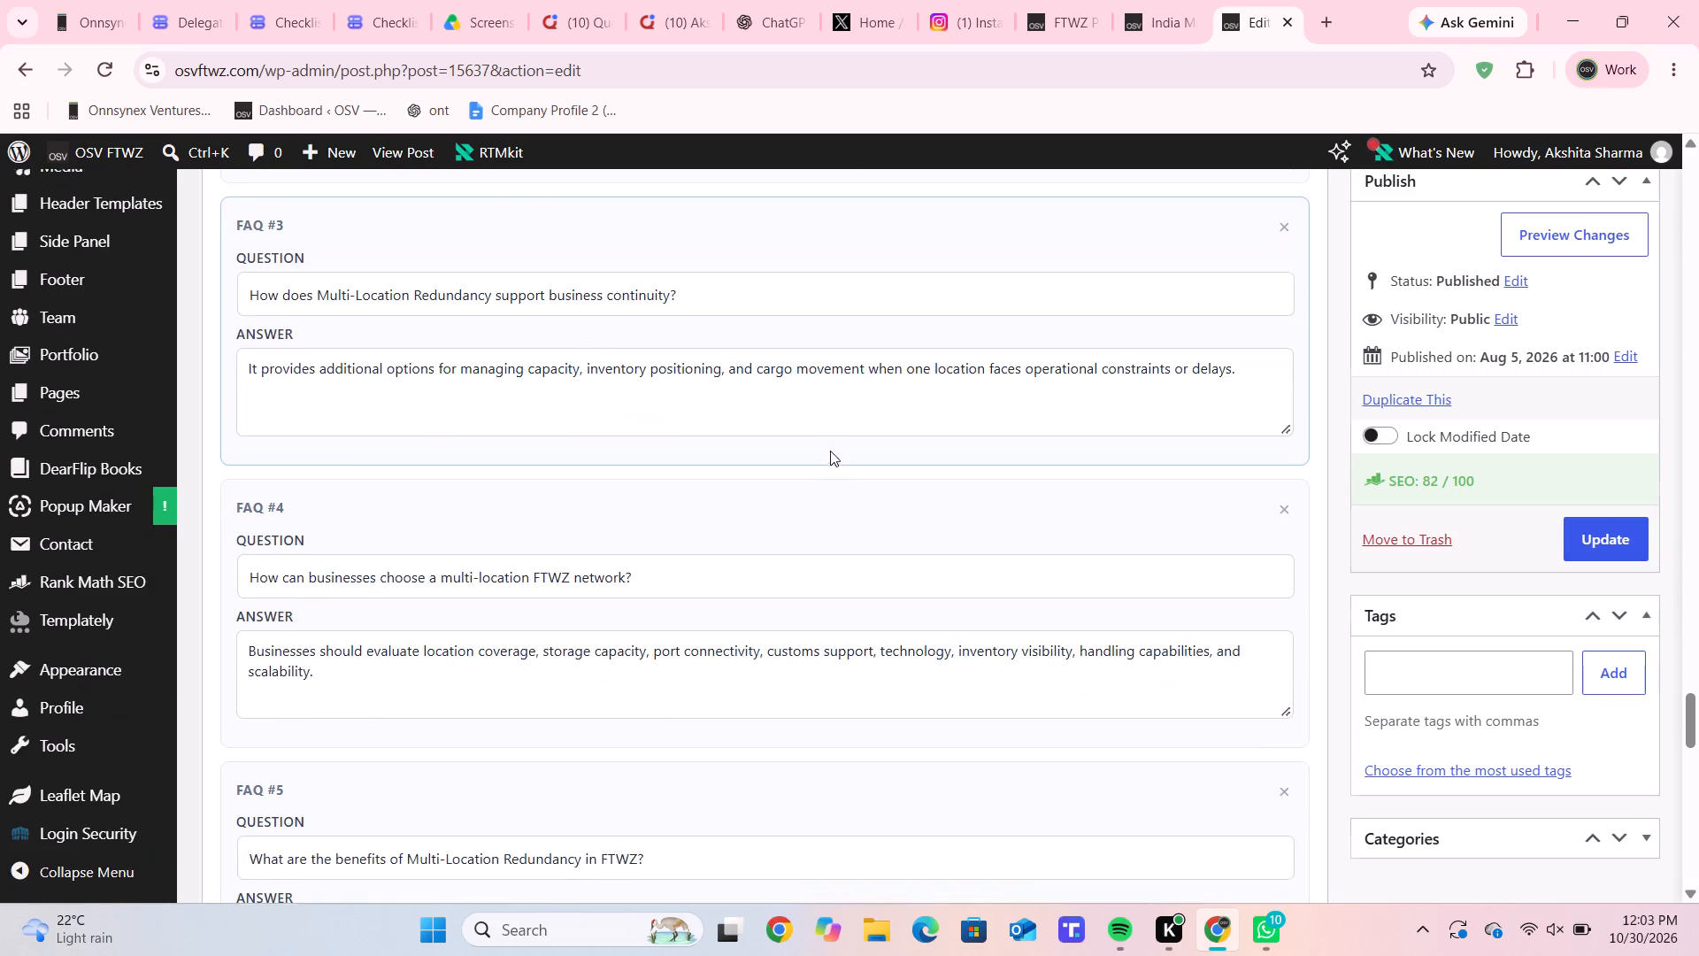
{"action": "scroll", "coordinate": [830, 451], "scroll_direction": "up", "scroll_amount": 15}
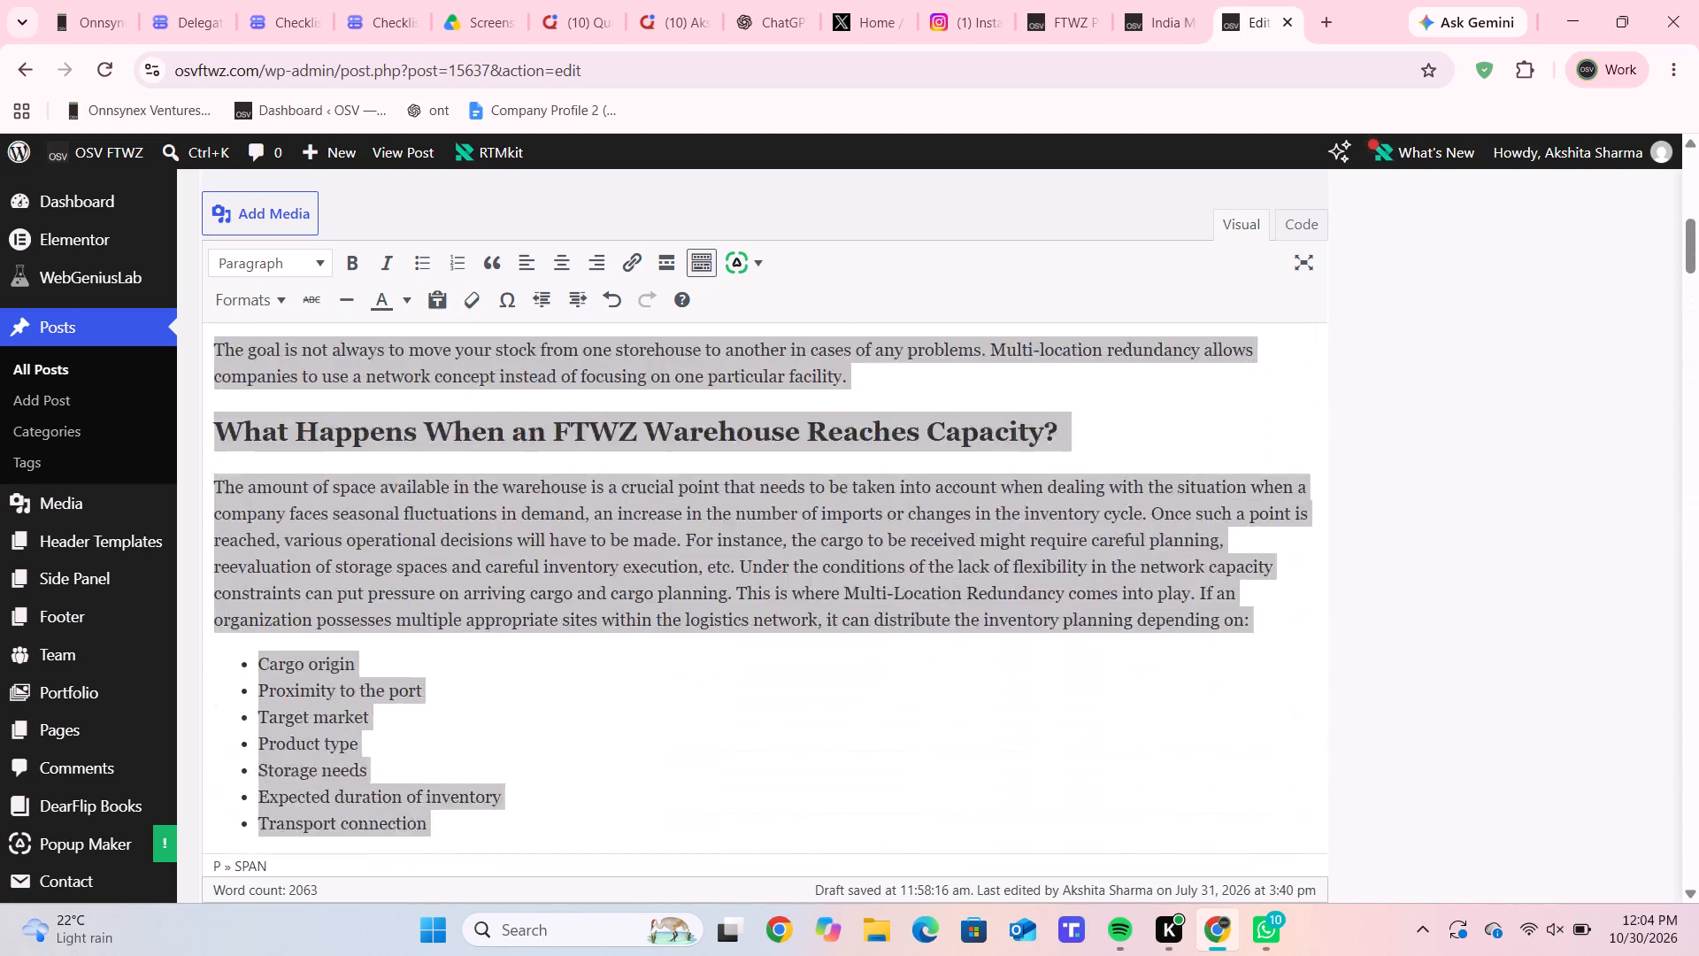
{"action": "scroll", "coordinate": [830, 451], "scroll_direction": "up", "scroll_amount": 3}
{"action": "scroll", "coordinate": [830, 451], "scroll_direction": "down", "scroll_amount": 17}
{"action": "scroll", "coordinate": [830, 451], "scroll_direction": "down", "scroll_amount": 10}
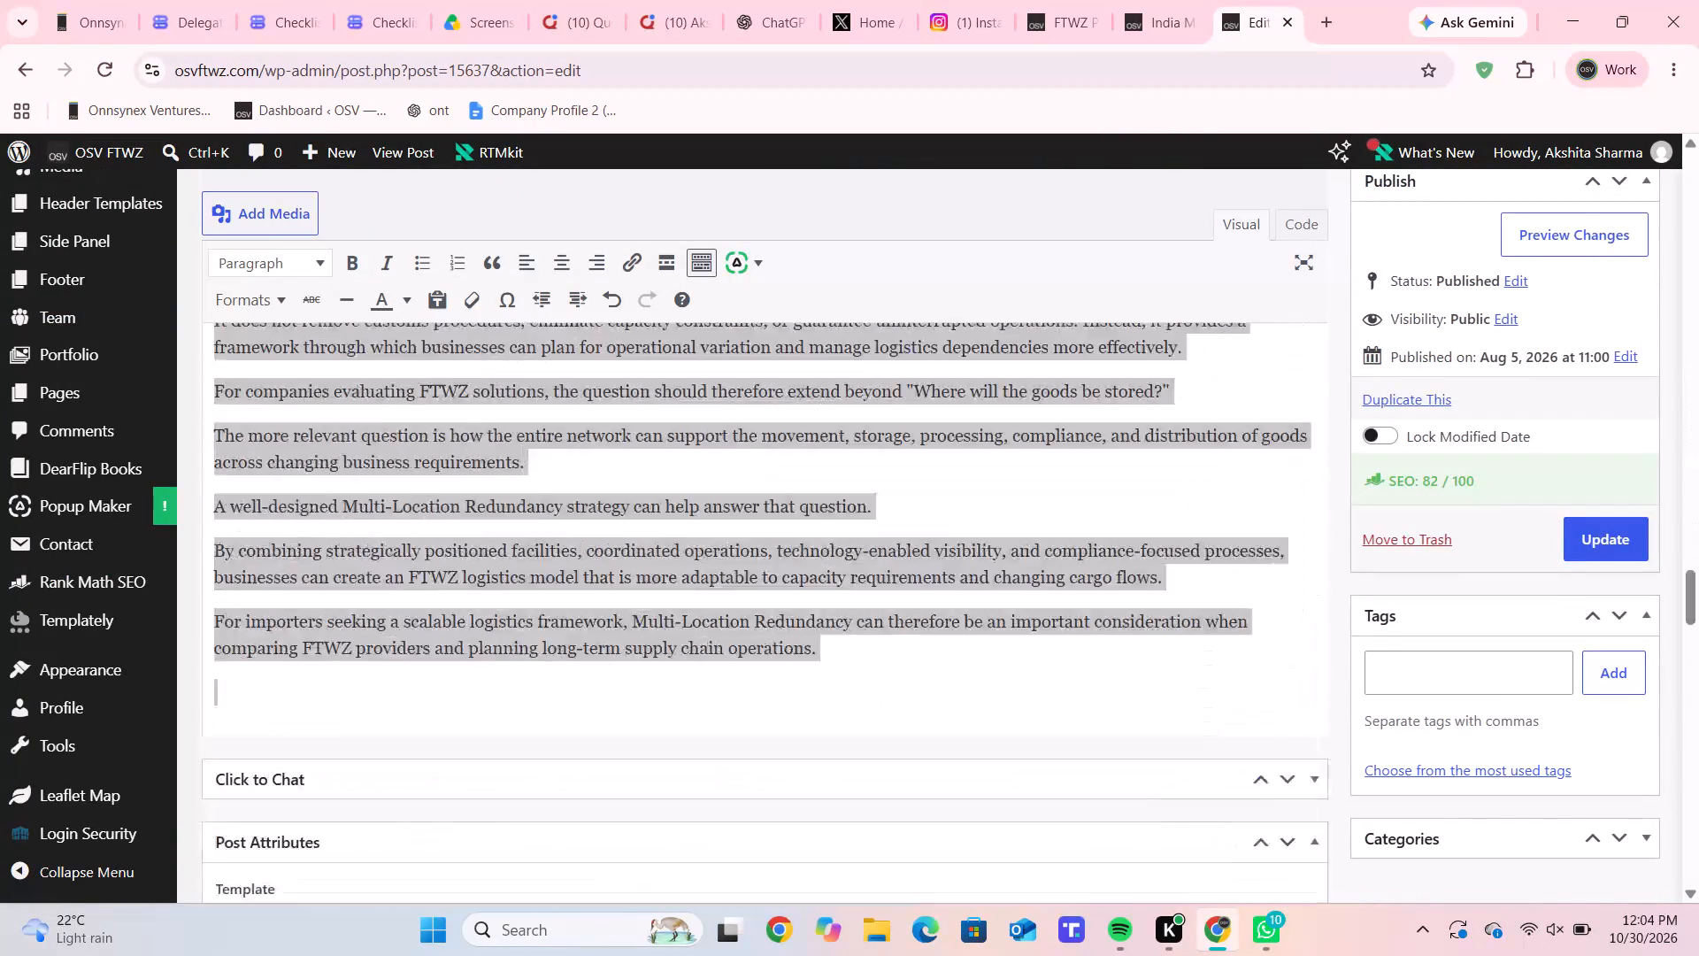
{"action": "scroll", "coordinate": [830, 451], "scroll_direction": "down", "scroll_amount": 6}
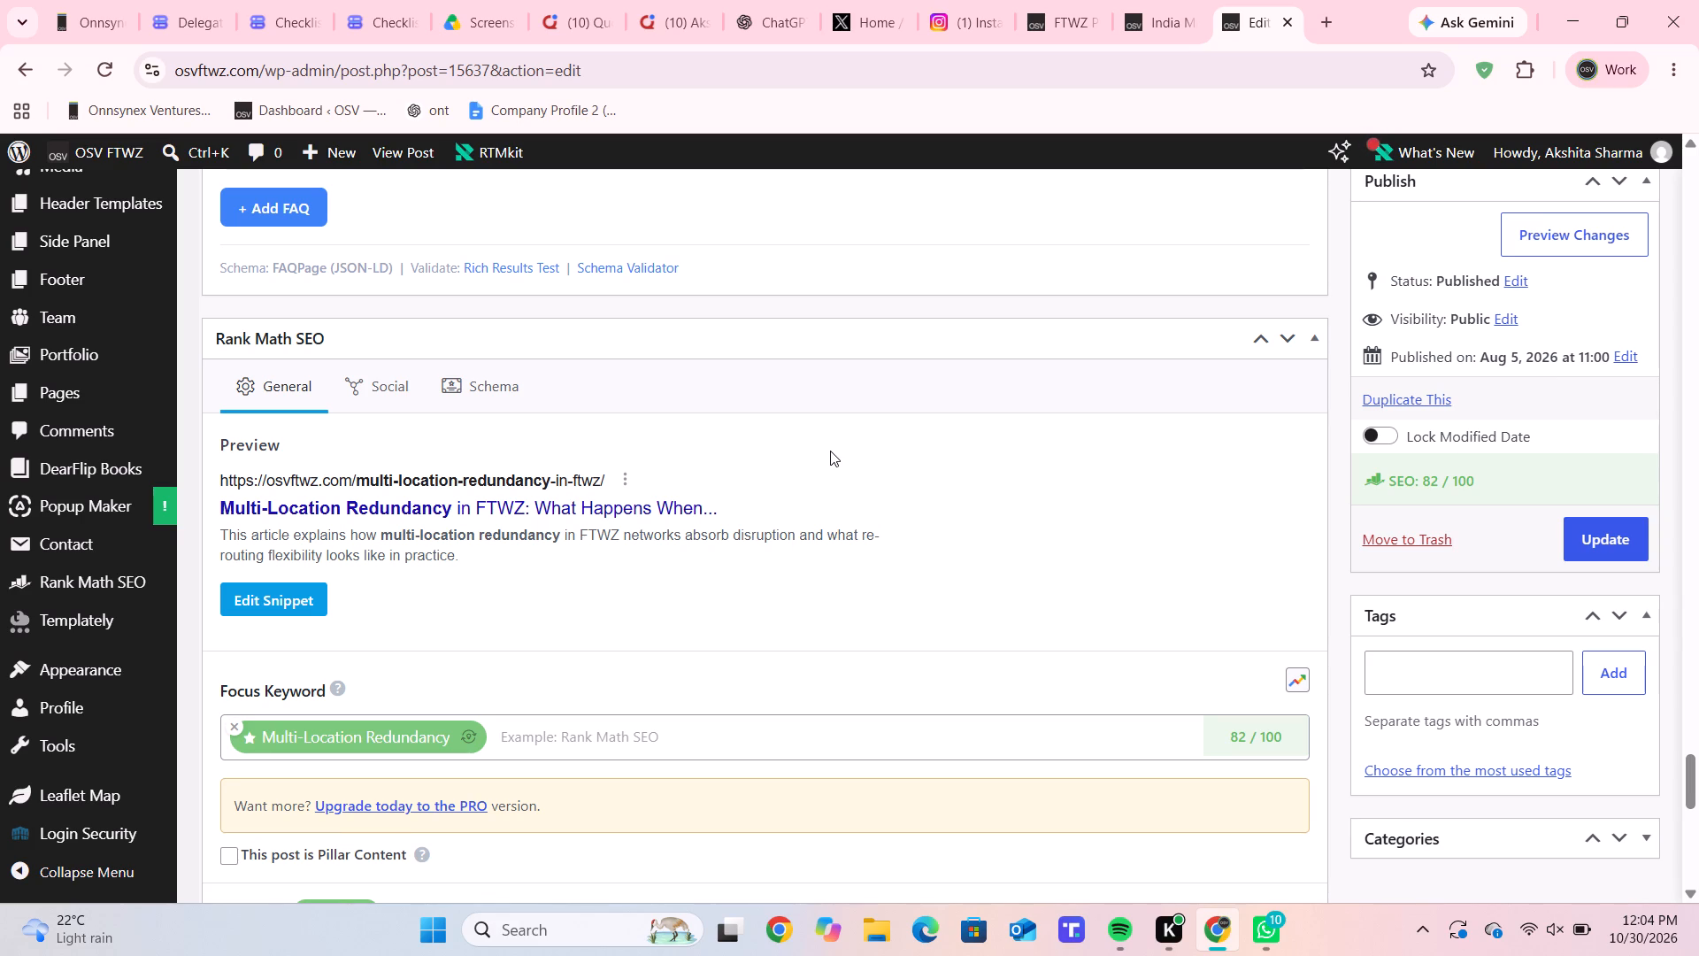
{"action": "scroll", "coordinate": [588, 653], "scroll_direction": "up", "scroll_amount": 2}
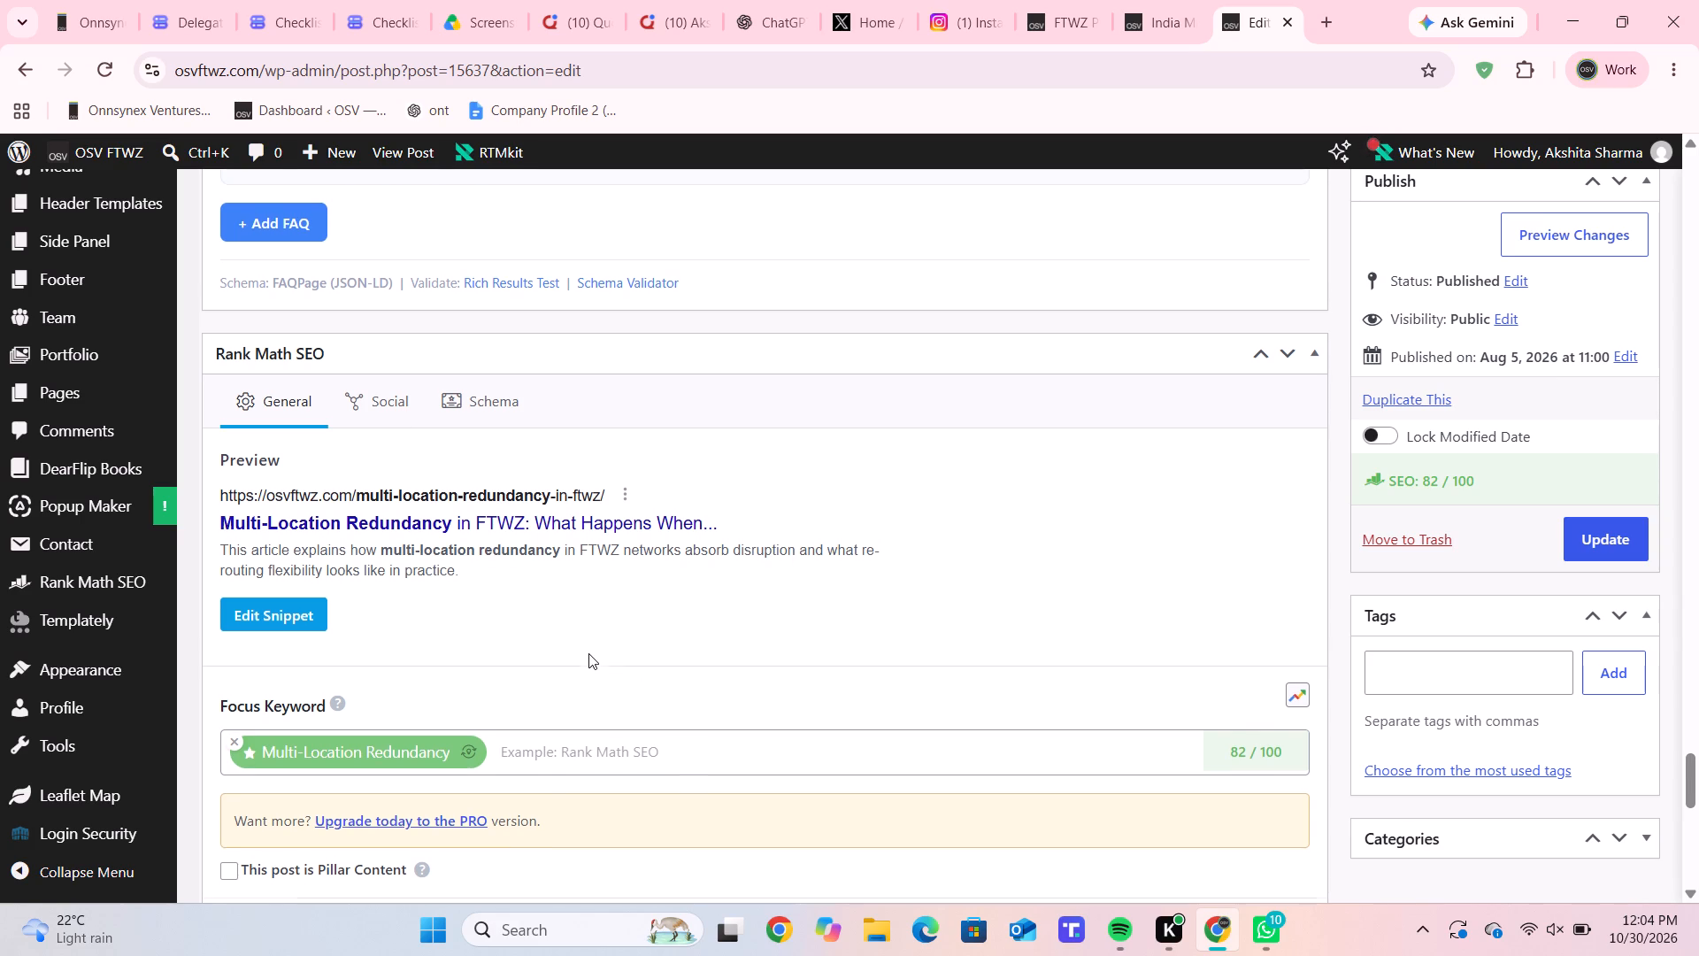
{"action": "scroll", "coordinate": [588, 653], "scroll_direction": "up", "scroll_amount": 11}
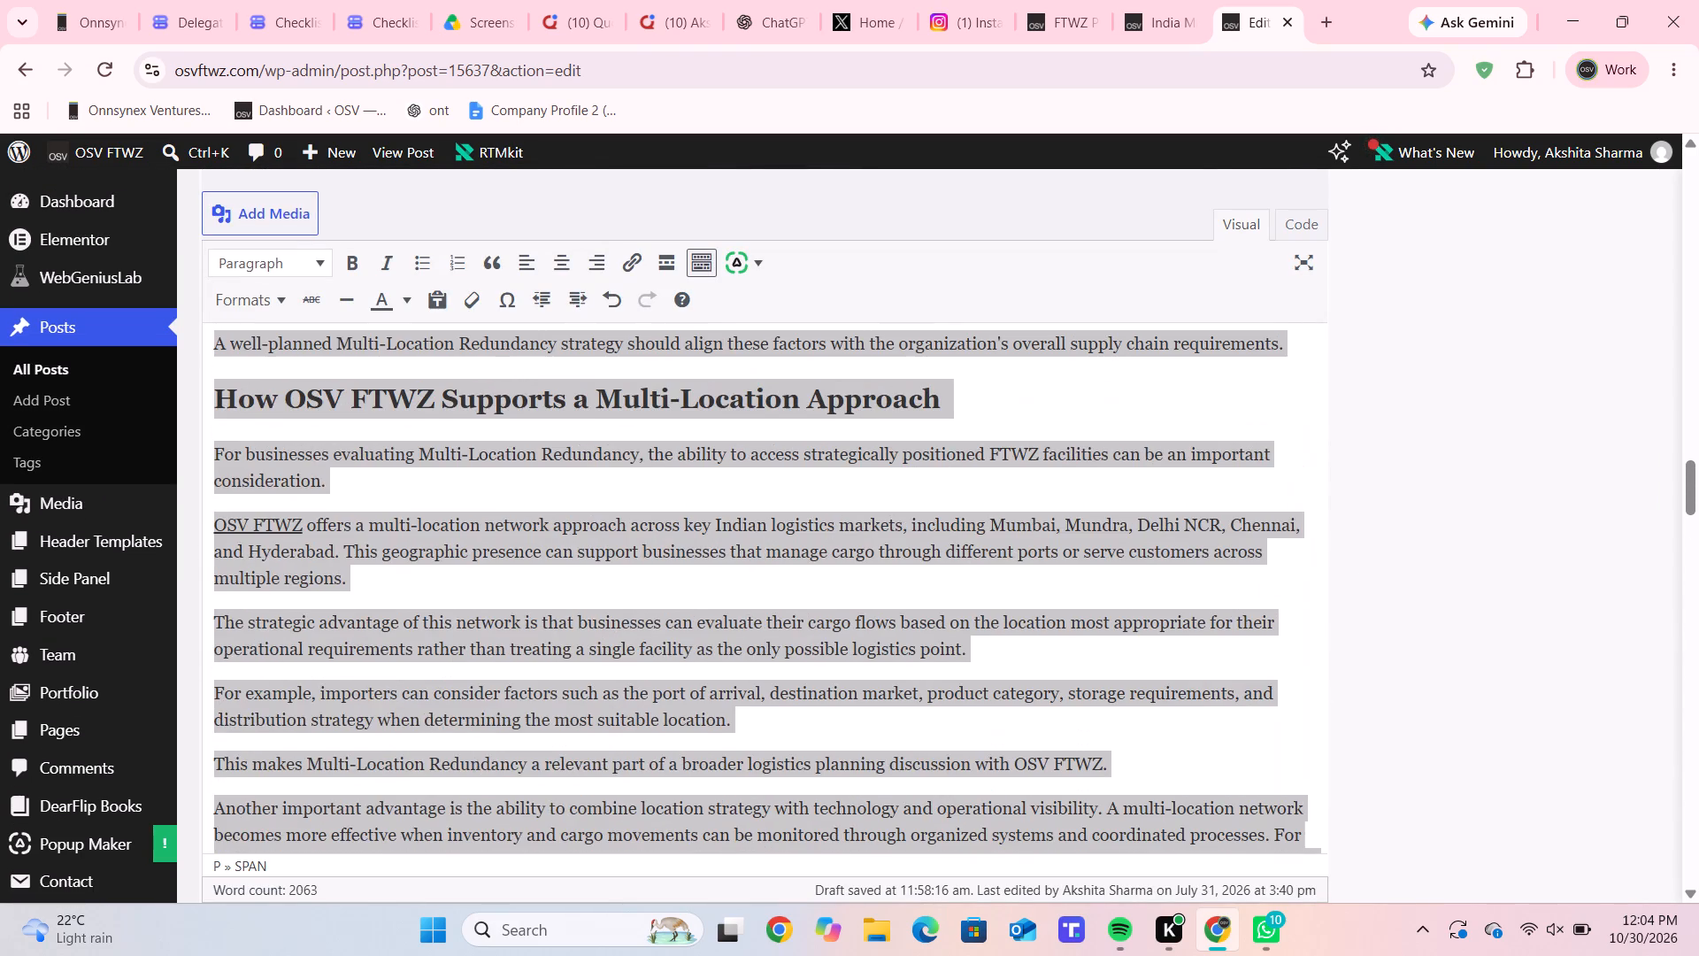
{"action": "scroll", "coordinate": [588, 653], "scroll_direction": "up", "scroll_amount": 1}
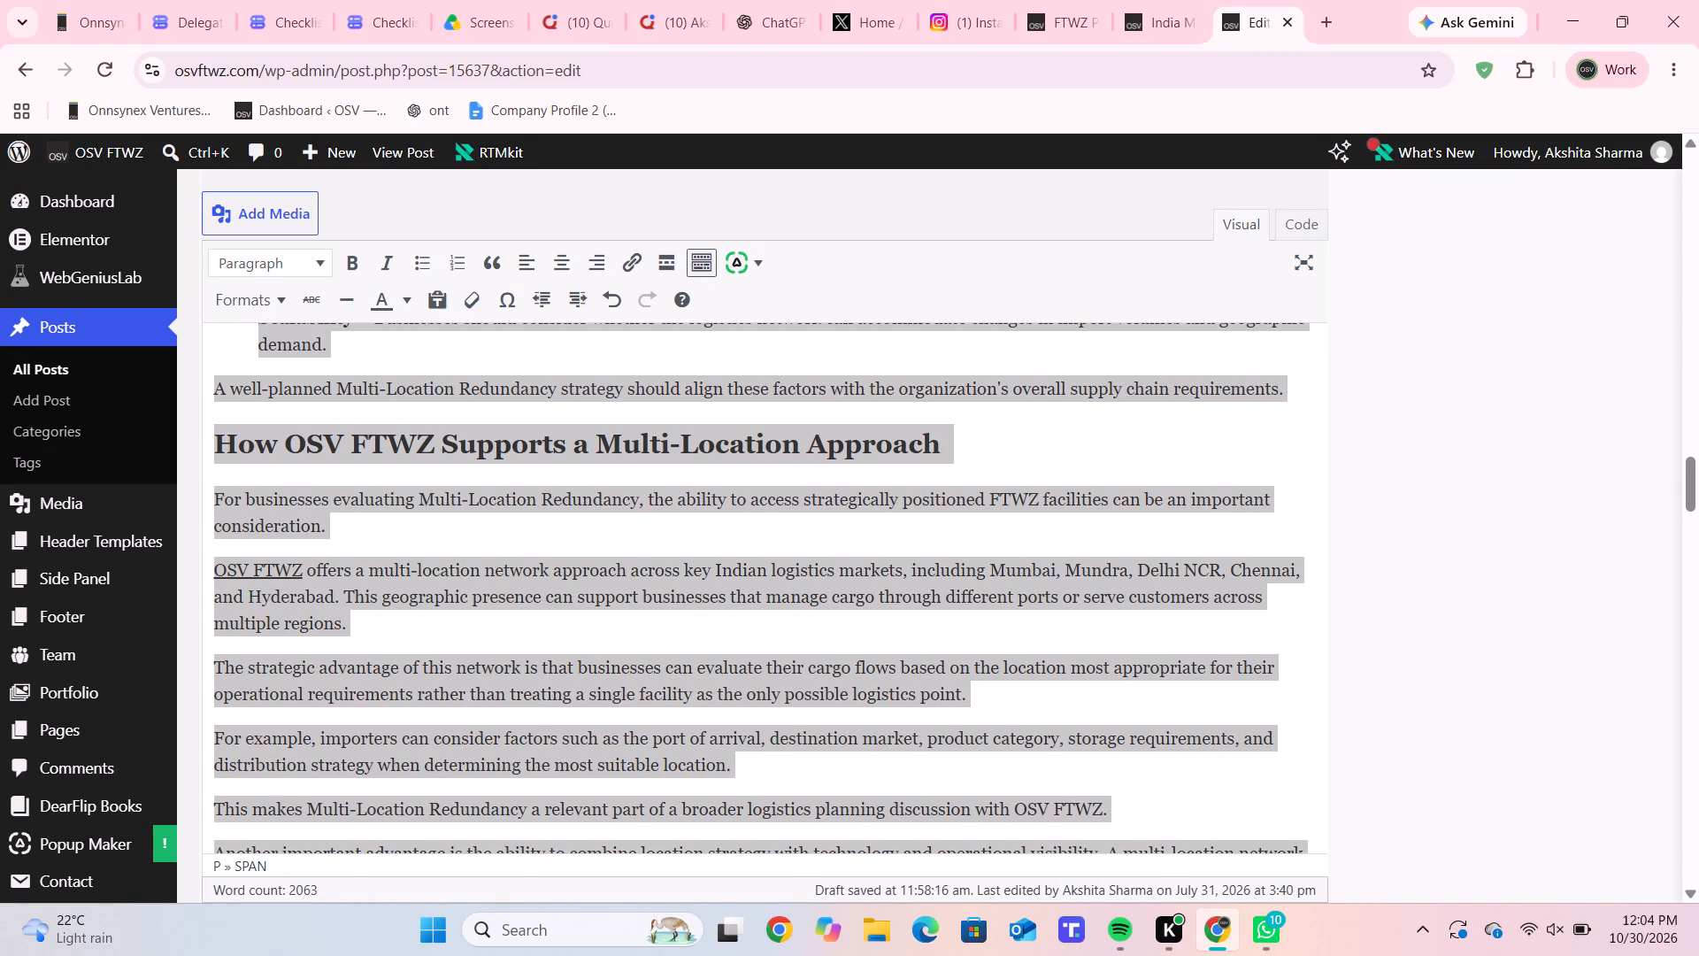
{"action": "scroll", "coordinate": [588, 653], "scroll_direction": "up", "scroll_amount": 9}
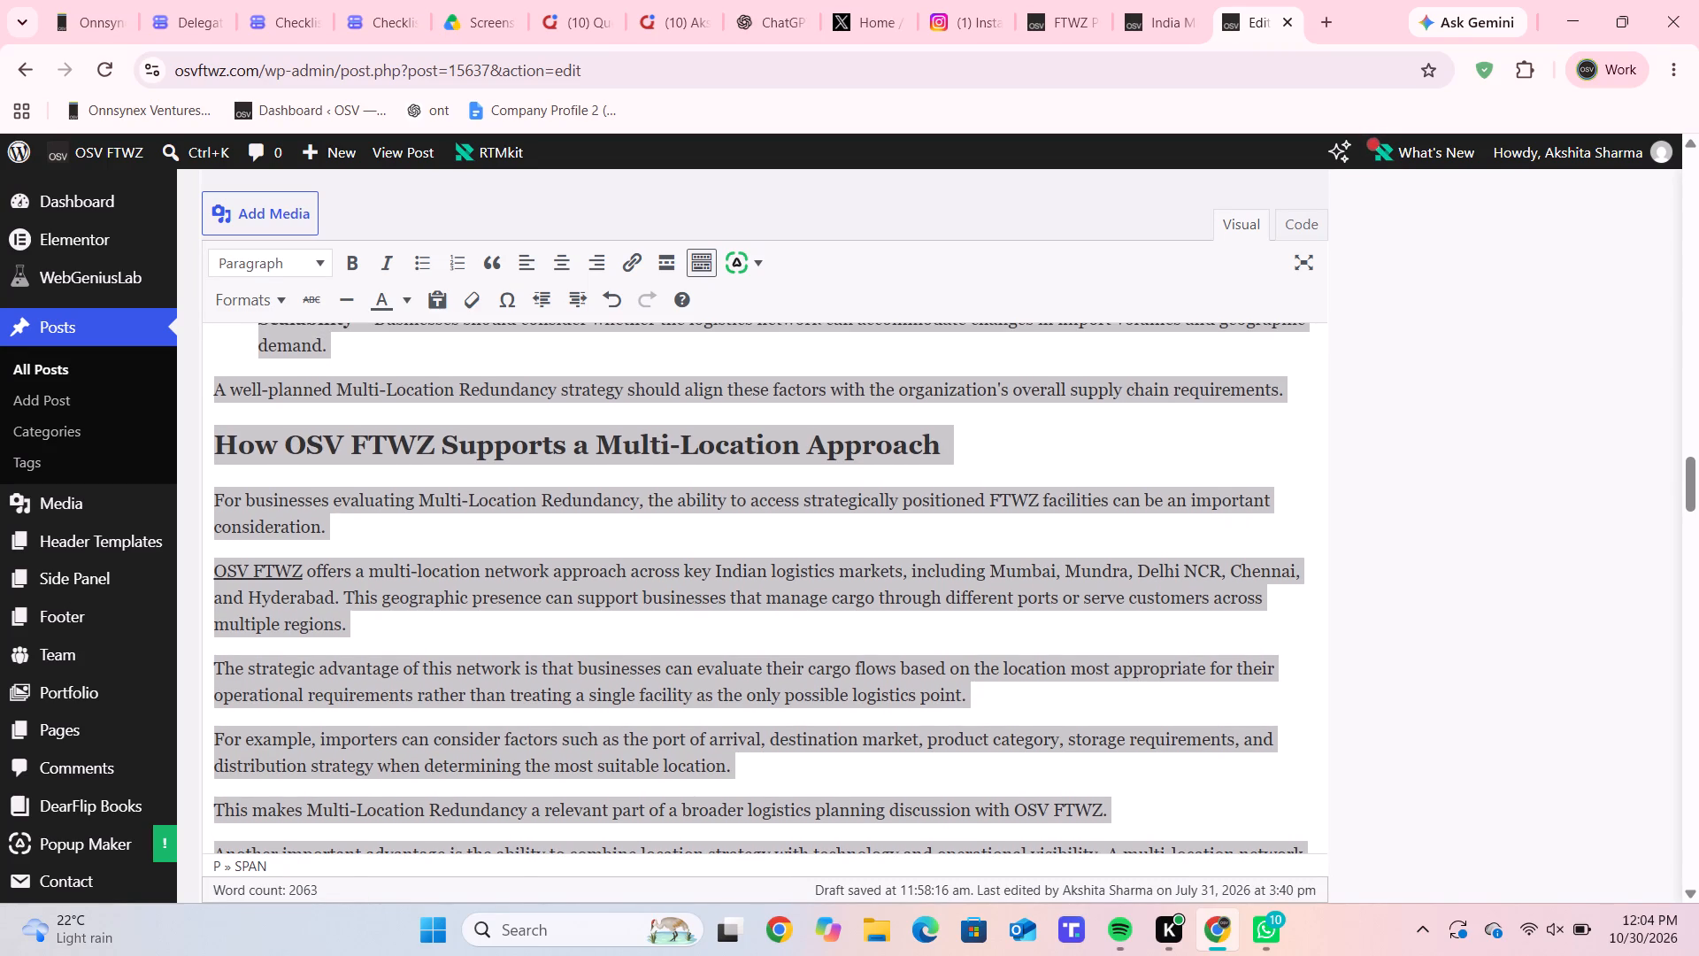
{"action": "scroll", "coordinate": [588, 653], "scroll_direction": "up", "scroll_amount": 1}
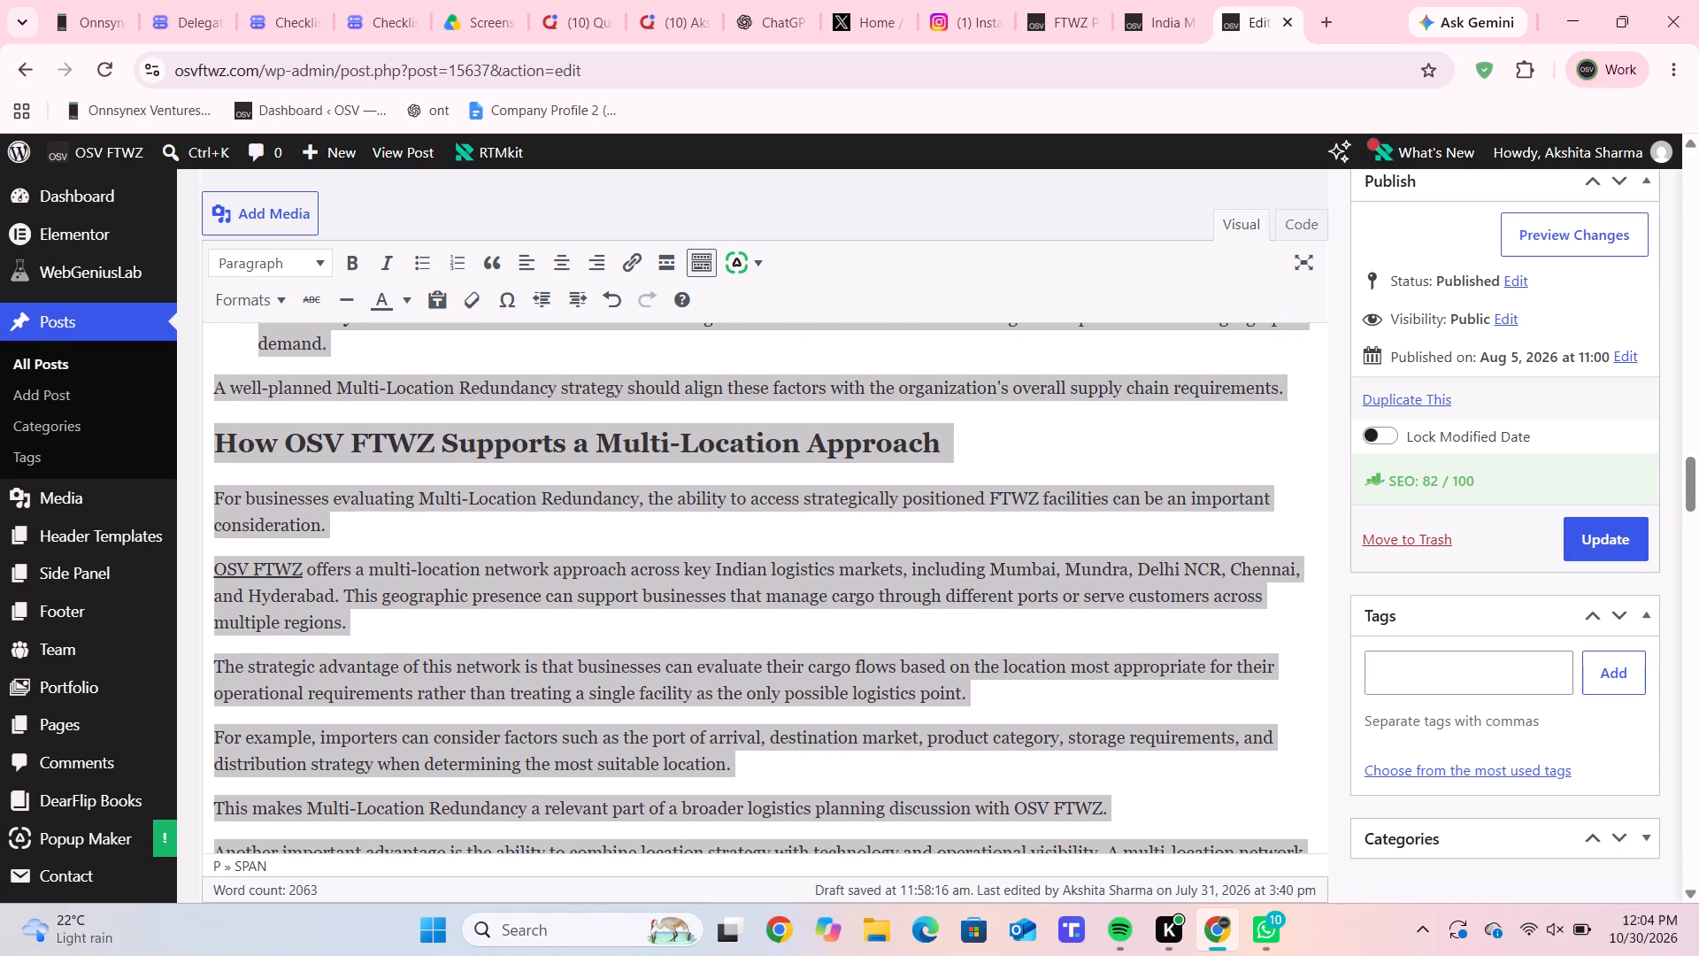
{"action": "scroll", "coordinate": [588, 653], "scroll_direction": "up", "scroll_amount": 3}
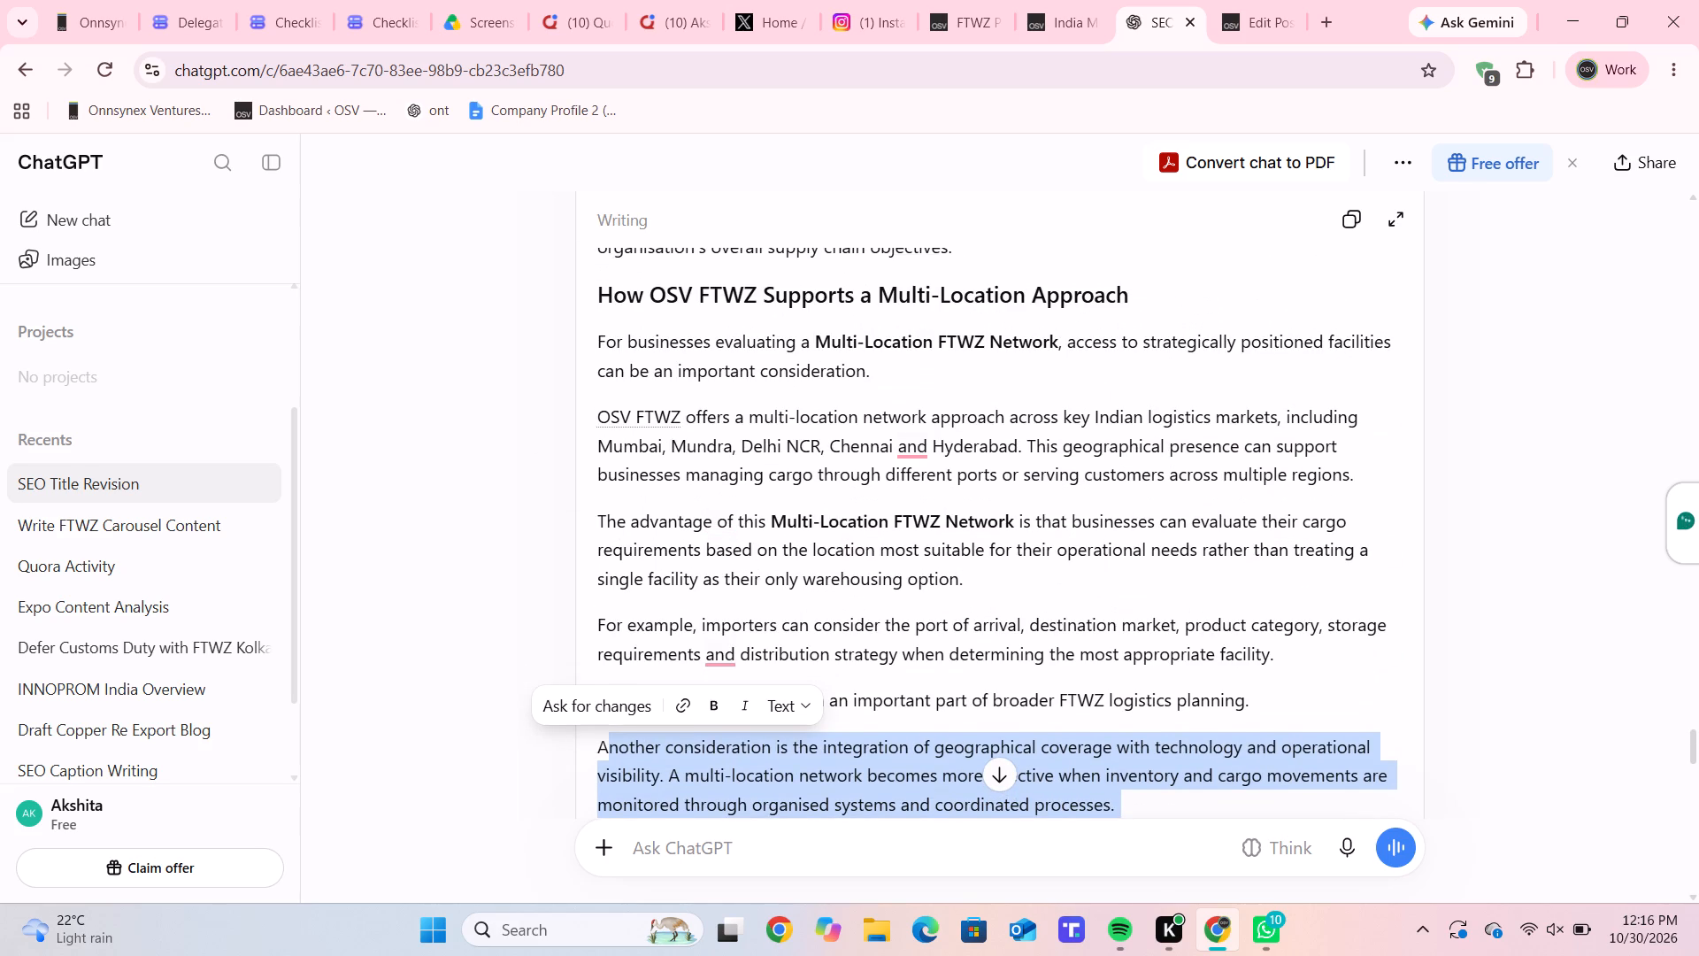
{"action": "key", "text": "shift+Up"}
{"action": "key", "text": "shift+Up"}
{"action": "key", "text": "shift+Up"}
{"action": "key", "text": "shift+Up"}
{"action": "key", "text": "shift+Up"}
{"action": "key", "text": "shift+Up"}
{"action": "key", "text": "shift+Up"}
{"action": "key", "text": "shift+Up"}
{"action": "key", "text": "shift+Up"}
{"action": "key", "text": "shift+Up"}
{"action": "key", "text": "shift+Up"}
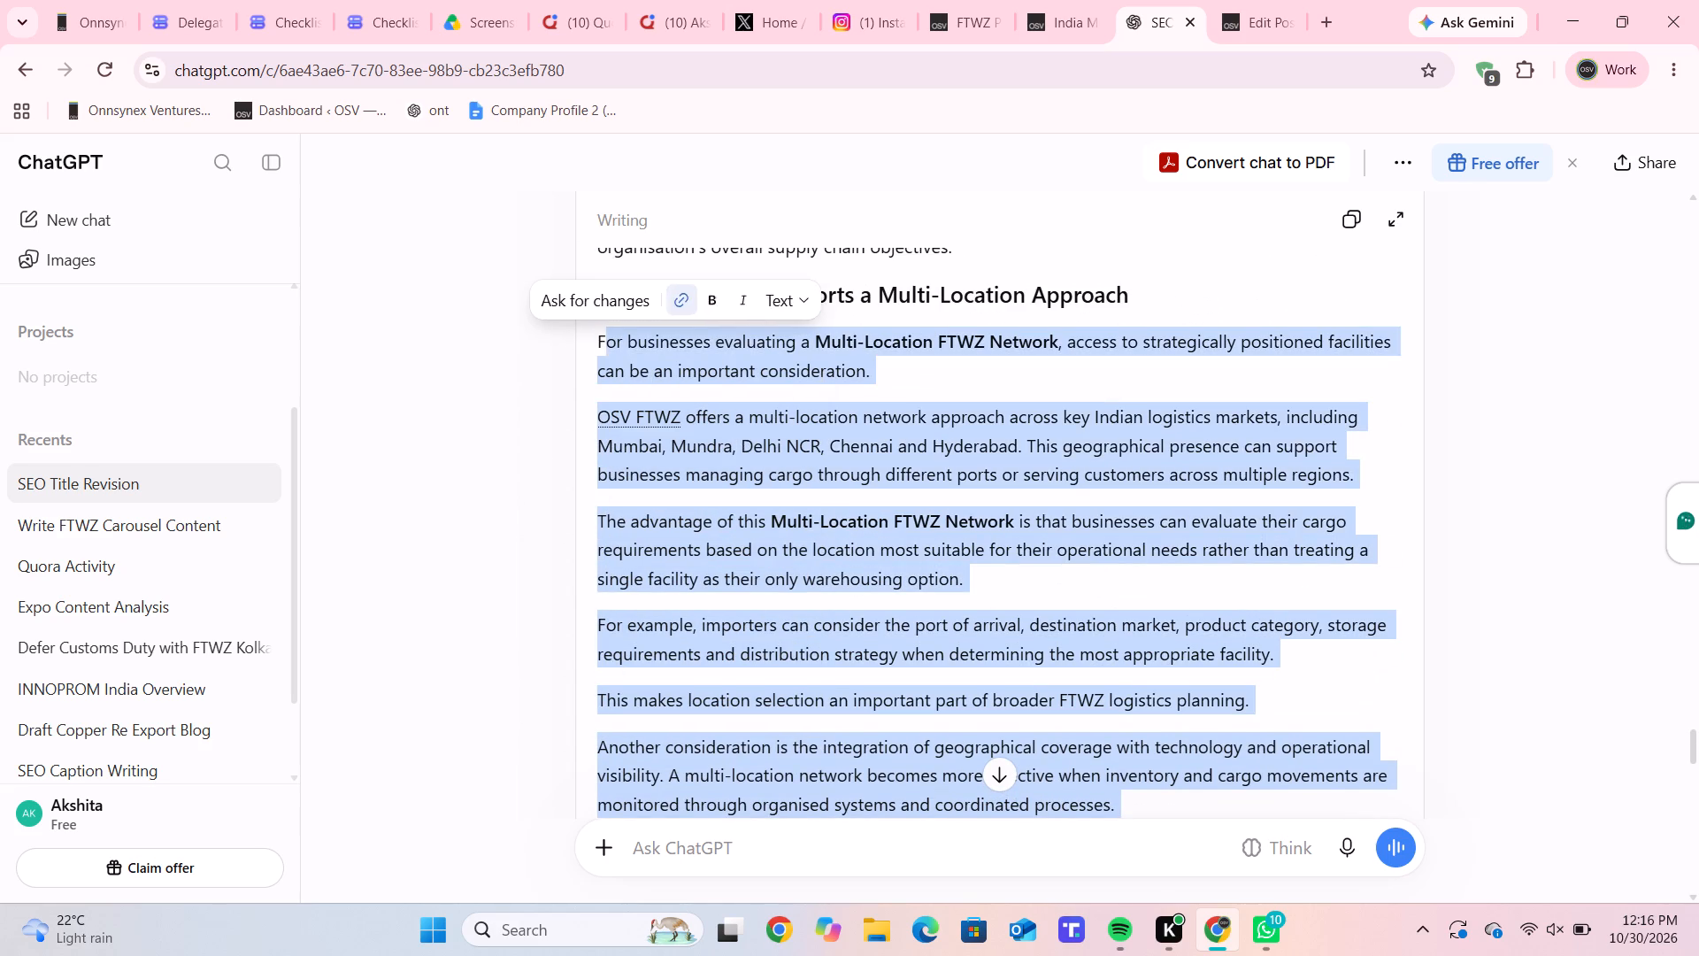
{"action": "key", "text": "shift+Up"}
{"action": "key", "text": "shift+Left"}
{"action": "key", "text": "ctrl+c"}
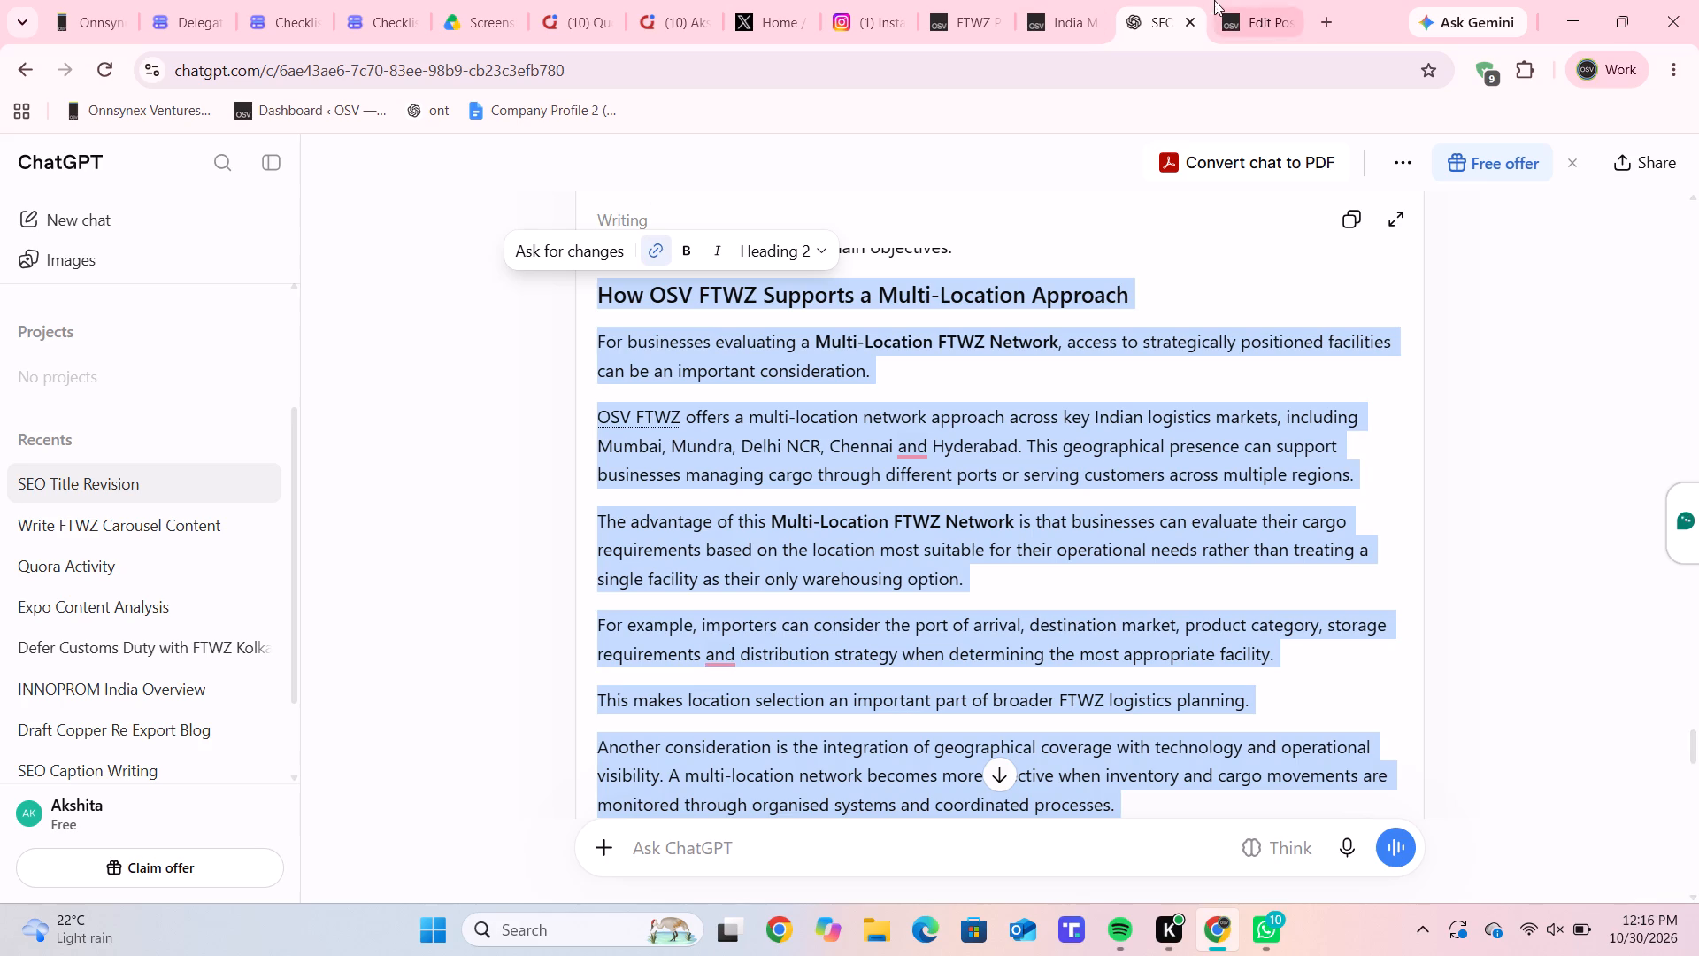
{"action": "left_click", "coordinate": [1226, 0]}
{"action": "scroll", "coordinate": [740, 423], "scroll_direction": "down", "scroll_amount": 3}
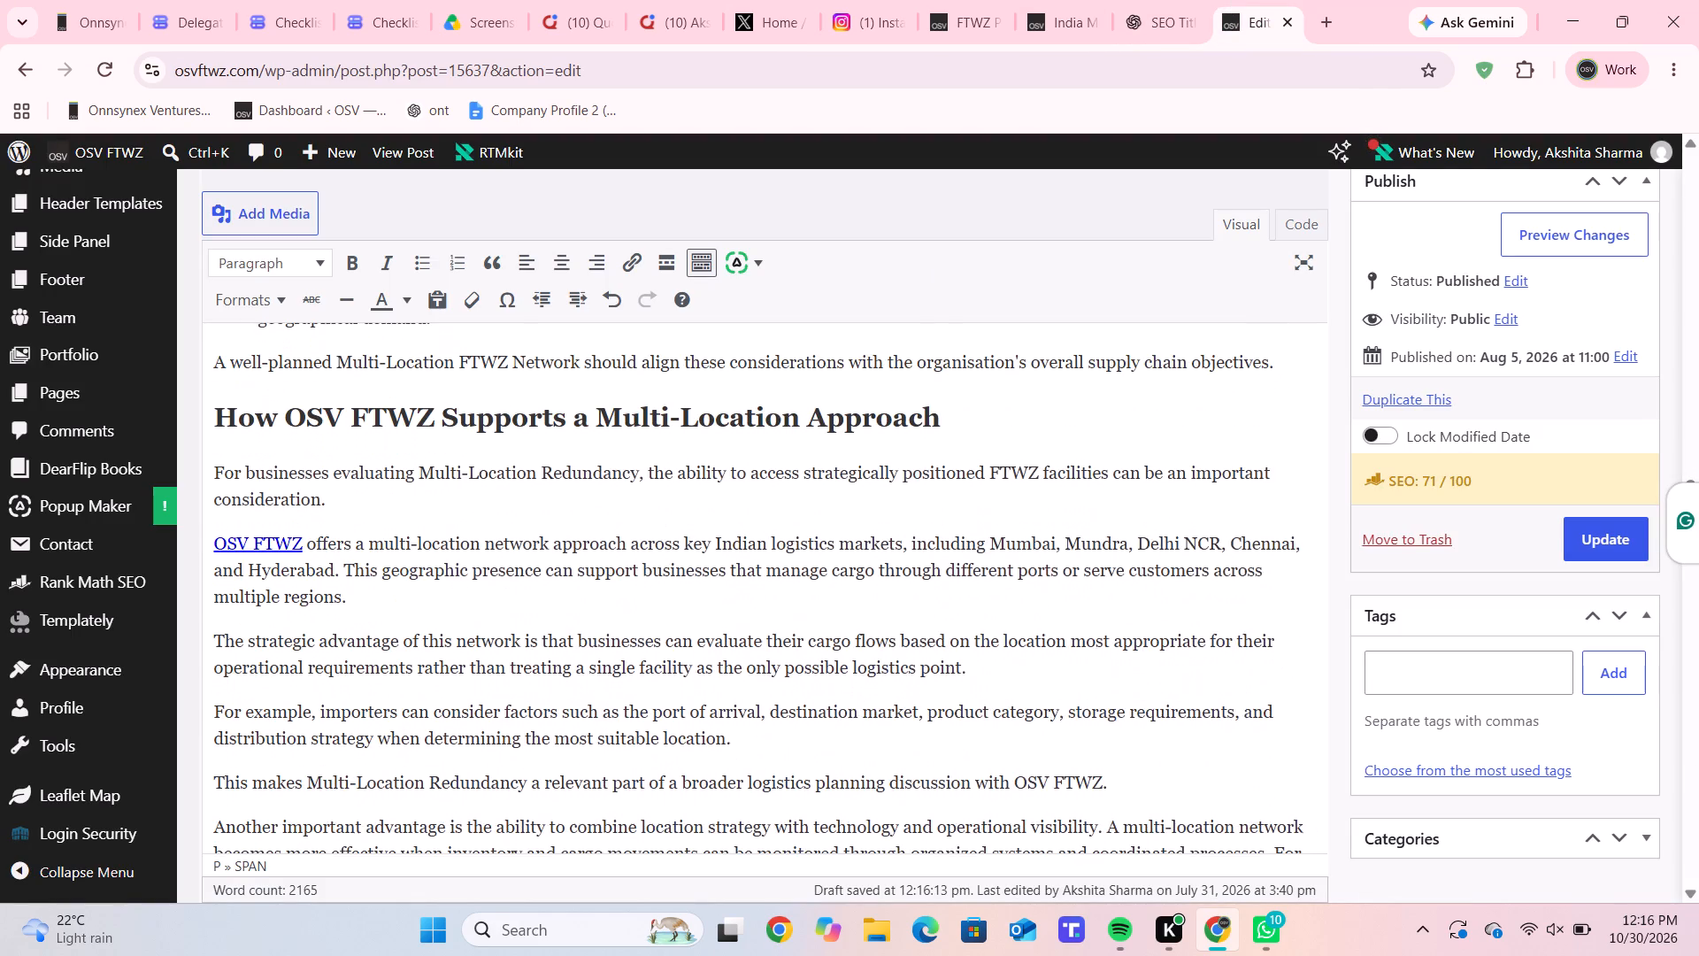
{"action": "scroll", "coordinate": [740, 423], "scroll_direction": "down", "scroll_amount": 2}
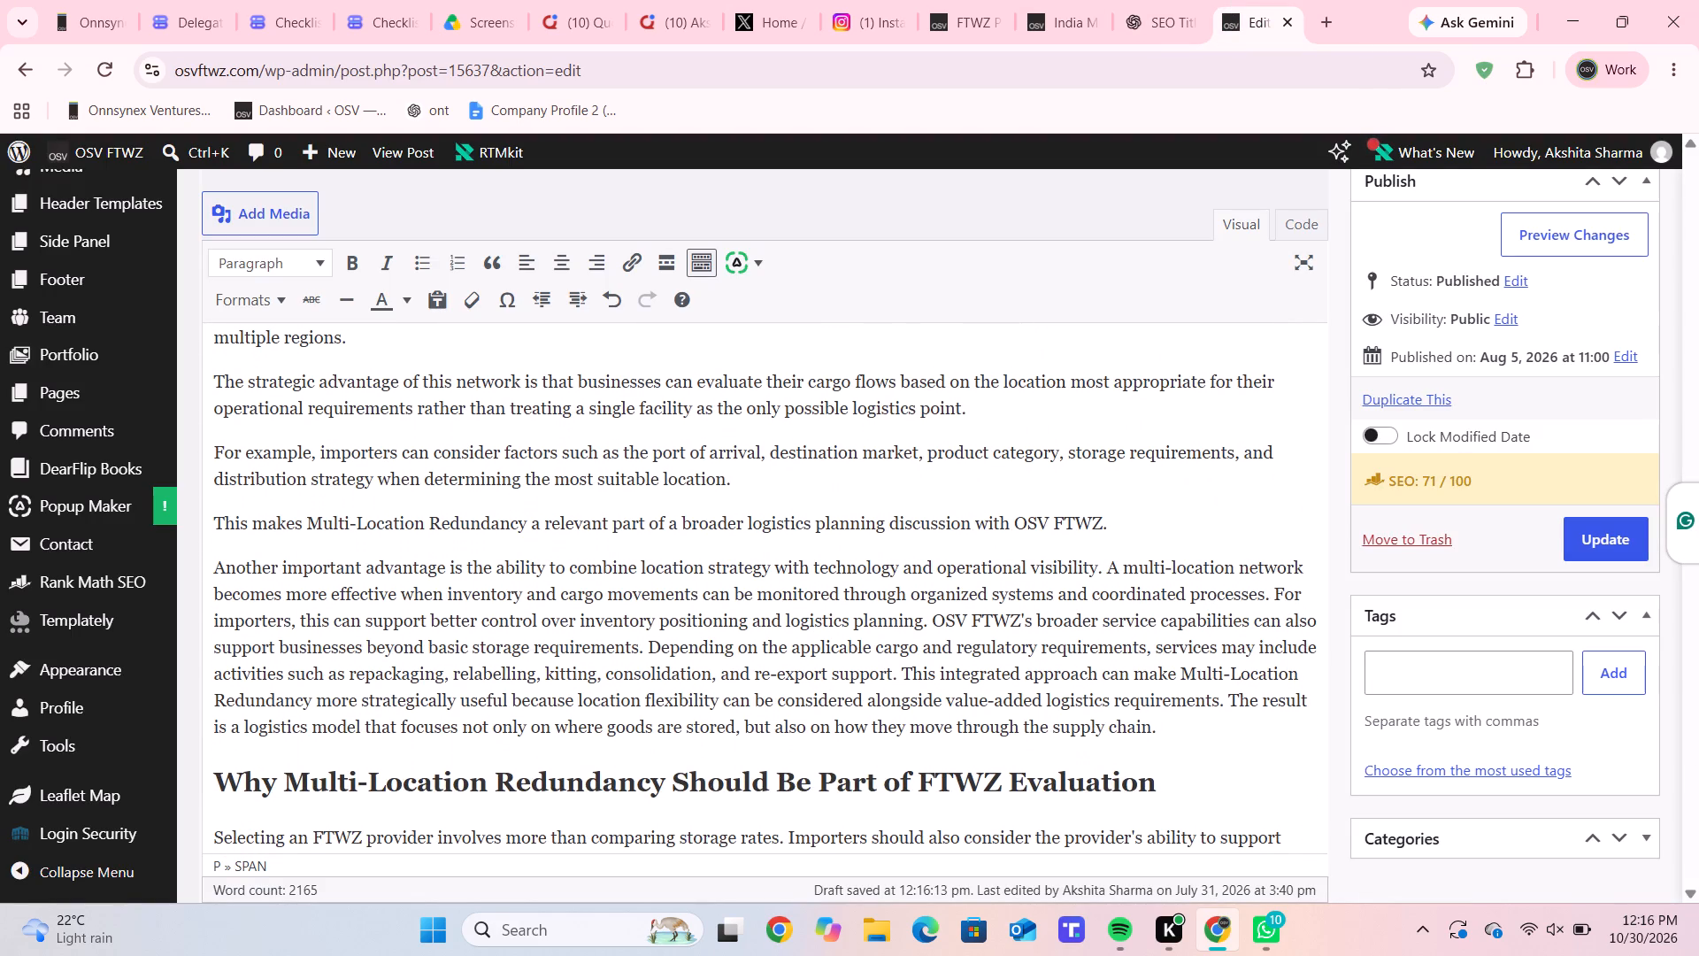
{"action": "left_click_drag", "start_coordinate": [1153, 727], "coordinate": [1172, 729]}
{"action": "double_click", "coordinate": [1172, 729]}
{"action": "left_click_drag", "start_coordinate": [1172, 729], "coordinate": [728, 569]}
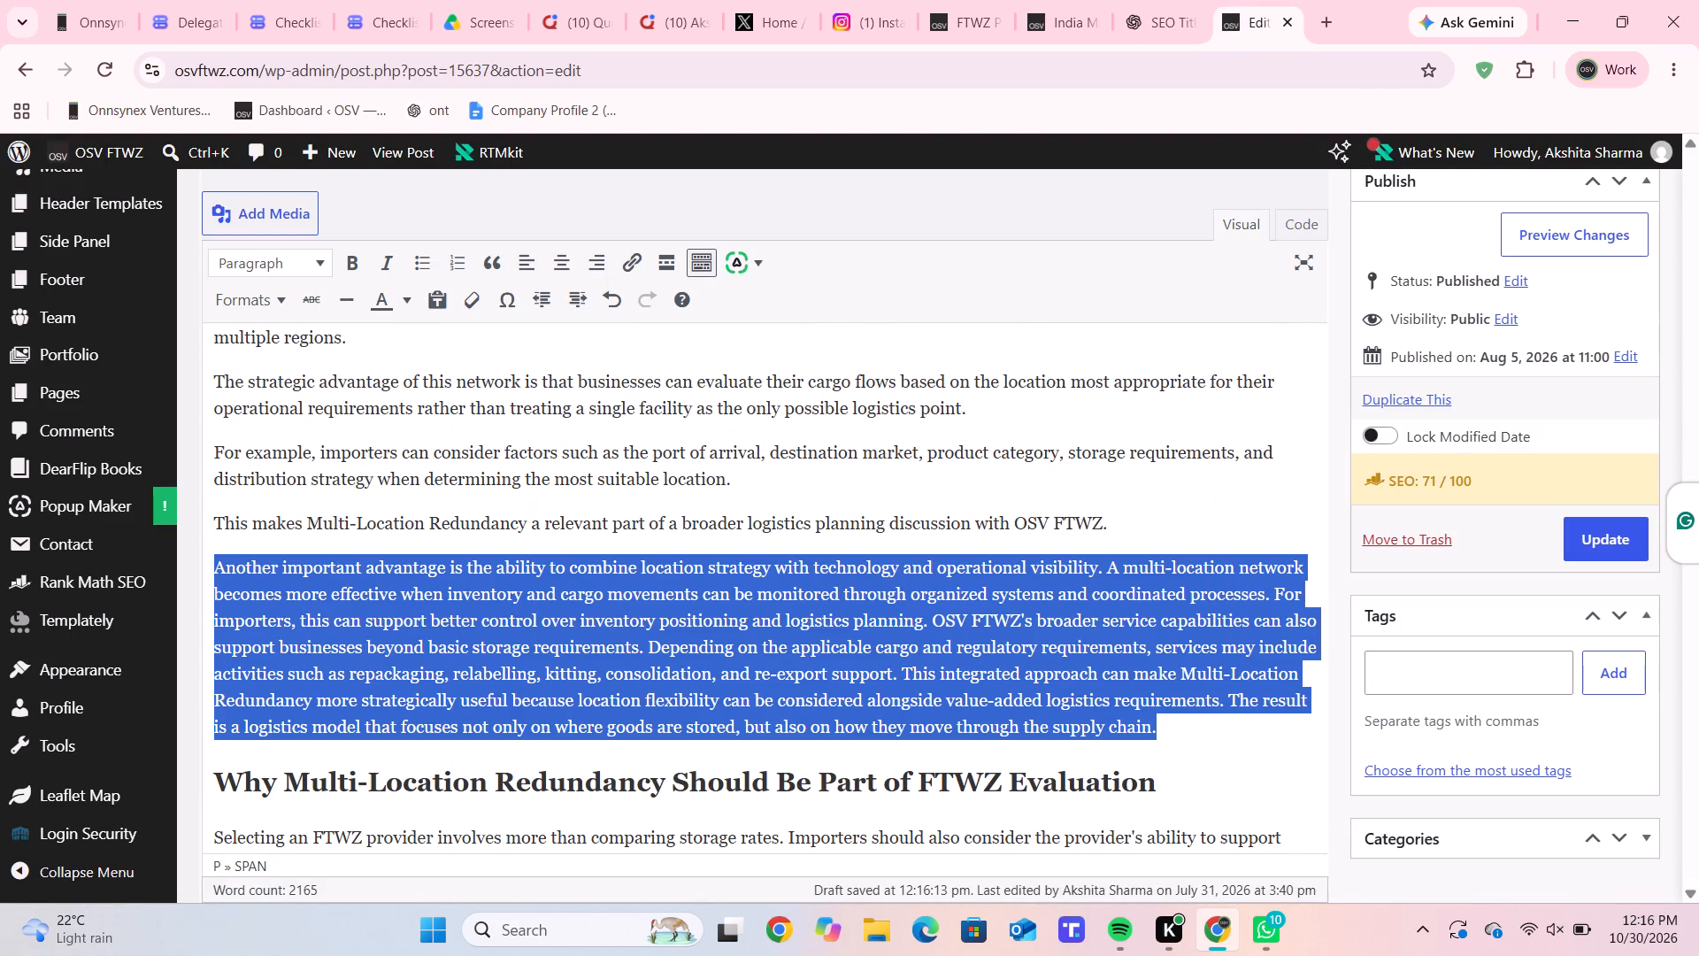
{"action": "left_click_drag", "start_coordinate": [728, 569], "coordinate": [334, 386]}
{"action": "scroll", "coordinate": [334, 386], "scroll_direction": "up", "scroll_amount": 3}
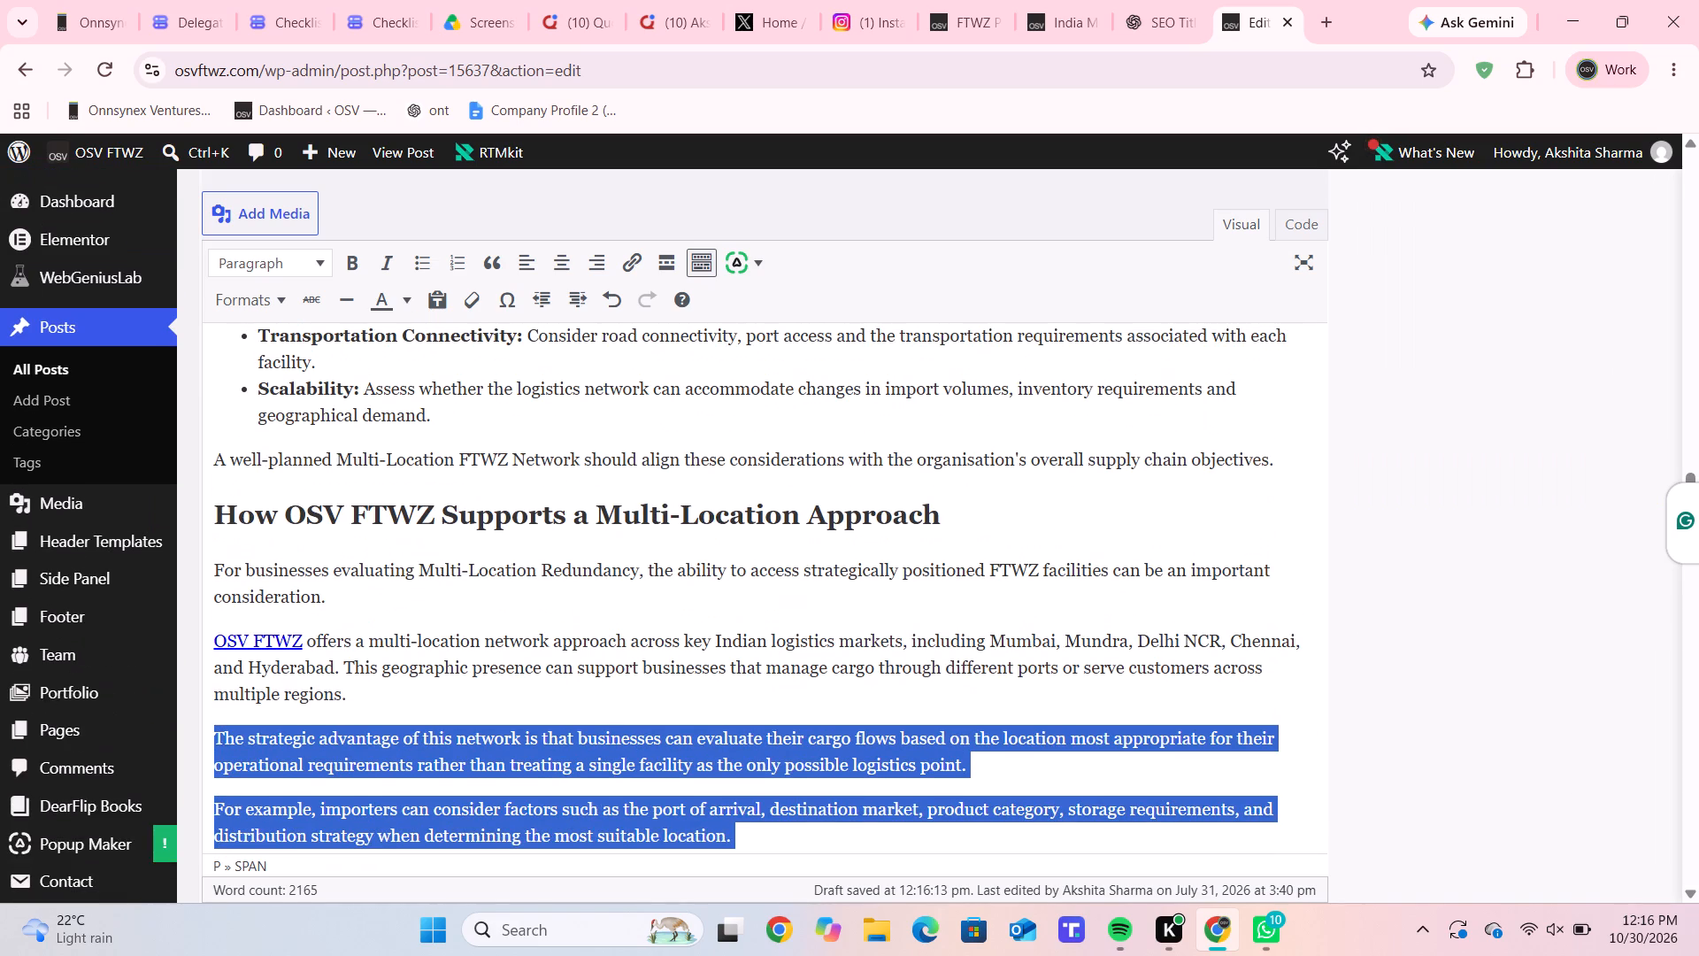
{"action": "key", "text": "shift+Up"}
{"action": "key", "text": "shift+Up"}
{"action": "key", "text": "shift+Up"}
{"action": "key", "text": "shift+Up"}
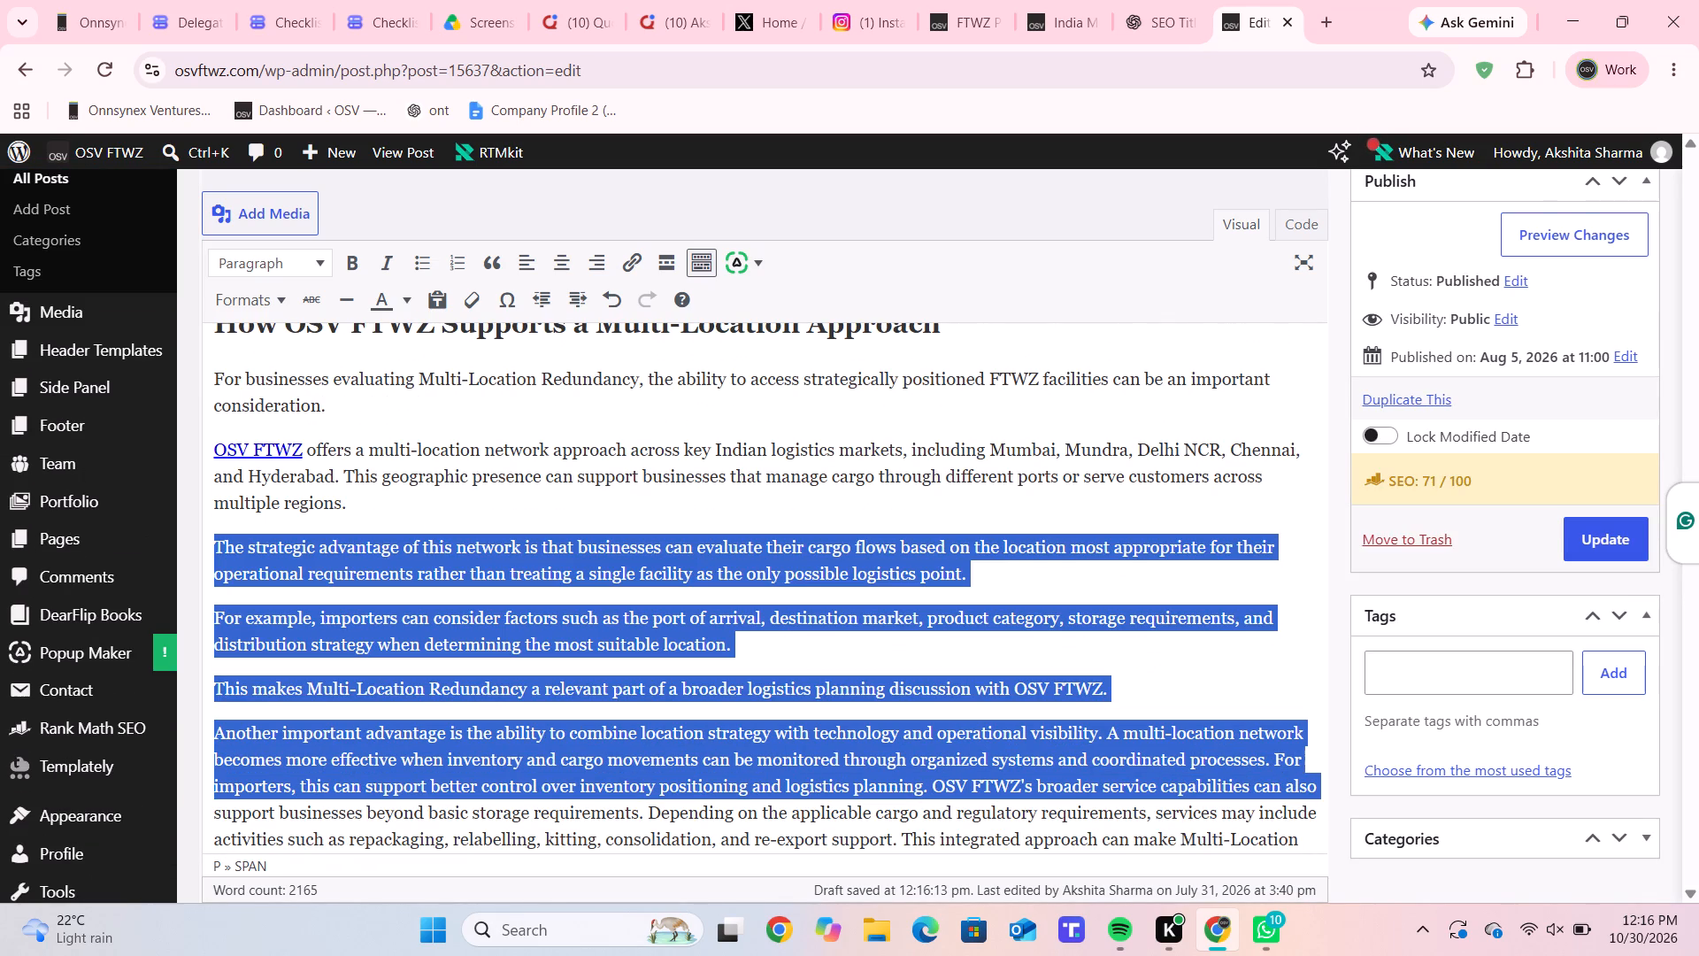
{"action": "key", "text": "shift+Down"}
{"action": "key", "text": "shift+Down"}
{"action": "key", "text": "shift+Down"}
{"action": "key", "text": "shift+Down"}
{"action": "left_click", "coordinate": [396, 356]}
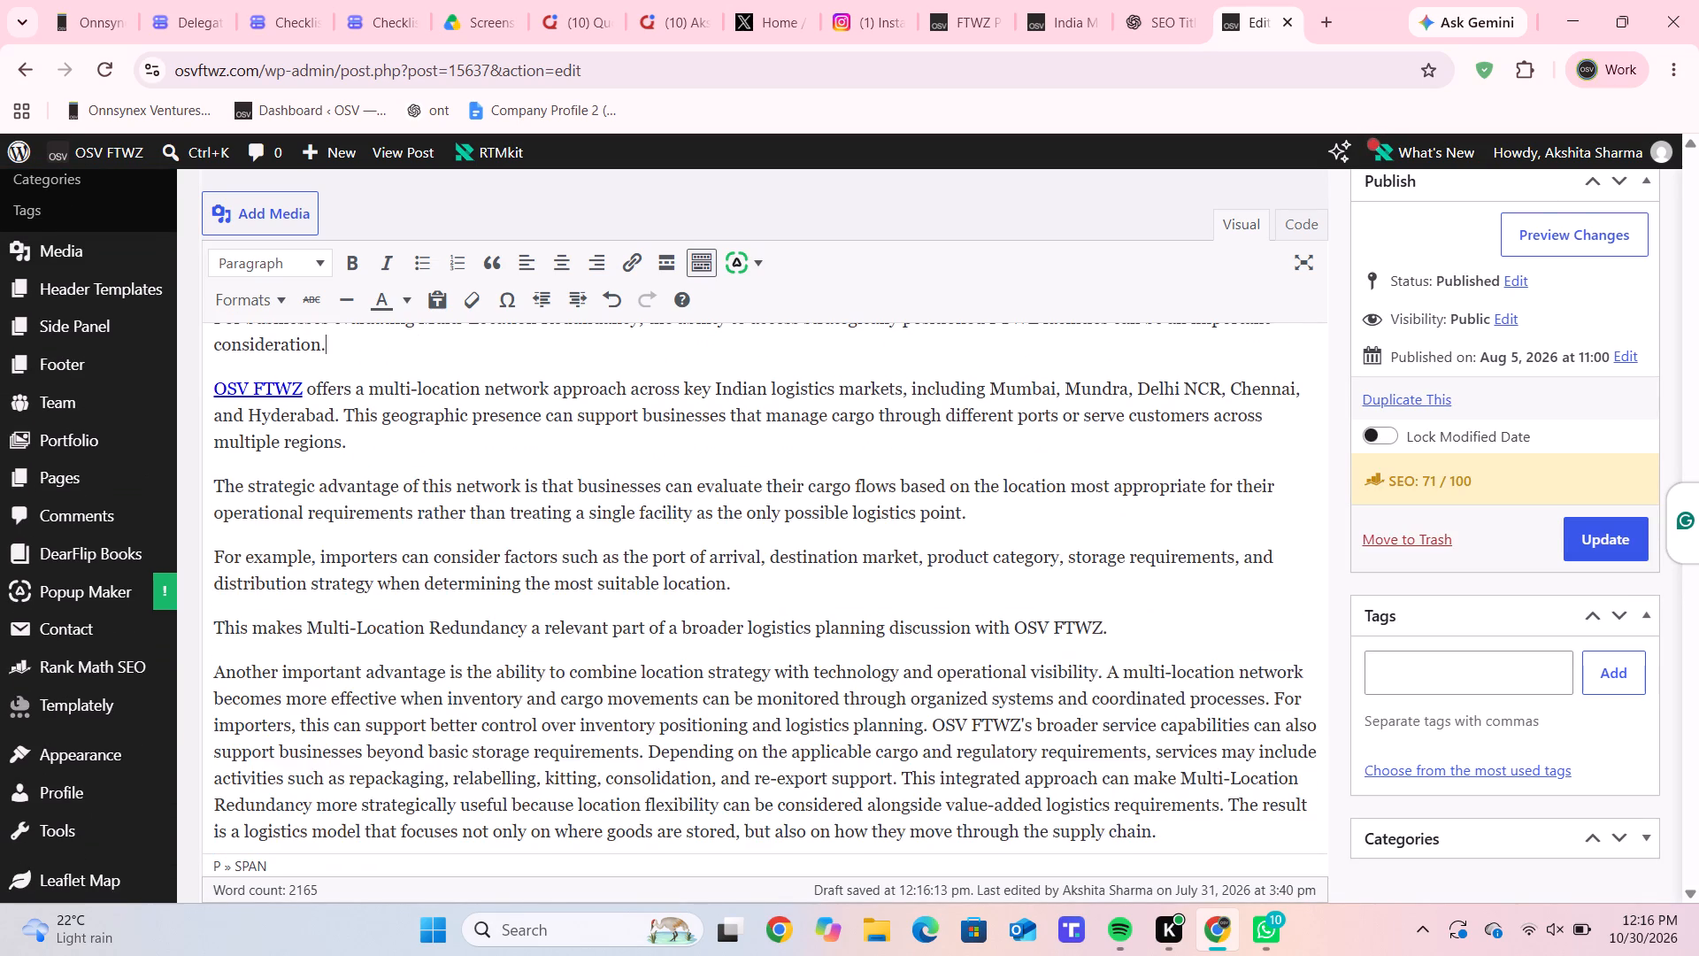
Replace the post's "How OSV FTWZ Supports a Multi-Location Approach" section, from its heading through "through the supply chain.", with the copied ChatGPT section.
{"action": "scroll", "coordinate": [396, 356], "scroll_direction": "up", "scroll_amount": 1}
{"action": "left_click_drag", "start_coordinate": [211, 457], "coordinate": [513, 551]}
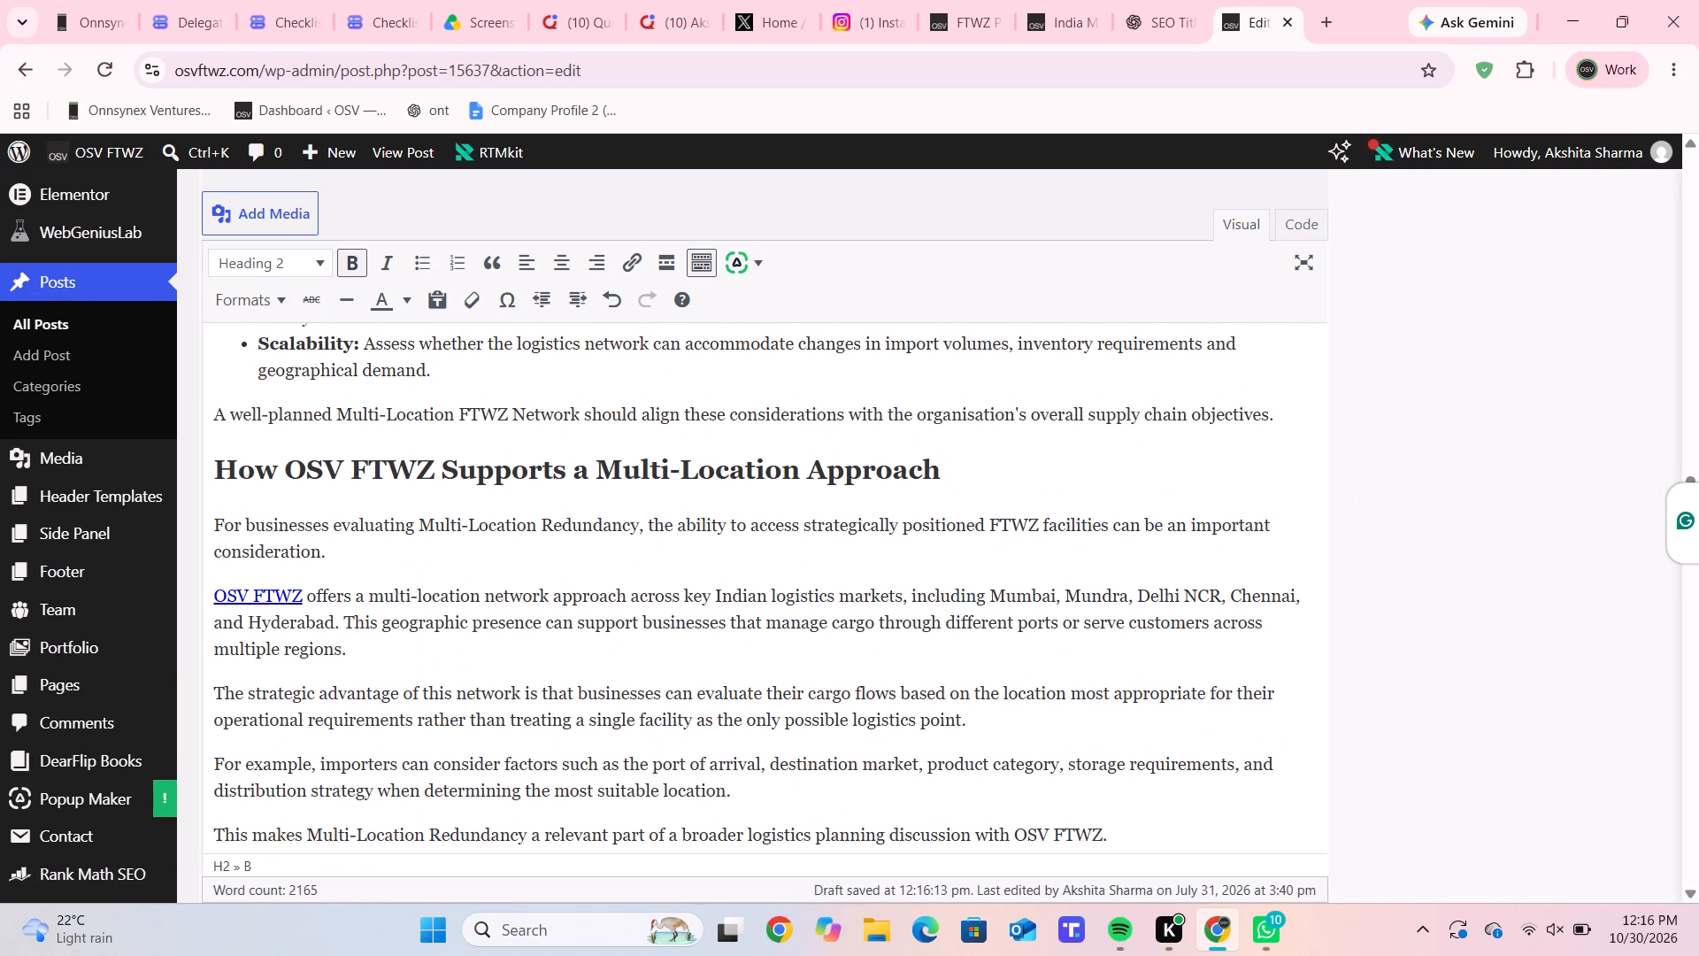
{"action": "left_click_drag", "start_coordinate": [513, 551], "coordinate": [212, 465]}
{"action": "left_click_drag", "start_coordinate": [212, 465], "coordinate": [763, 655]}
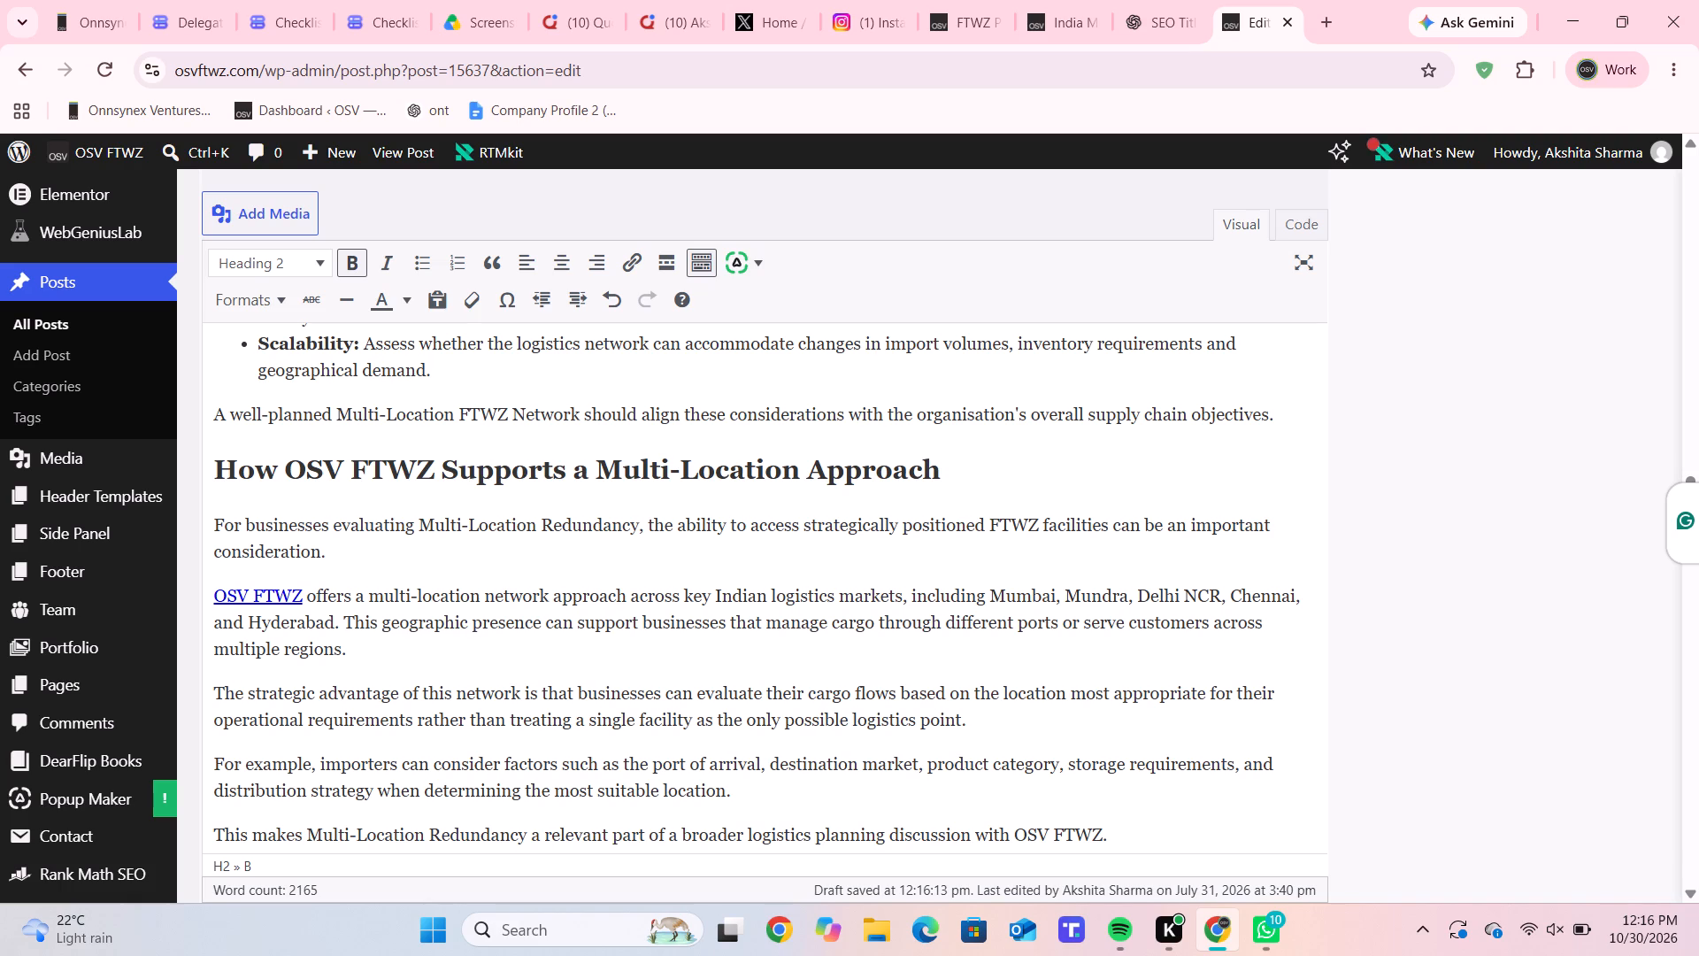
{"action": "left_click_drag", "start_coordinate": [763, 655], "coordinate": [221, 467]}
{"action": "left_click_drag", "start_coordinate": [221, 467], "coordinate": [581, 596]}
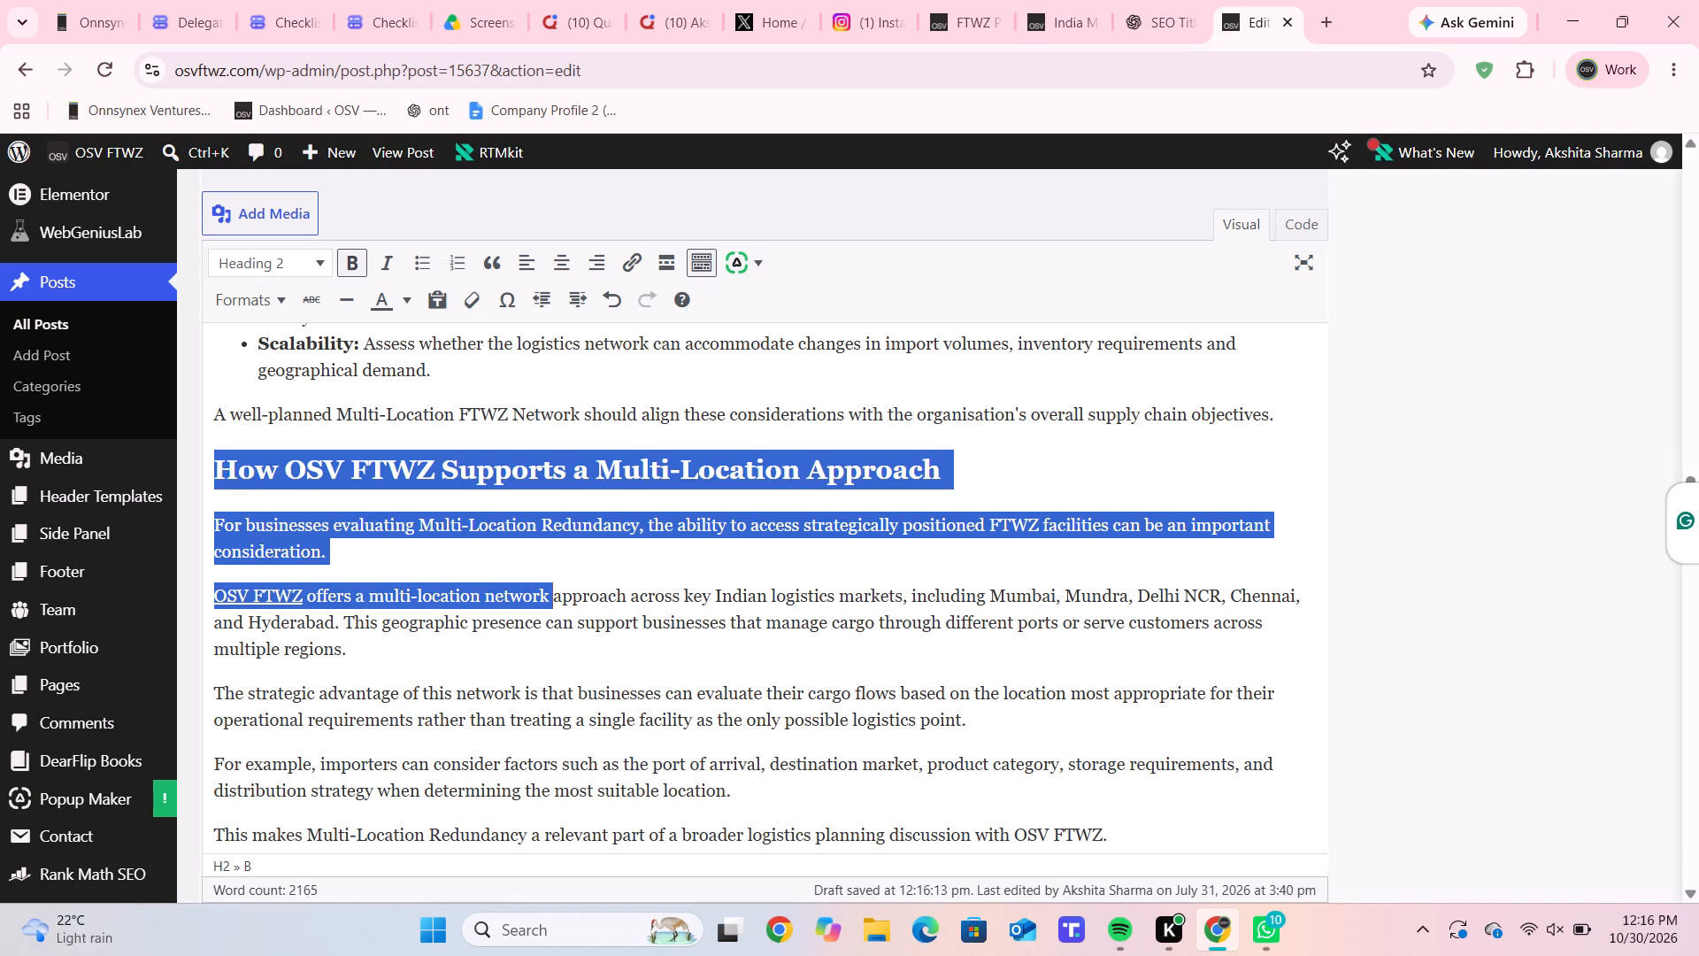
{"action": "left_click_drag", "start_coordinate": [581, 596], "coordinate": [685, 808]}
{"action": "scroll", "coordinate": [685, 808], "scroll_direction": "down", "scroll_amount": 3}
{"action": "key", "text": "shift+Down"}
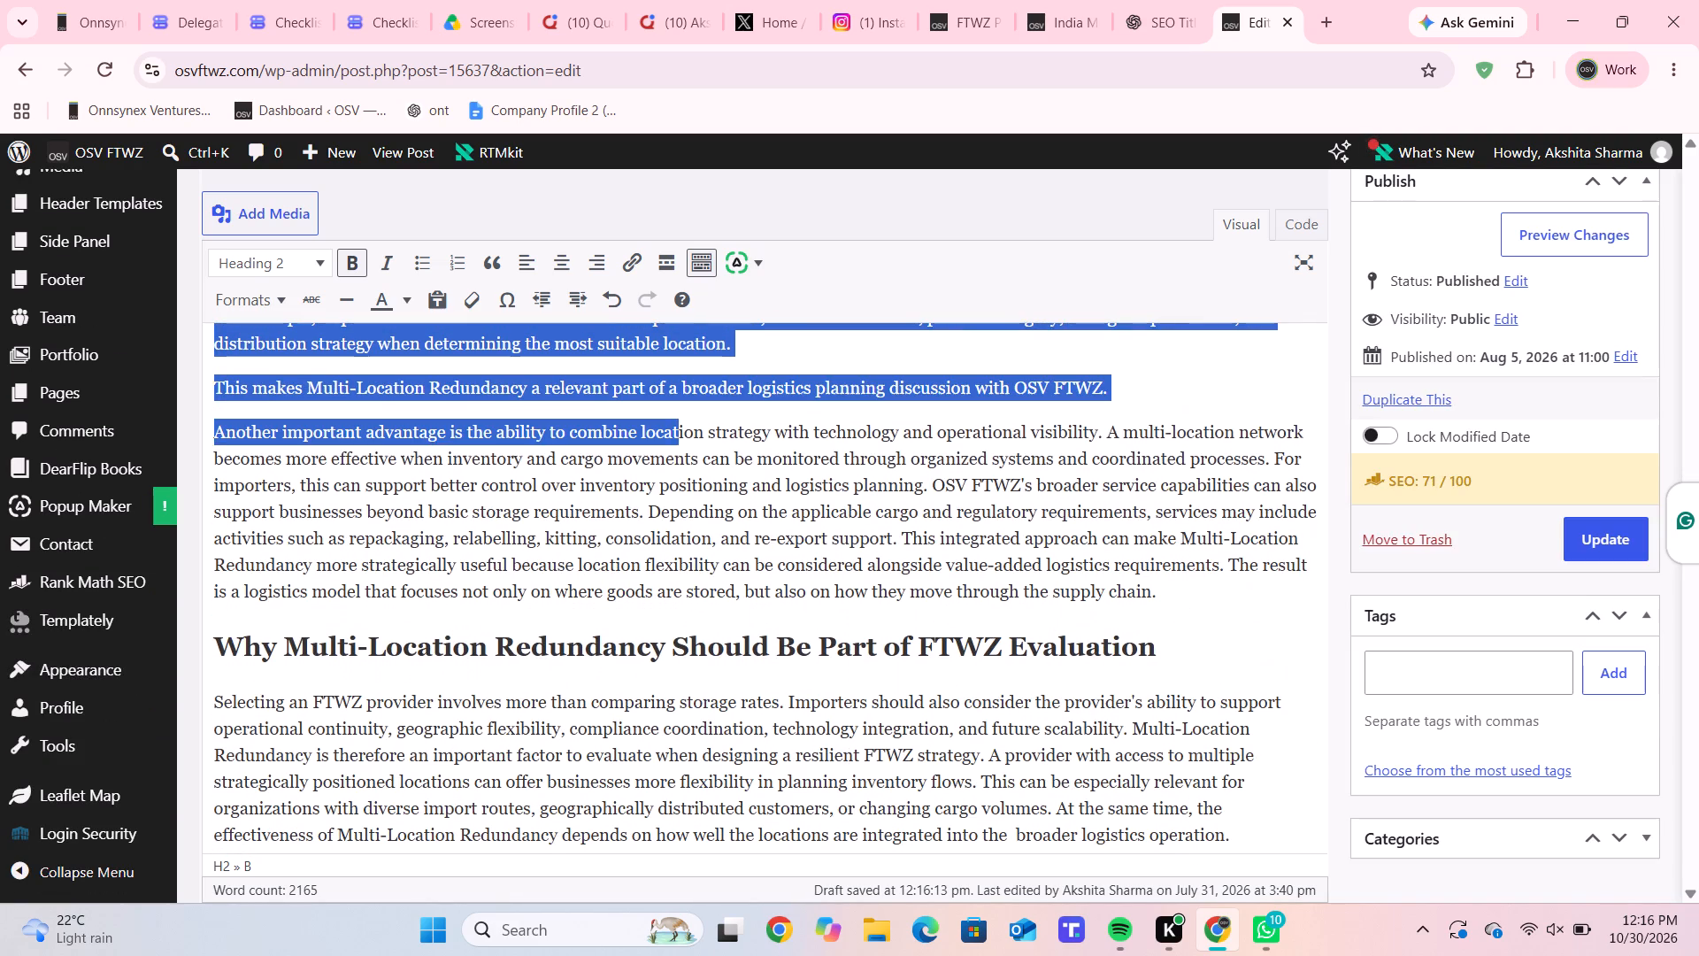
{"action": "key", "text": "shift+Down"}
{"action": "key", "text": "shift+Down"}
{"action": "key", "text": "shift+Down"}
{"action": "key", "text": "shift+Down"}
{"action": "key", "text": "shift+Down"}
{"action": "key", "text": "shift+Down"}
{"action": "key", "text": "shift+Right"}
{"action": "key", "text": "shift+Right"}
{"action": "key", "text": "shift+Right"}
{"action": "key", "text": "shift+Right"}
{"action": "key", "text": "shift+Right"}
{"action": "key", "text": "shift+Right"}
{"action": "key", "text": "shift+Right"}
{"action": "key", "text": "shift+Right"}
{"action": "key", "text": "shift+Right"}
{"action": "key", "text": "shift+Right"}
{"action": "key", "text": "shift+Right"}
{"action": "key", "text": "shift+Right"}
{"action": "key", "text": "shift+Right"}
{"action": "key", "text": "shift+Right"}
{"action": "key", "text": "shift+Right"}
{"action": "key", "text": "shift+Right"}
{"action": "key", "text": "shift+Right"}
{"action": "key", "text": "shift+Right"}
{"action": "key", "text": "shift+Right"}
{"action": "key", "text": "shift+Right"}
{"action": "key", "text": "shift+Right"}
{"action": "key", "text": "shift+Right"}
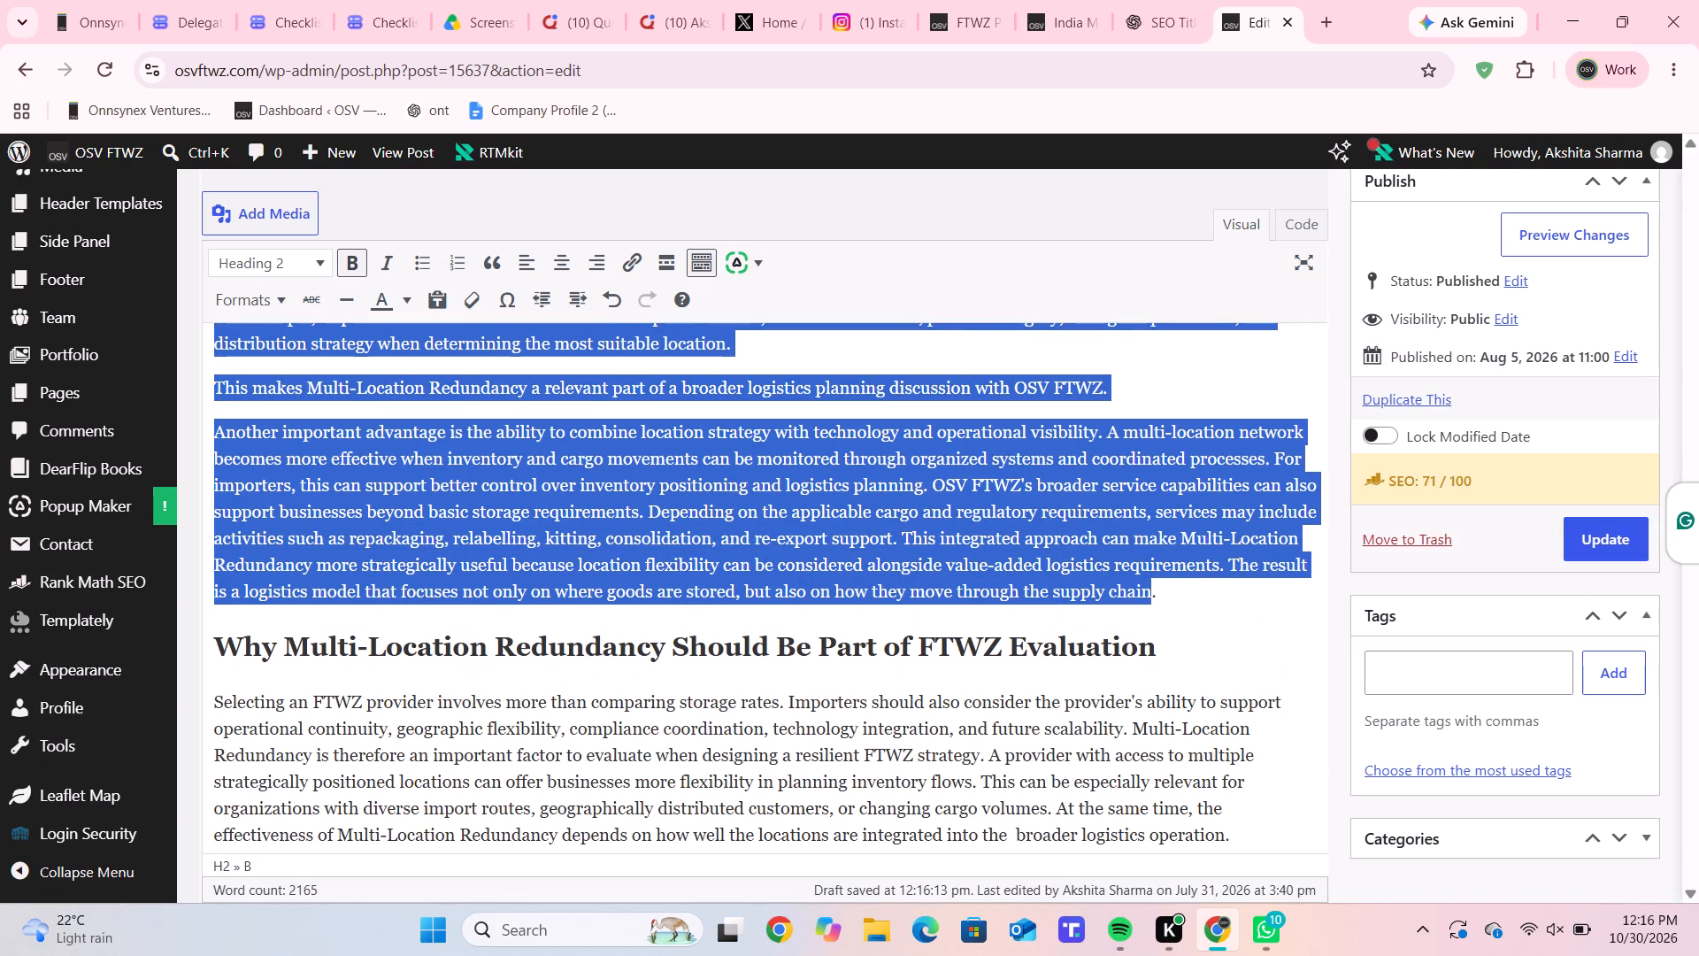
{"action": "key", "text": "shift+Right"}
{"action": "key", "text": "ctrl+v"}
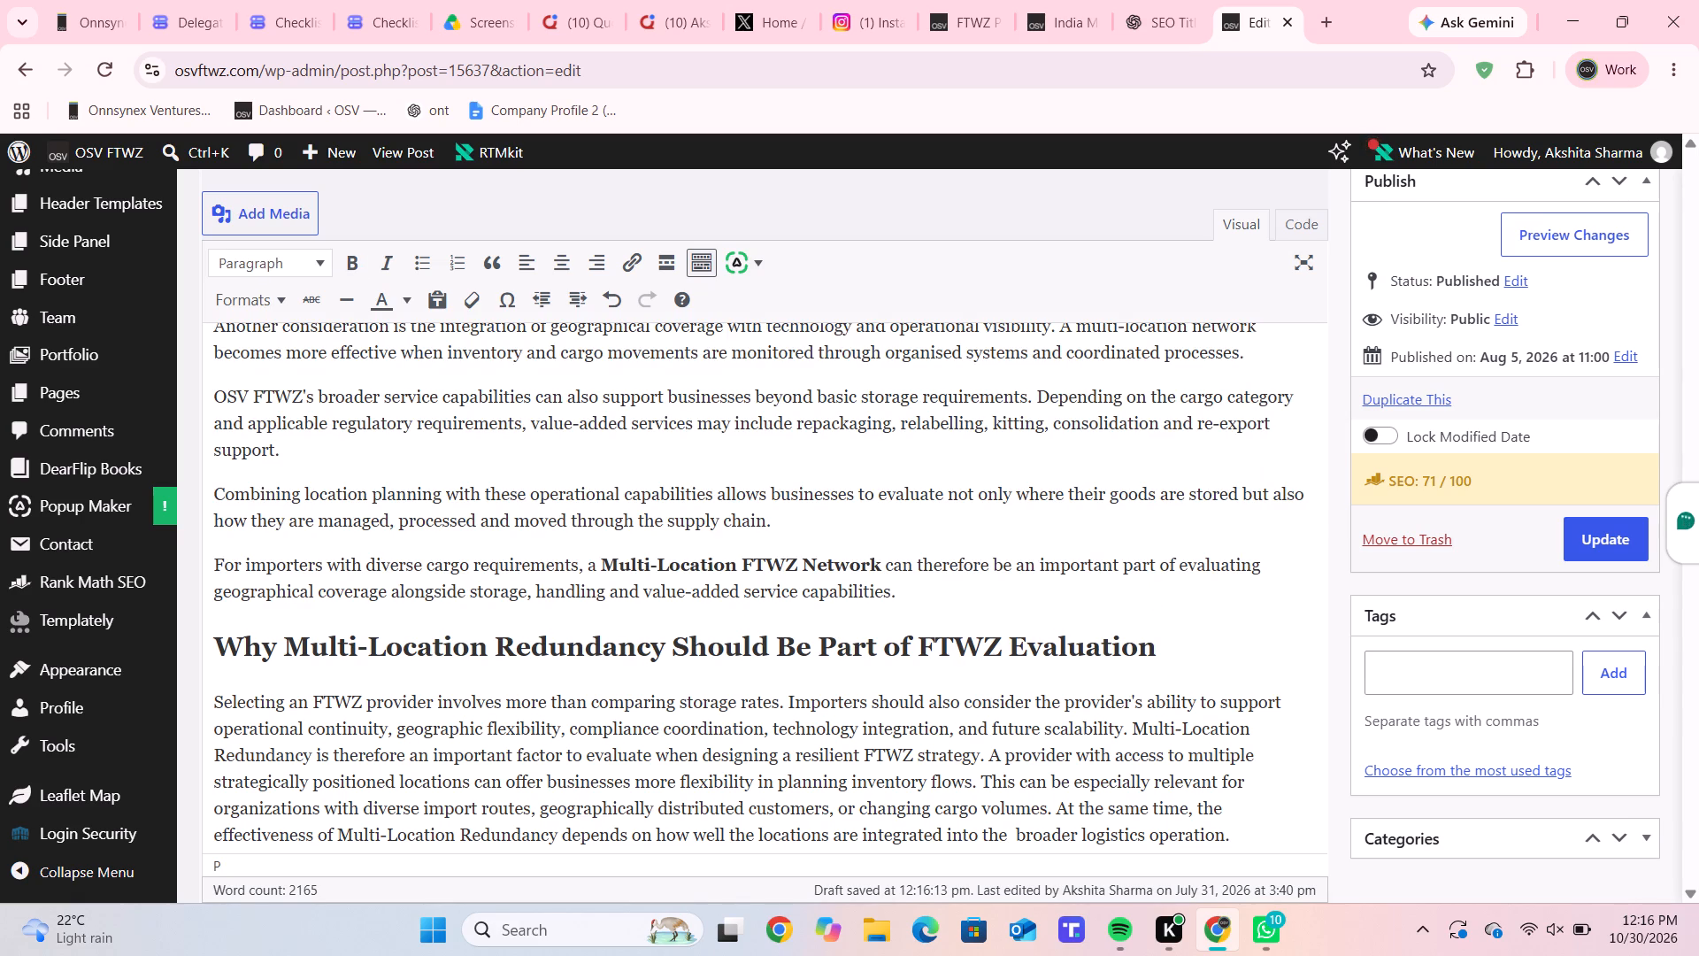
Join the paragraph beginning "For importers with diverse cargo requirements" onto the end of the "Combining location planning" paragraph.
{"action": "left_click", "coordinate": [208, 558]}
{"action": "key", "text": "BackSpace"}
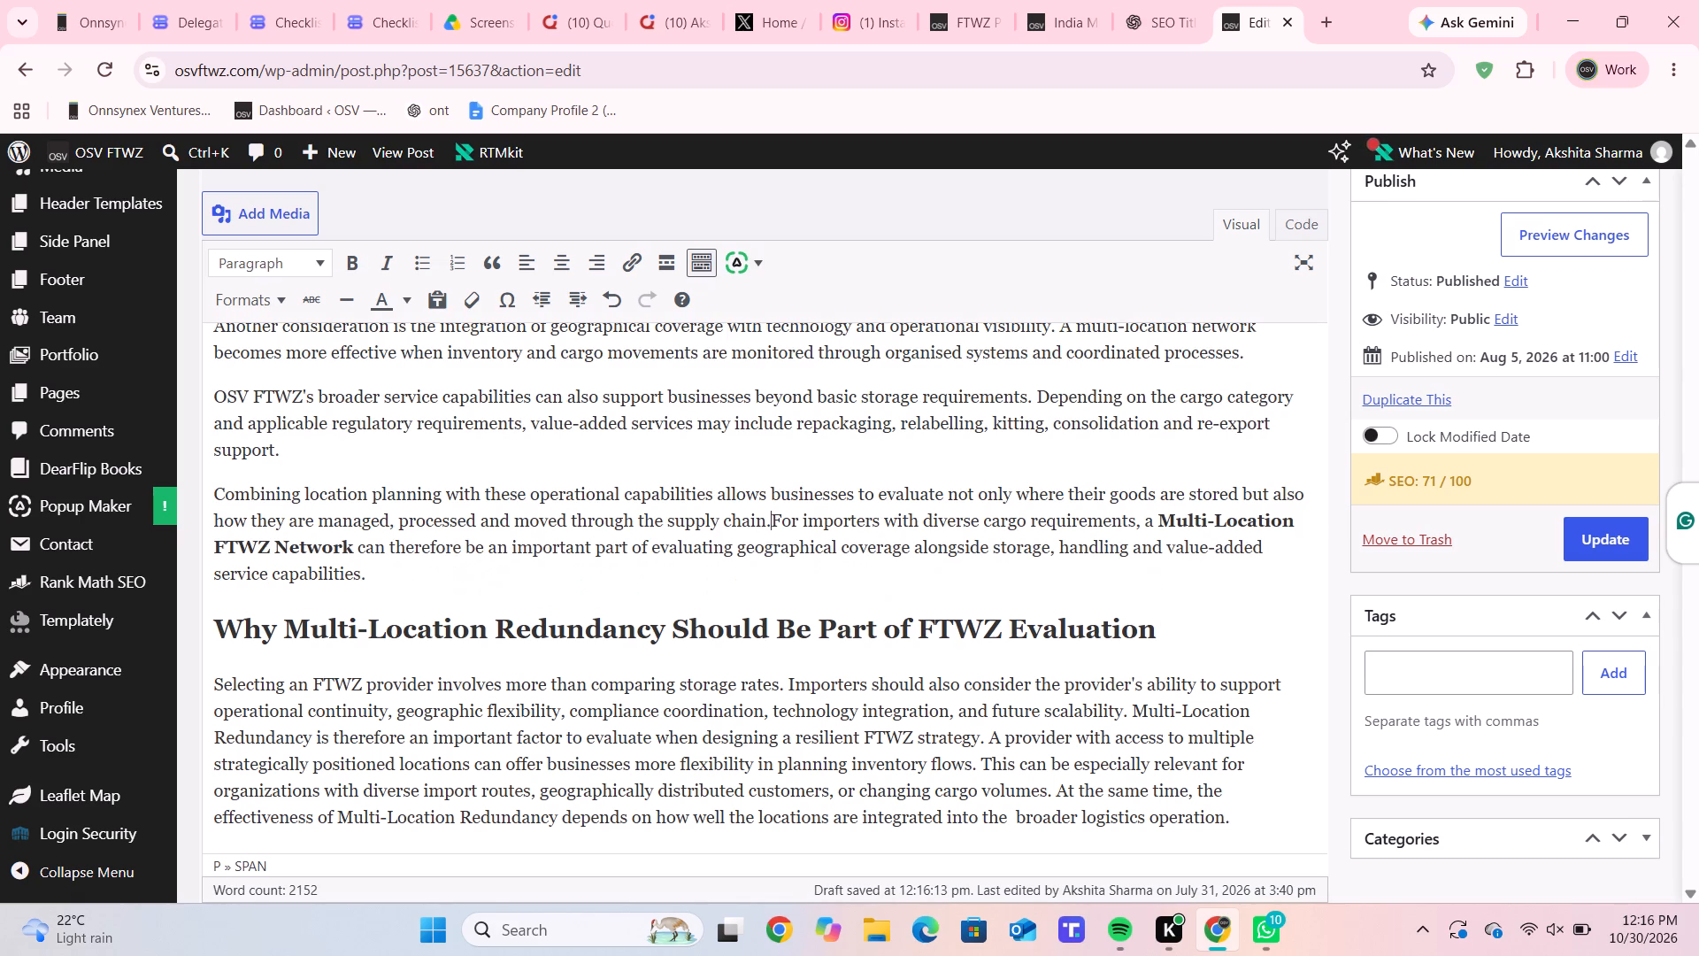
{"action": "key", "text": "space"}
Remove the bold from "Multi-Location FTWZ Network" in the paragraphs beginning "Combining location planning" and "The advantage of this".
{"action": "left_click_drag", "start_coordinate": [389, 564], "coordinate": [376, 486]}
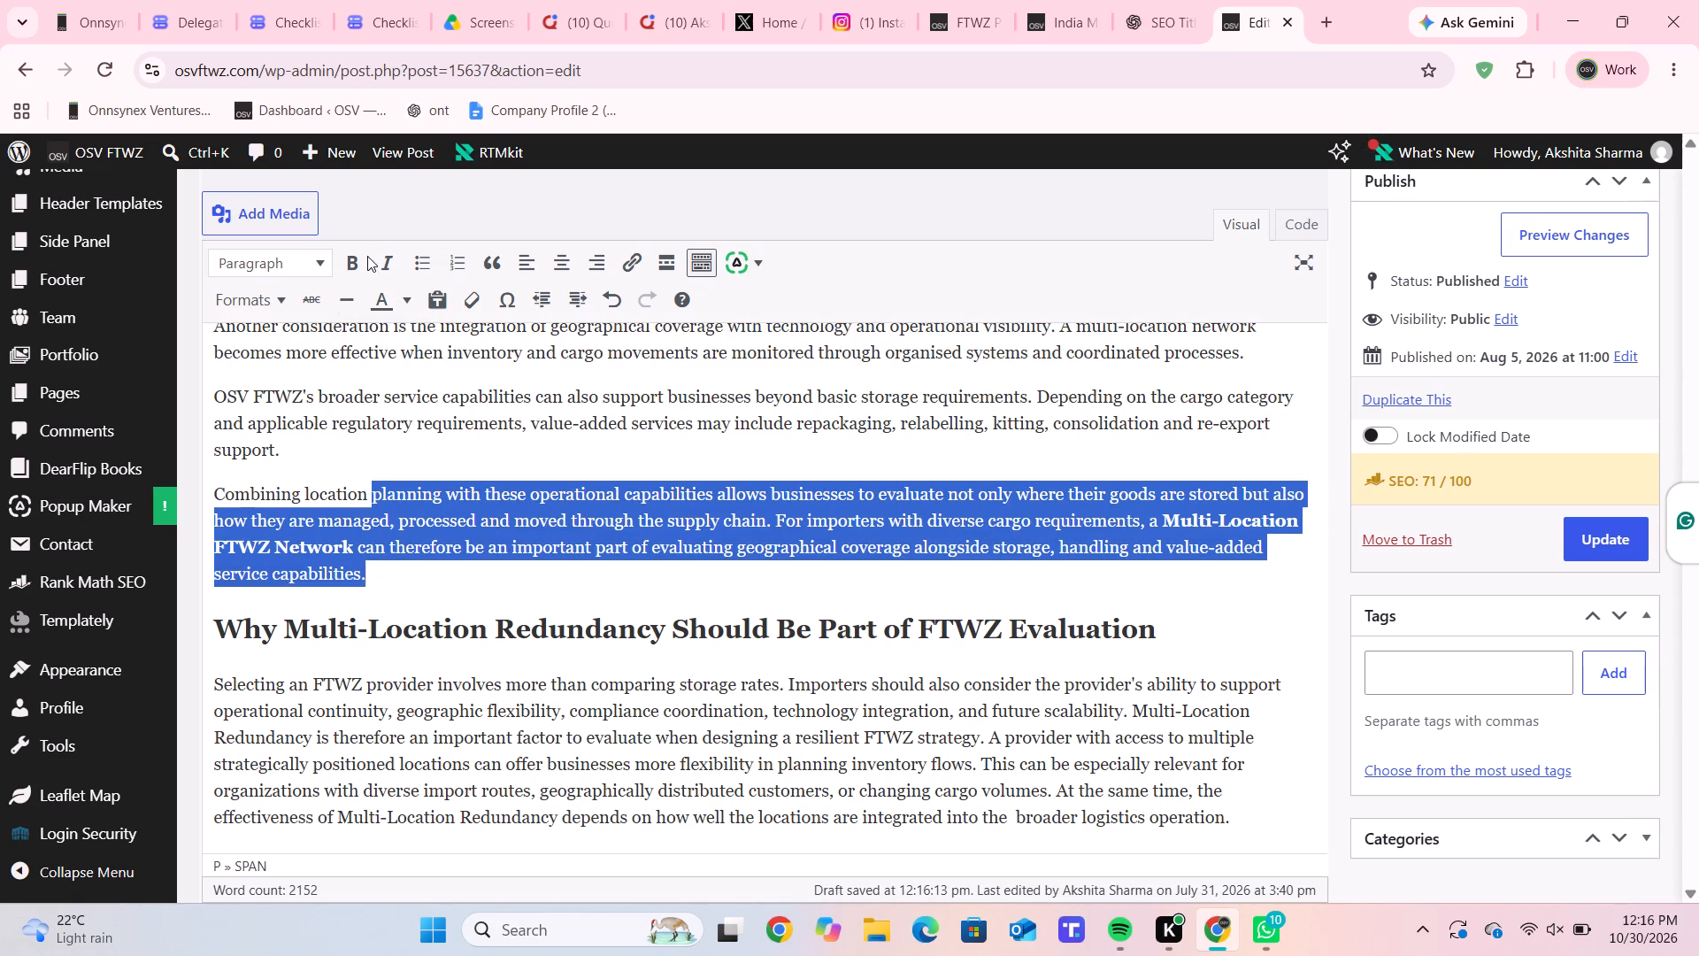
{"action": "double_click", "coordinate": [366, 254]}
{"action": "scroll", "coordinate": [295, 619], "scroll_direction": "up", "scroll_amount": 1}
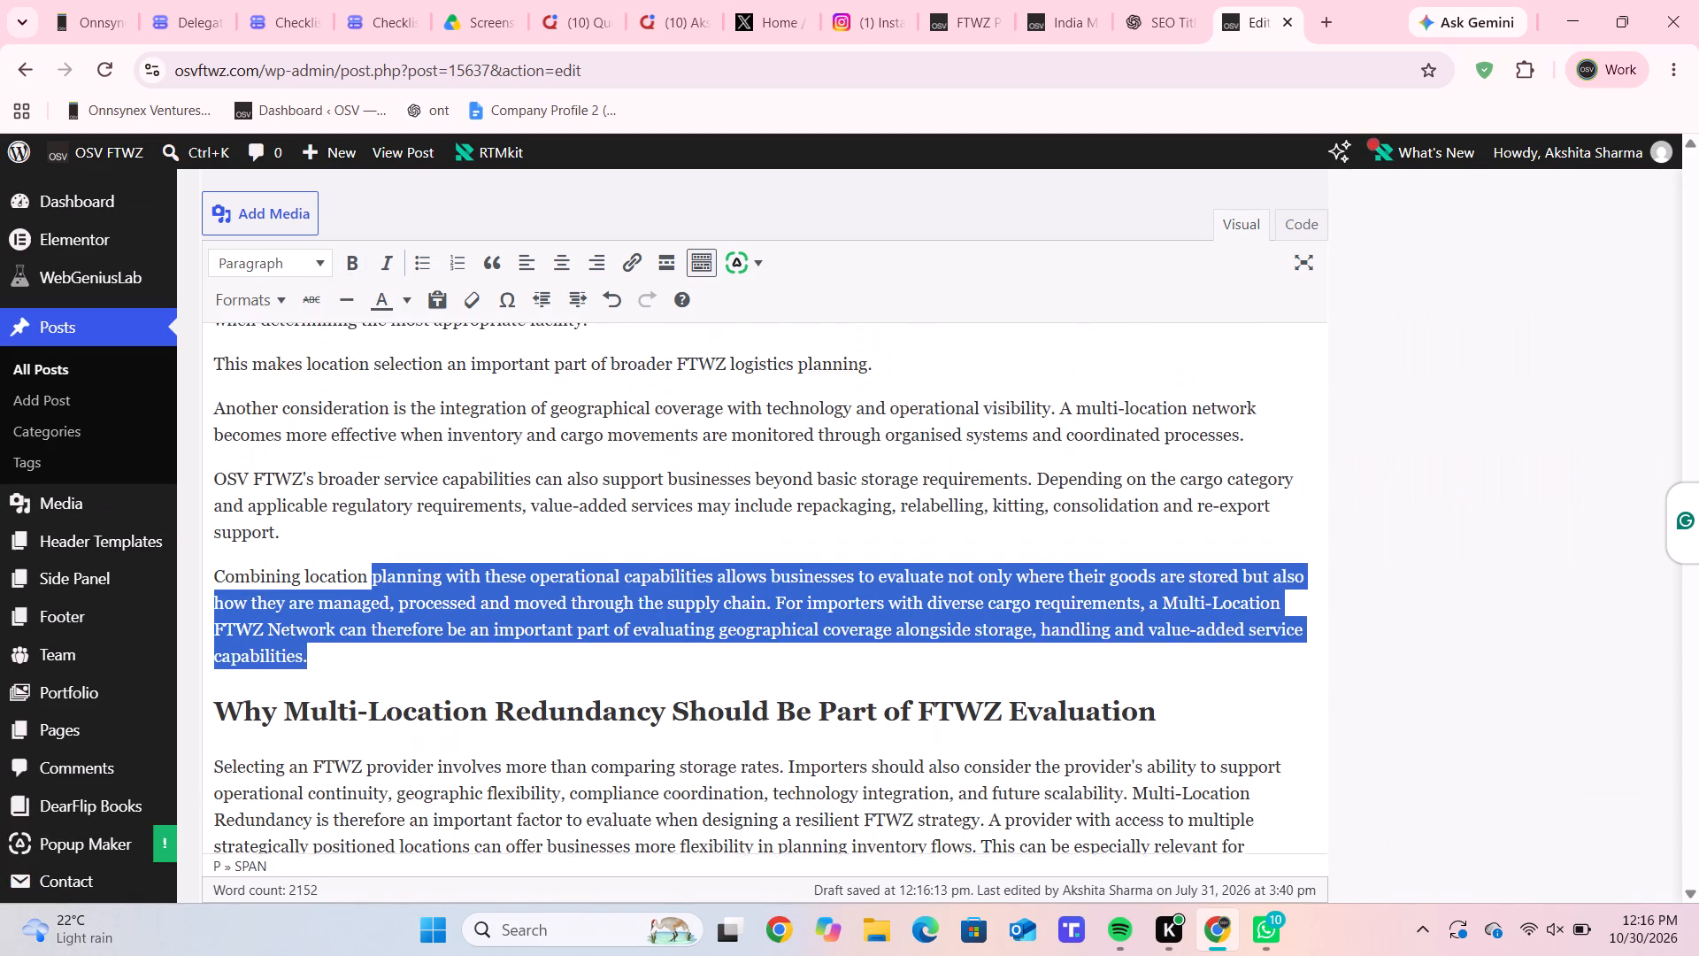
{"action": "scroll", "coordinate": [295, 619], "scroll_direction": "up", "scroll_amount": 3}
{"action": "left_click_drag", "start_coordinate": [730, 473], "coordinate": [721, 472]}
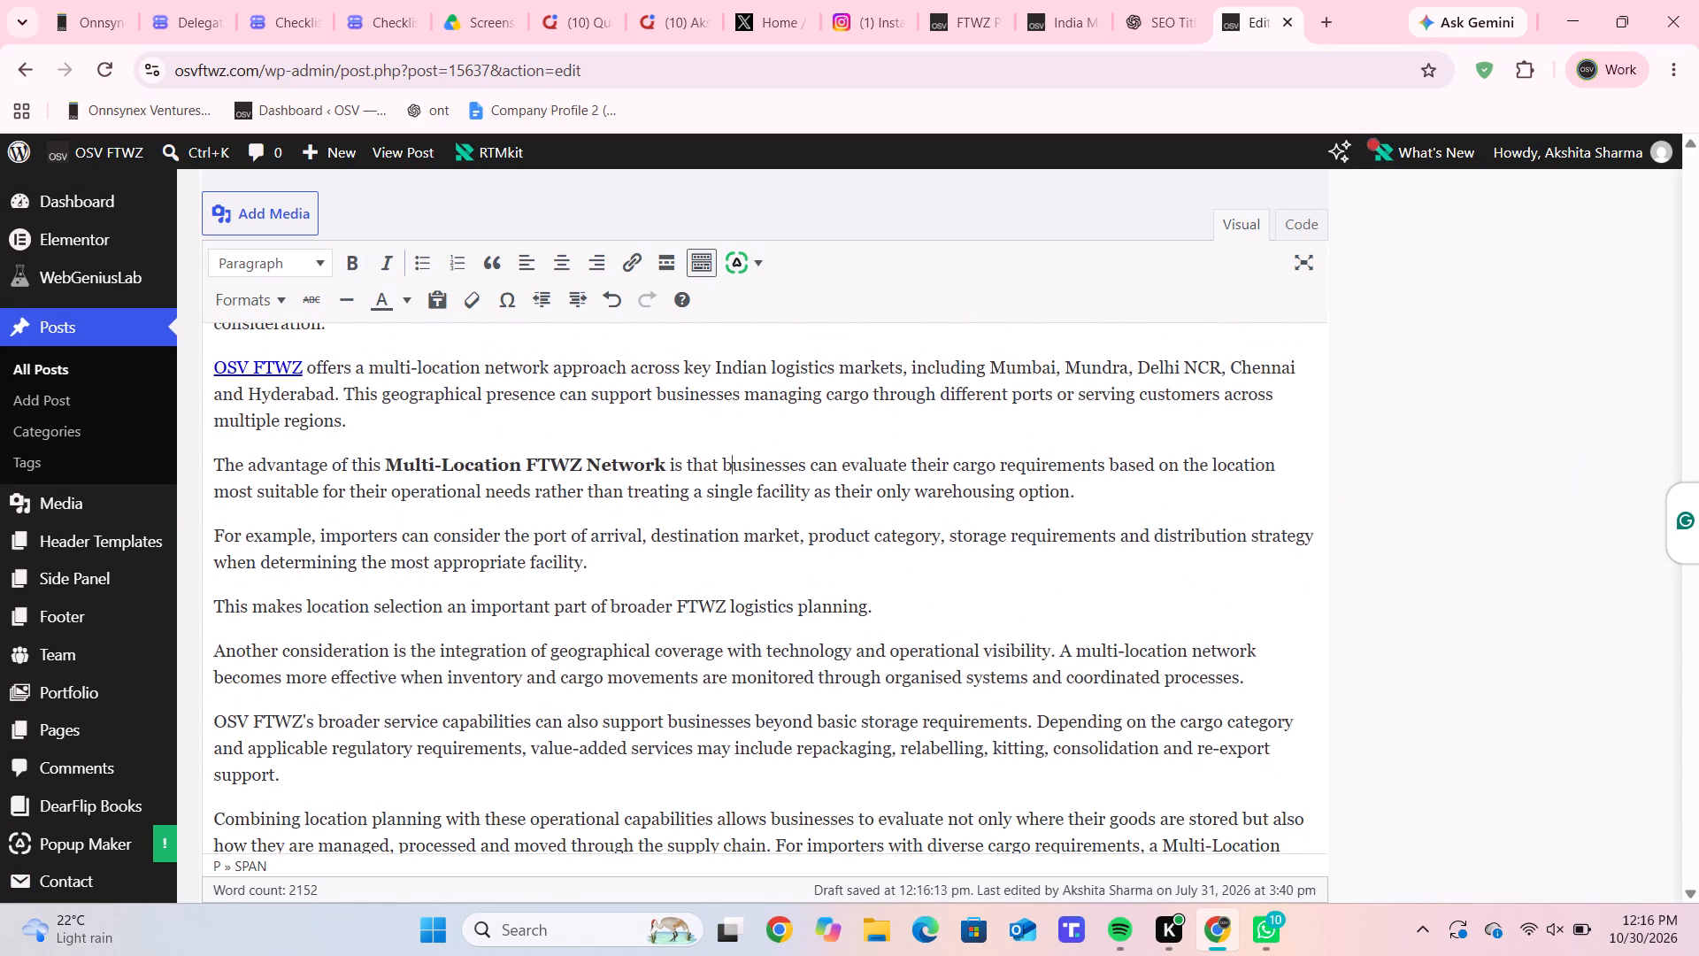
{"action": "left_click_drag", "start_coordinate": [721, 472], "coordinate": [327, 445]}
{"action": "double_click", "coordinate": [363, 269]}
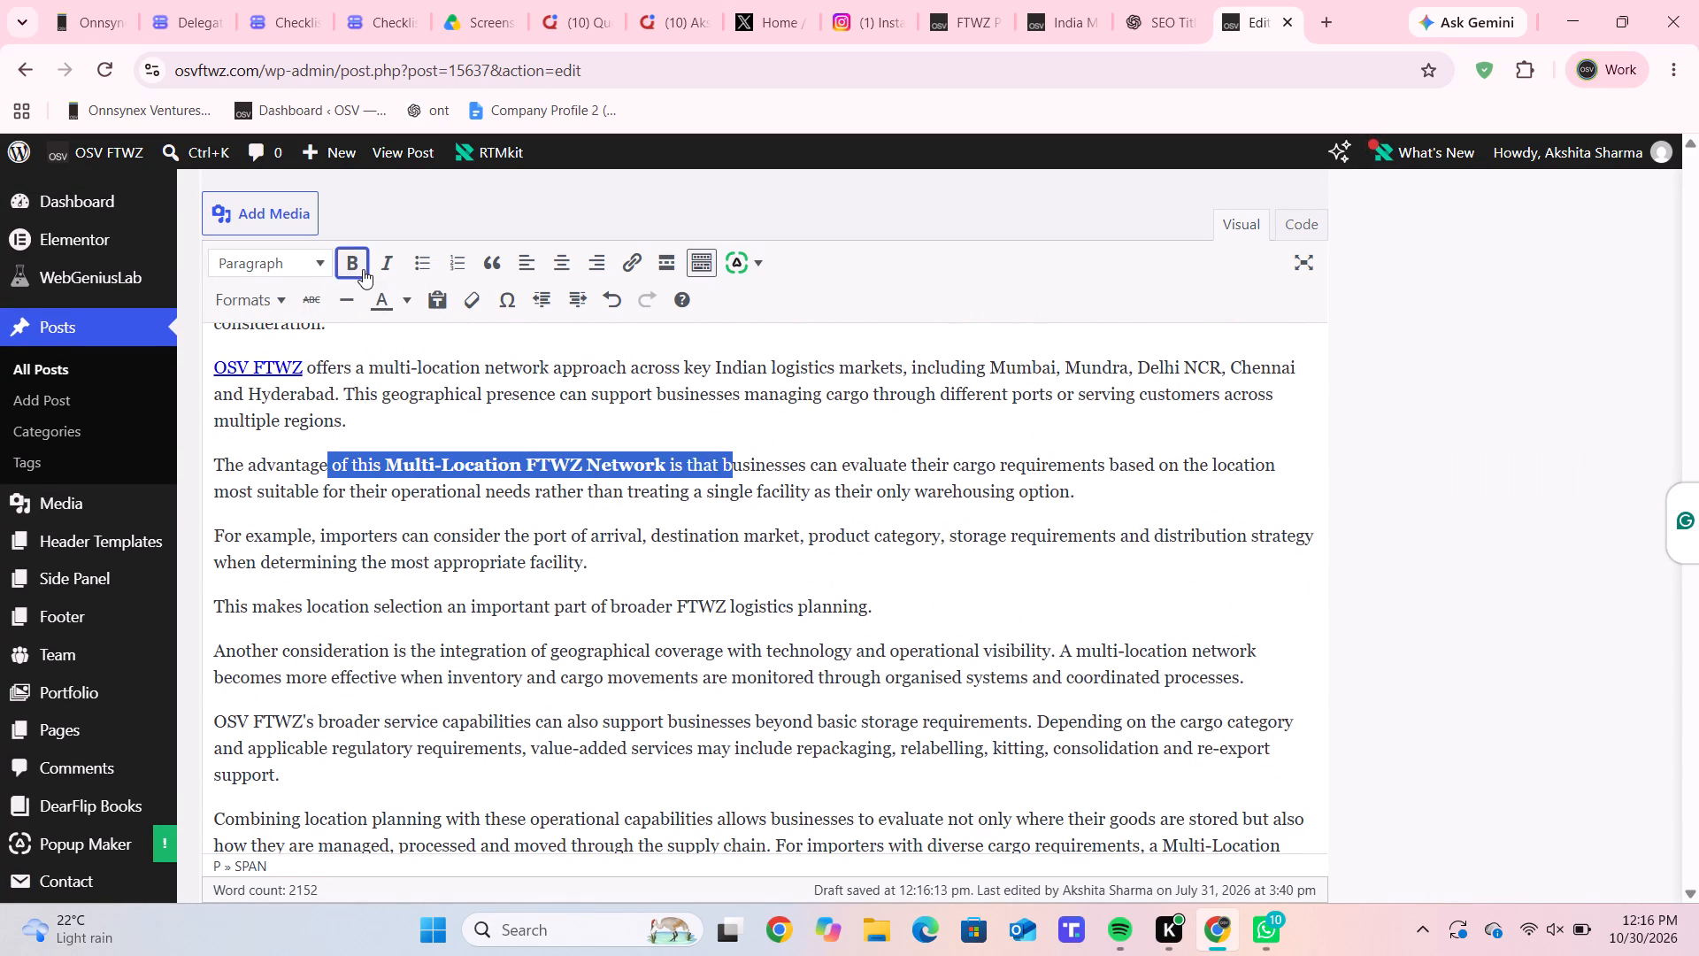
{"action": "left_click", "coordinate": [315, 498]}
Merge the paragraphs beginning "OSV FTWZ offers", "The advantage of this" and "For example, importers" into the section's opening "For businesses evaluating" paragraph.
{"action": "scroll", "coordinate": [315, 498], "scroll_direction": "up", "scroll_amount": 1}
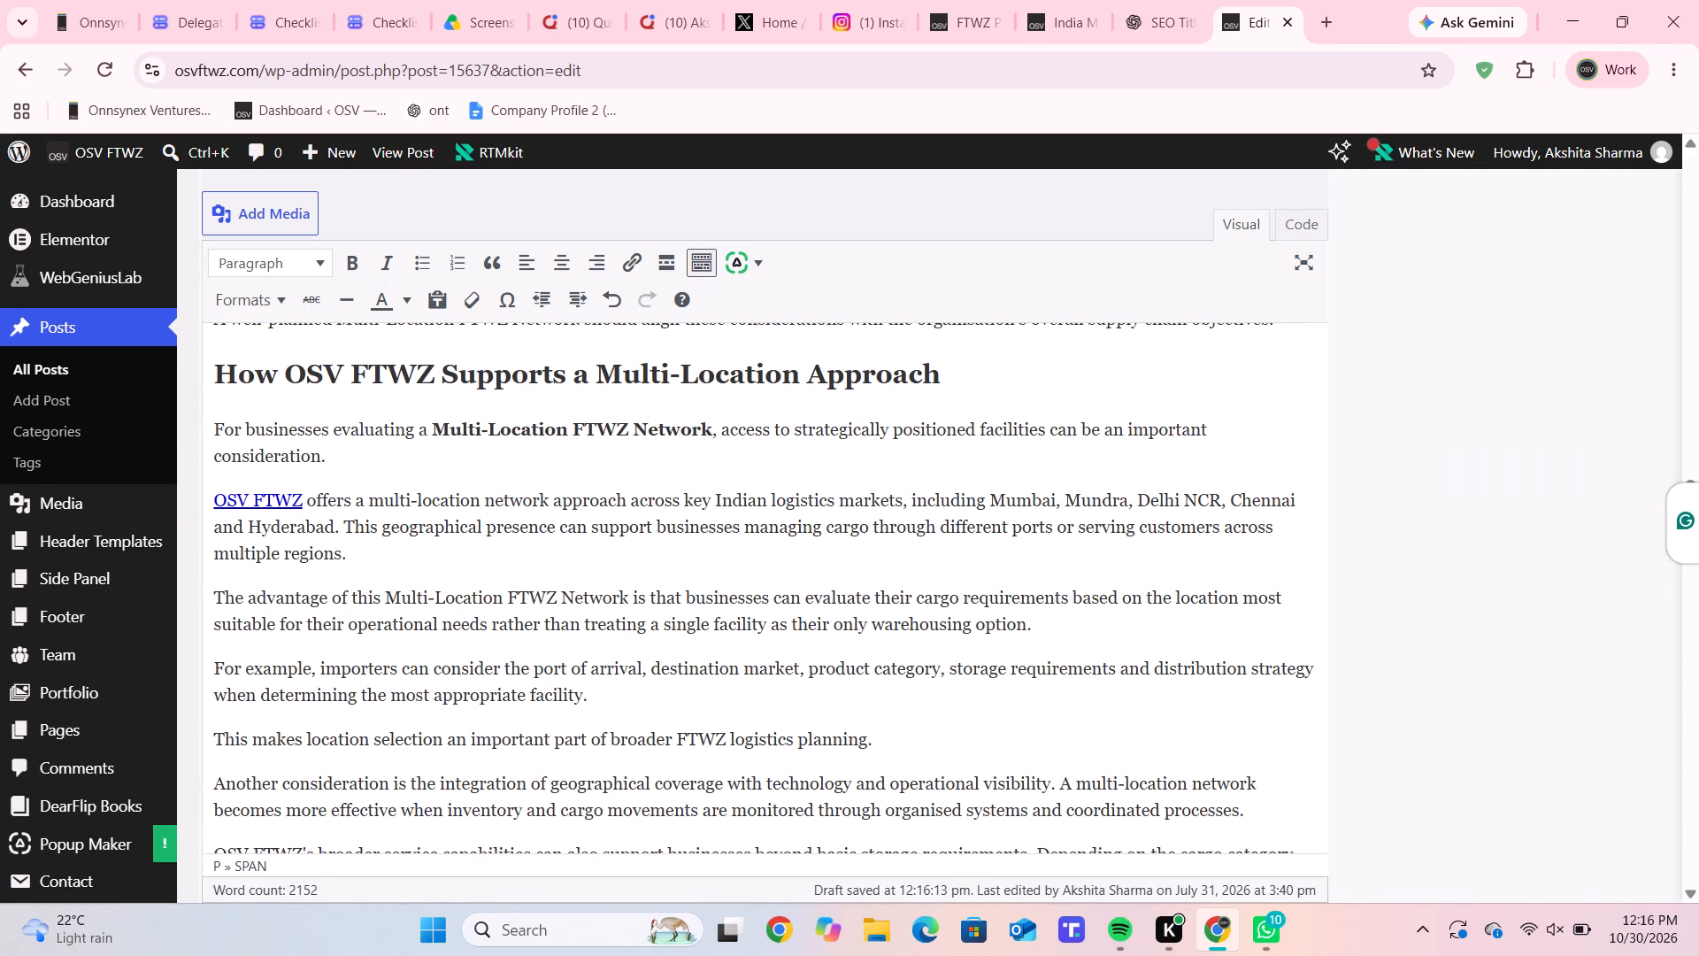
{"action": "left_click", "coordinate": [216, 496]}
{"action": "key", "text": "BackSpace"}
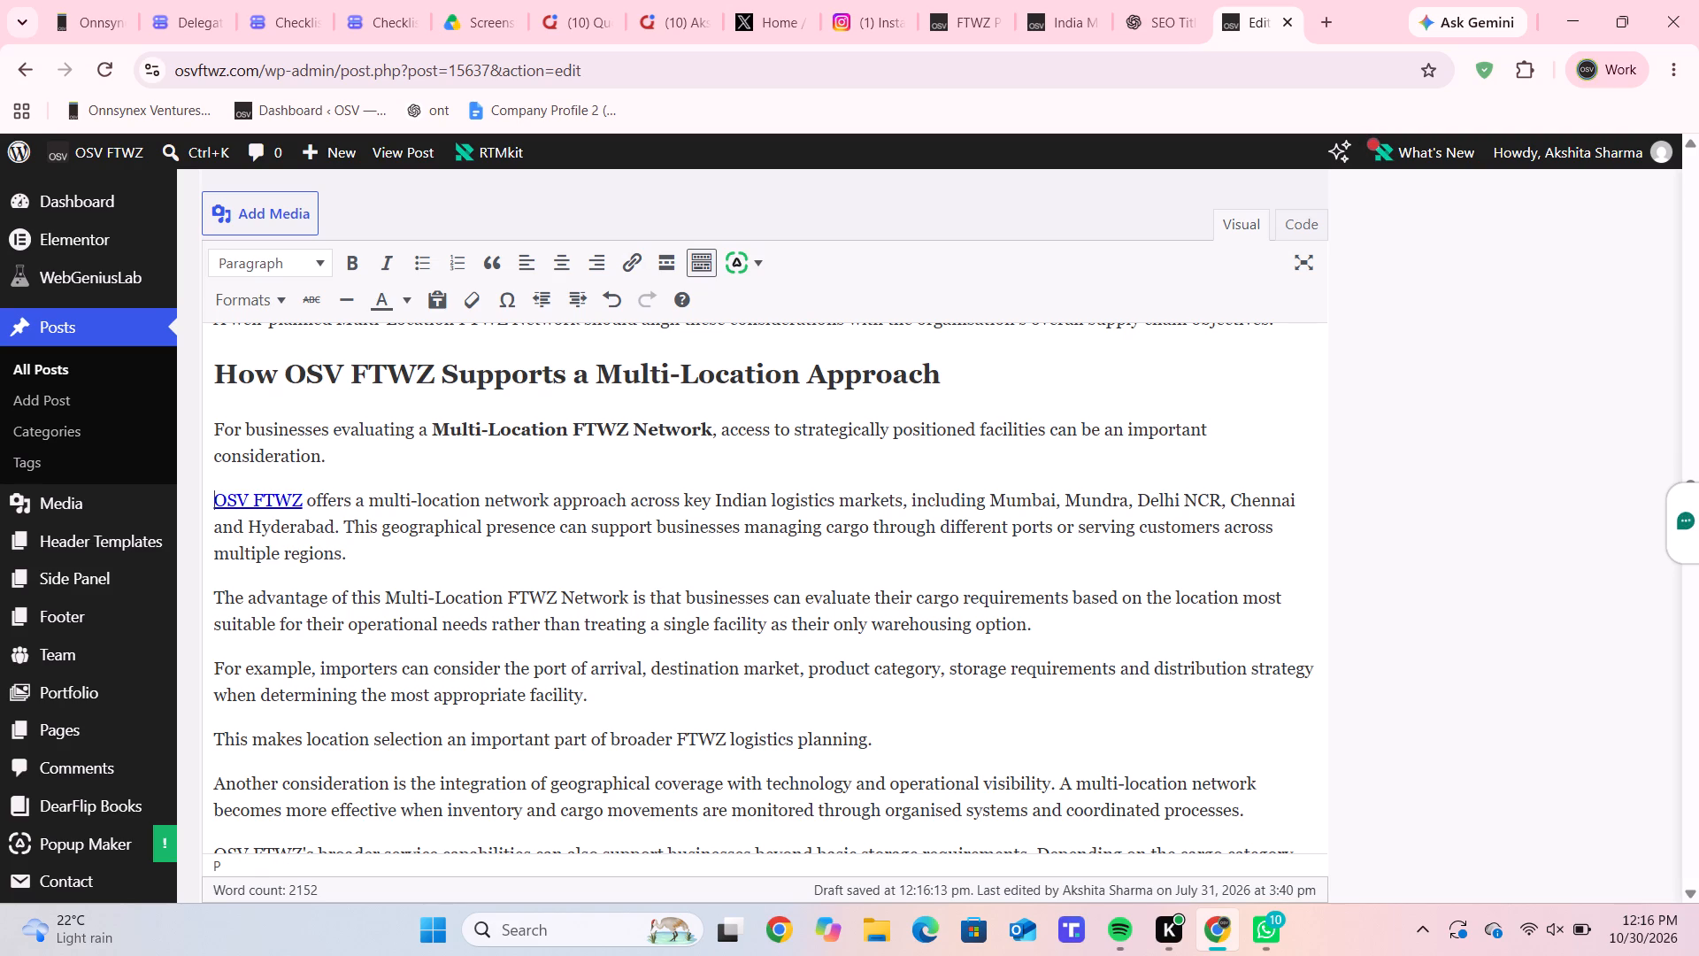
{"action": "key", "text": "BackSpace"}
{"action": "key", "text": "space"}
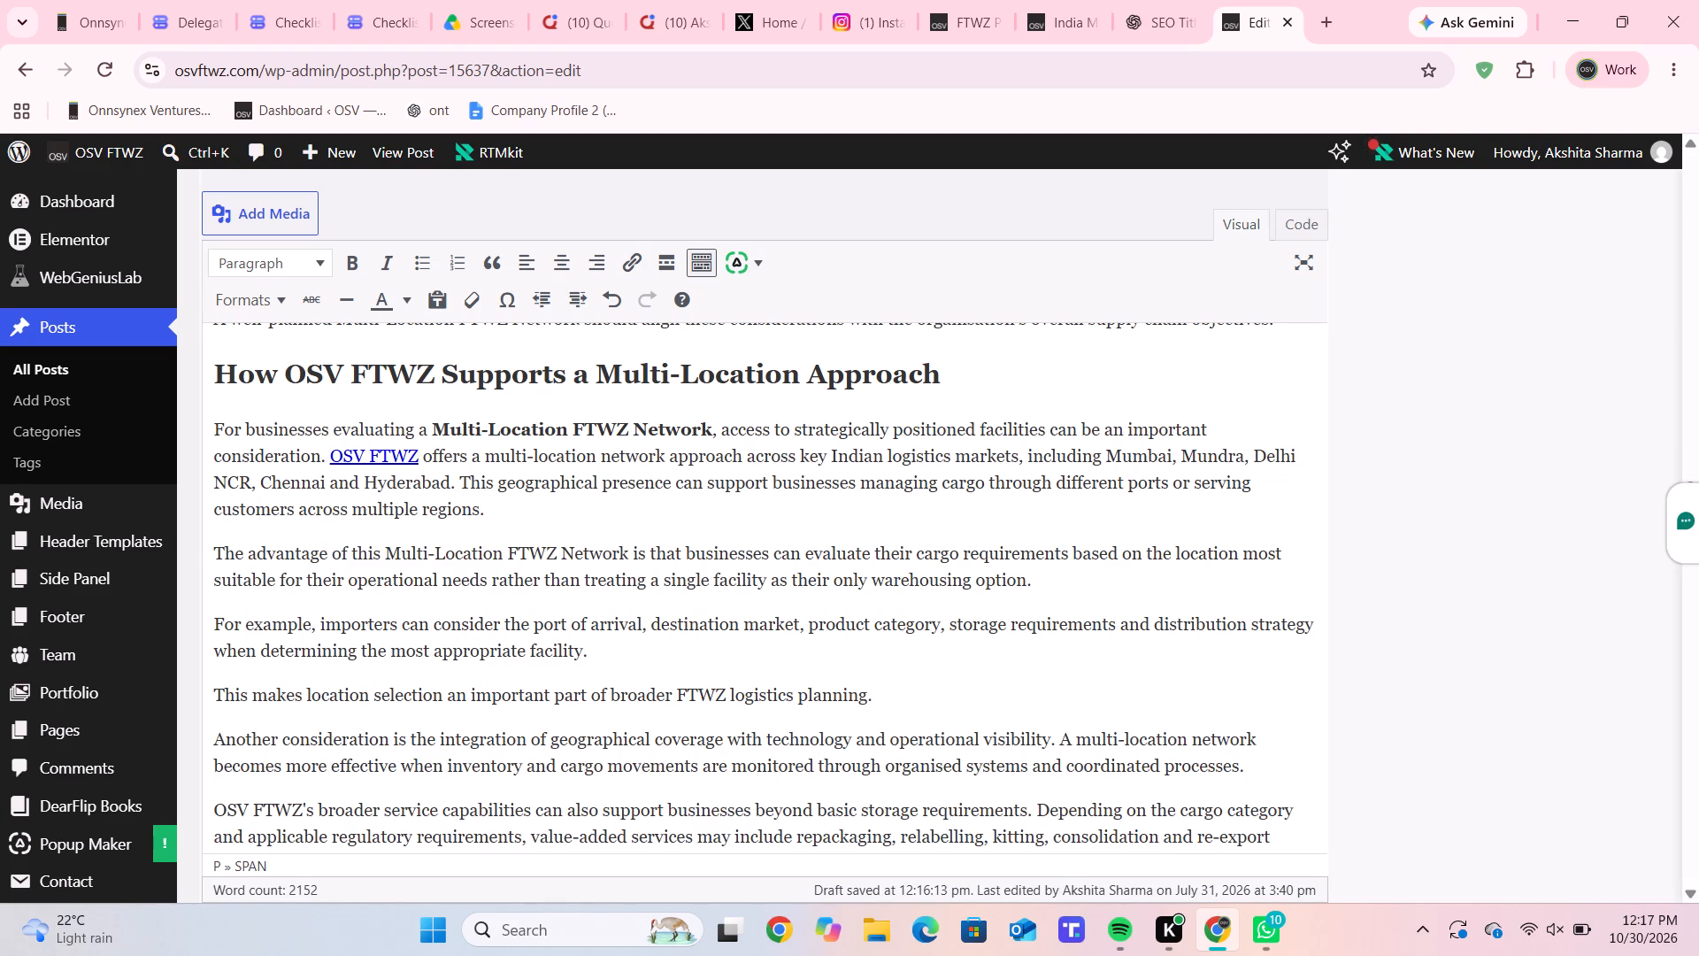
{"action": "left_click", "coordinate": [215, 542]}
{"action": "key", "text": "BackSpace"}
{"action": "key", "text": "space"}
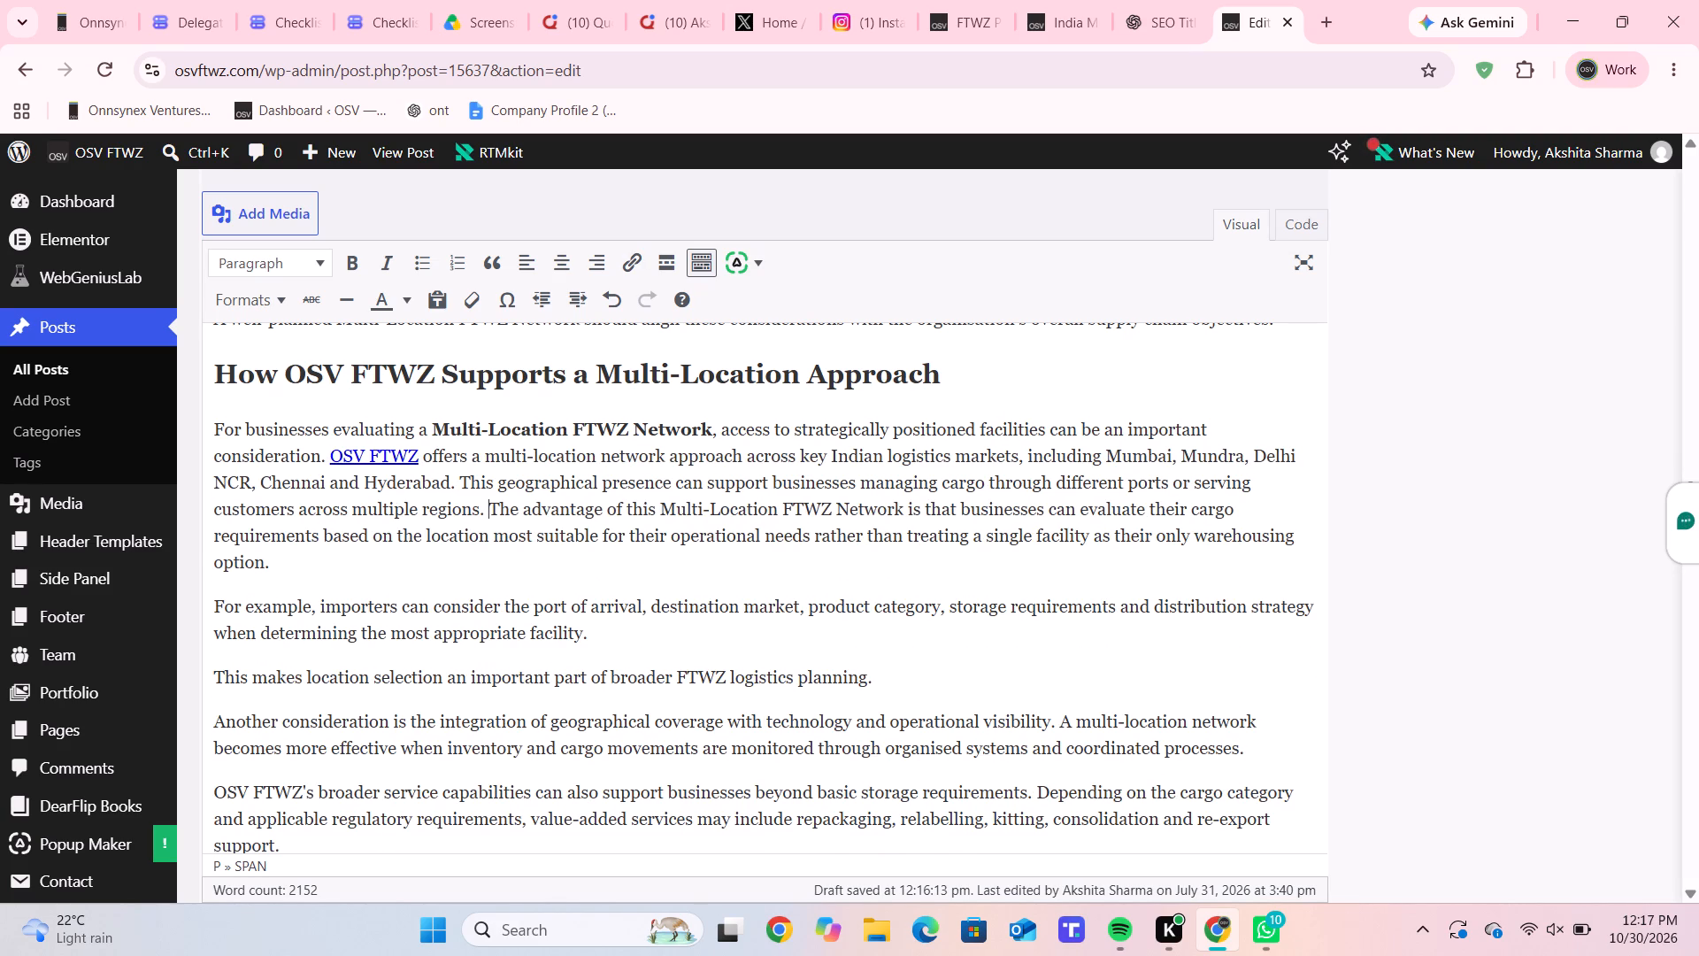
{"action": "left_click", "coordinate": [214, 592]}
{"action": "key", "text": "BackSpace"}
{"action": "key", "text": "space"}
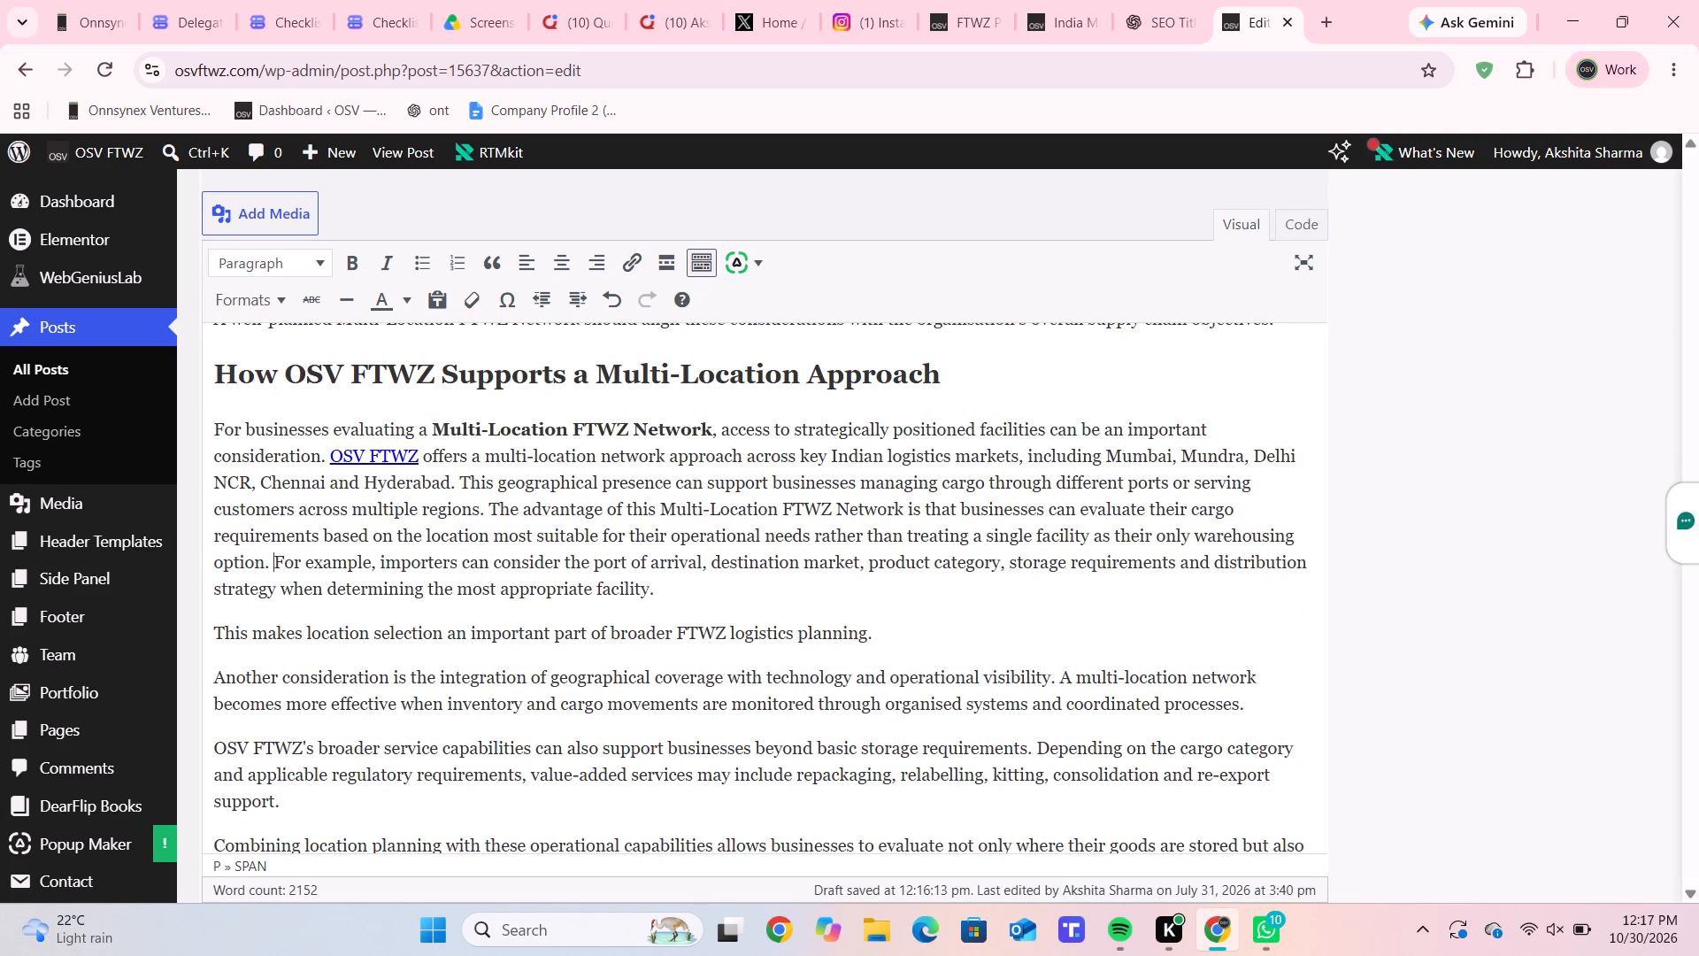
Merge the paragraphs beginning "This makes location selection" and "Another consideration" into the end of the section's opening paragraph.
{"action": "scroll", "coordinate": [214, 592], "scroll_direction": "down", "scroll_amount": 1}
{"action": "left_click", "coordinate": [211, 562]}
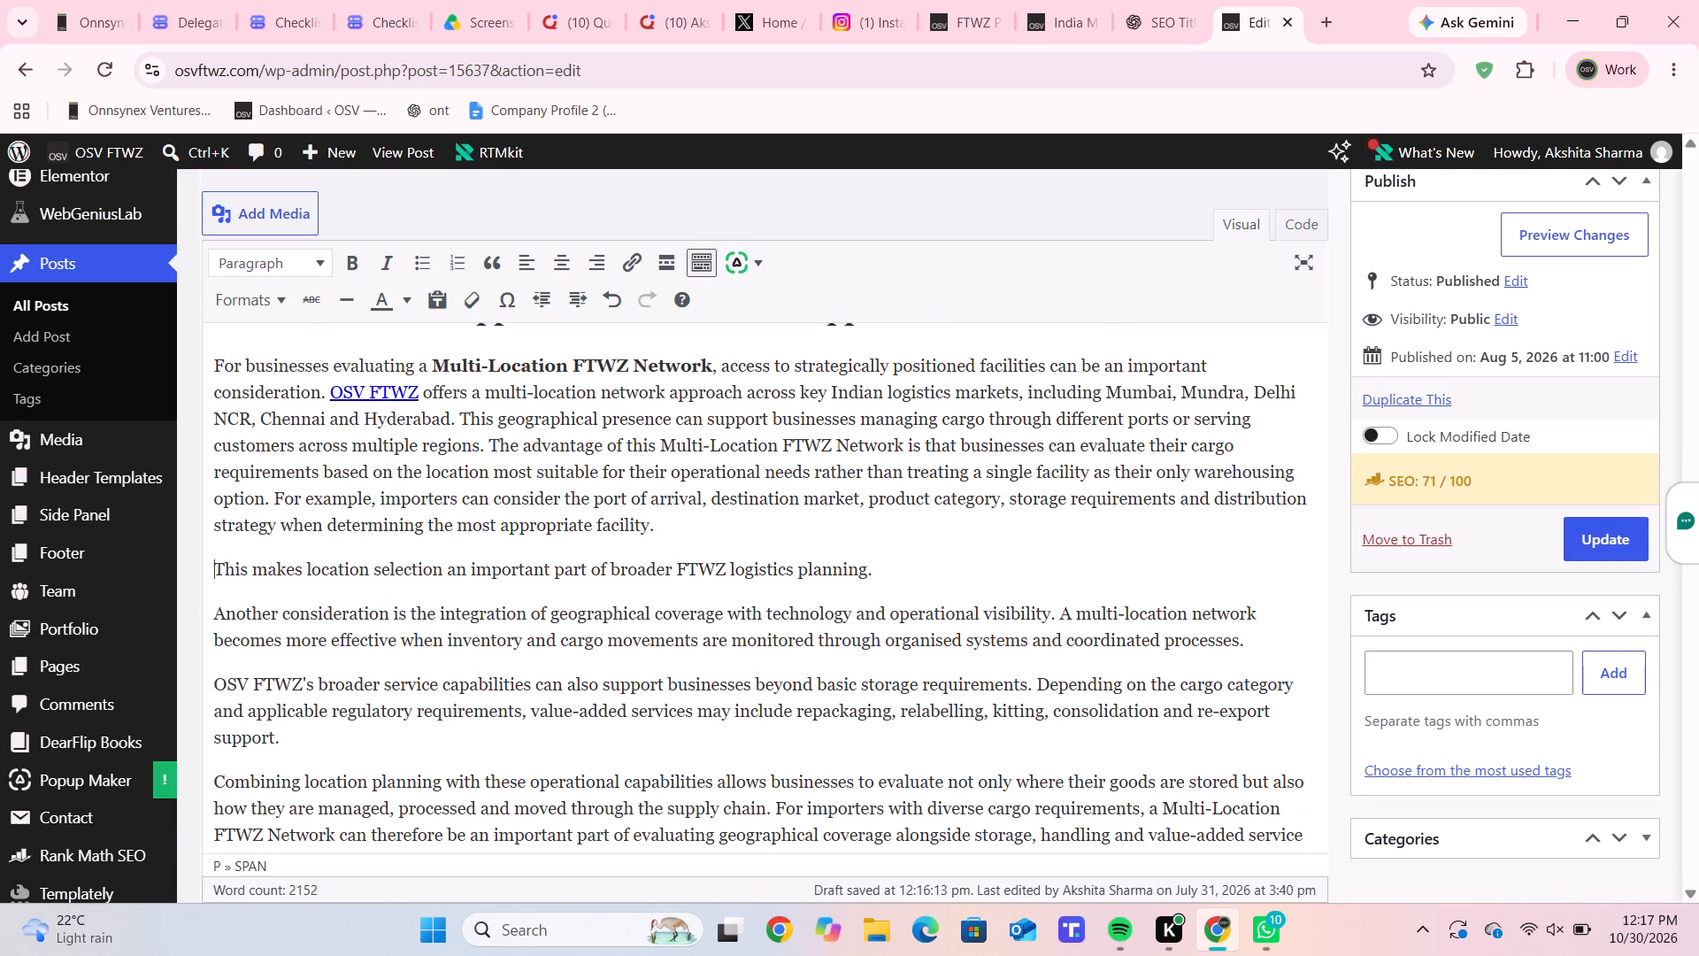
{"action": "key", "text": "BackSpace"}
{"action": "key", "text": "space"}
{"action": "left_click", "coordinate": [219, 572]}
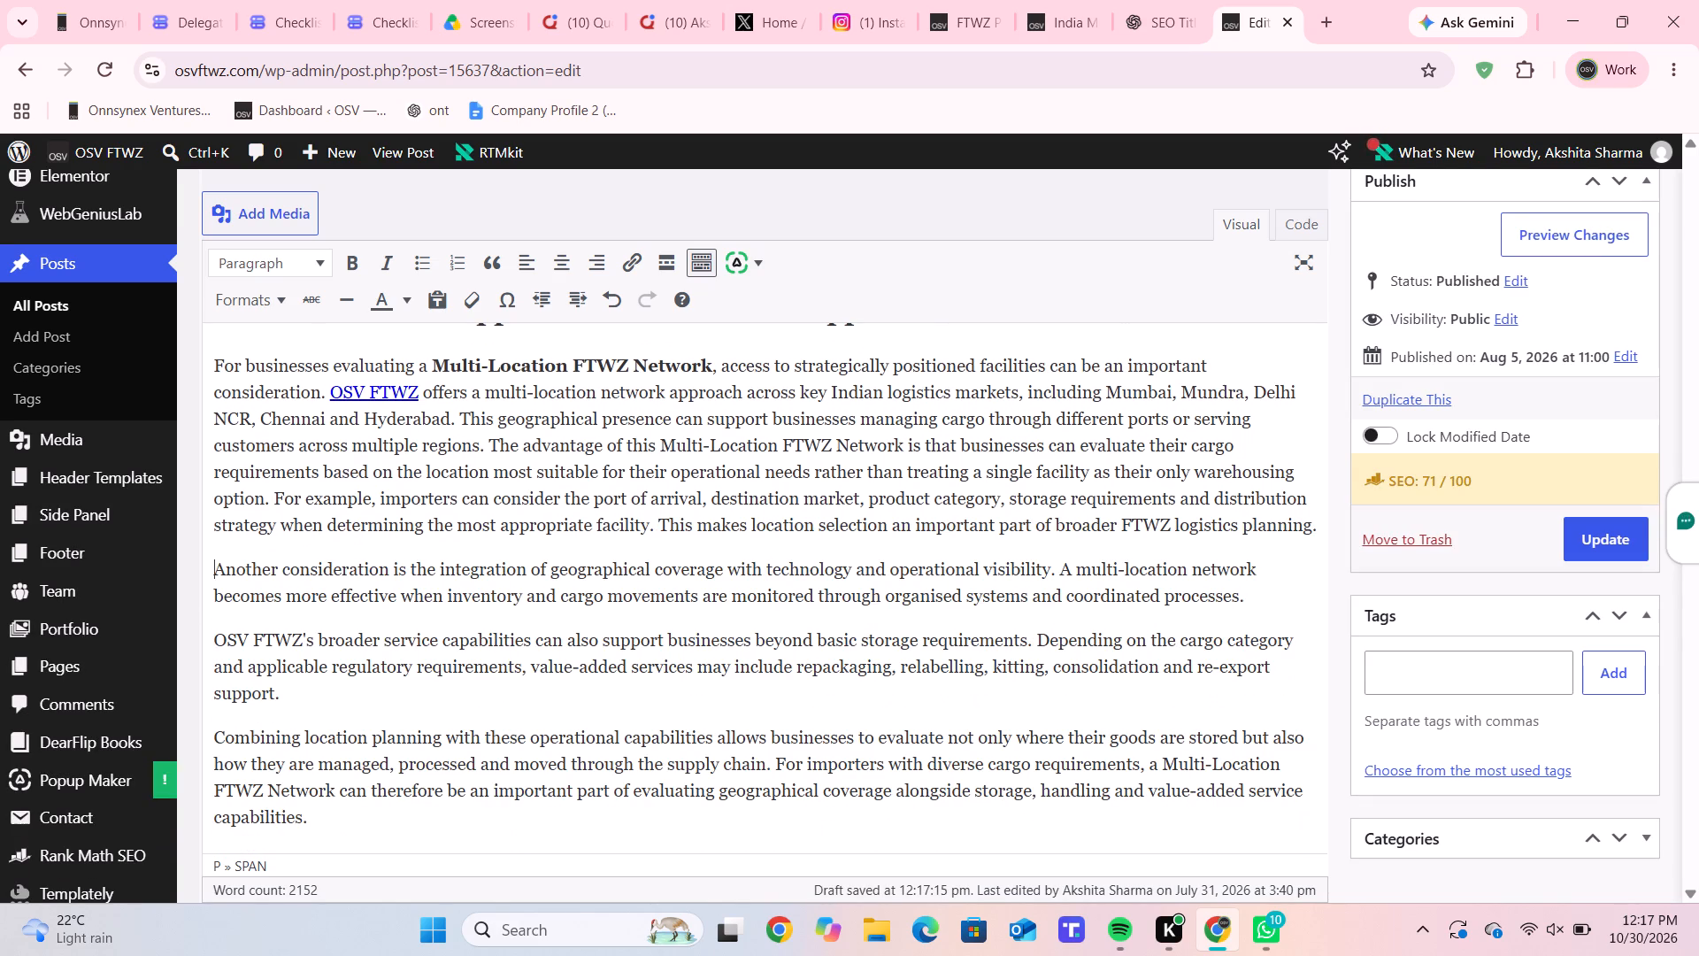
{"action": "key", "text": "BackSpace"}
{"action": "key", "text": "space"}
Merge the paragraphs beginning "OSV FTWZ's broader service capabilities" and "Combining location planning" into the section's opening paragraph.
{"action": "scroll", "coordinate": [219, 572], "scroll_direction": "down", "scroll_amount": 1}
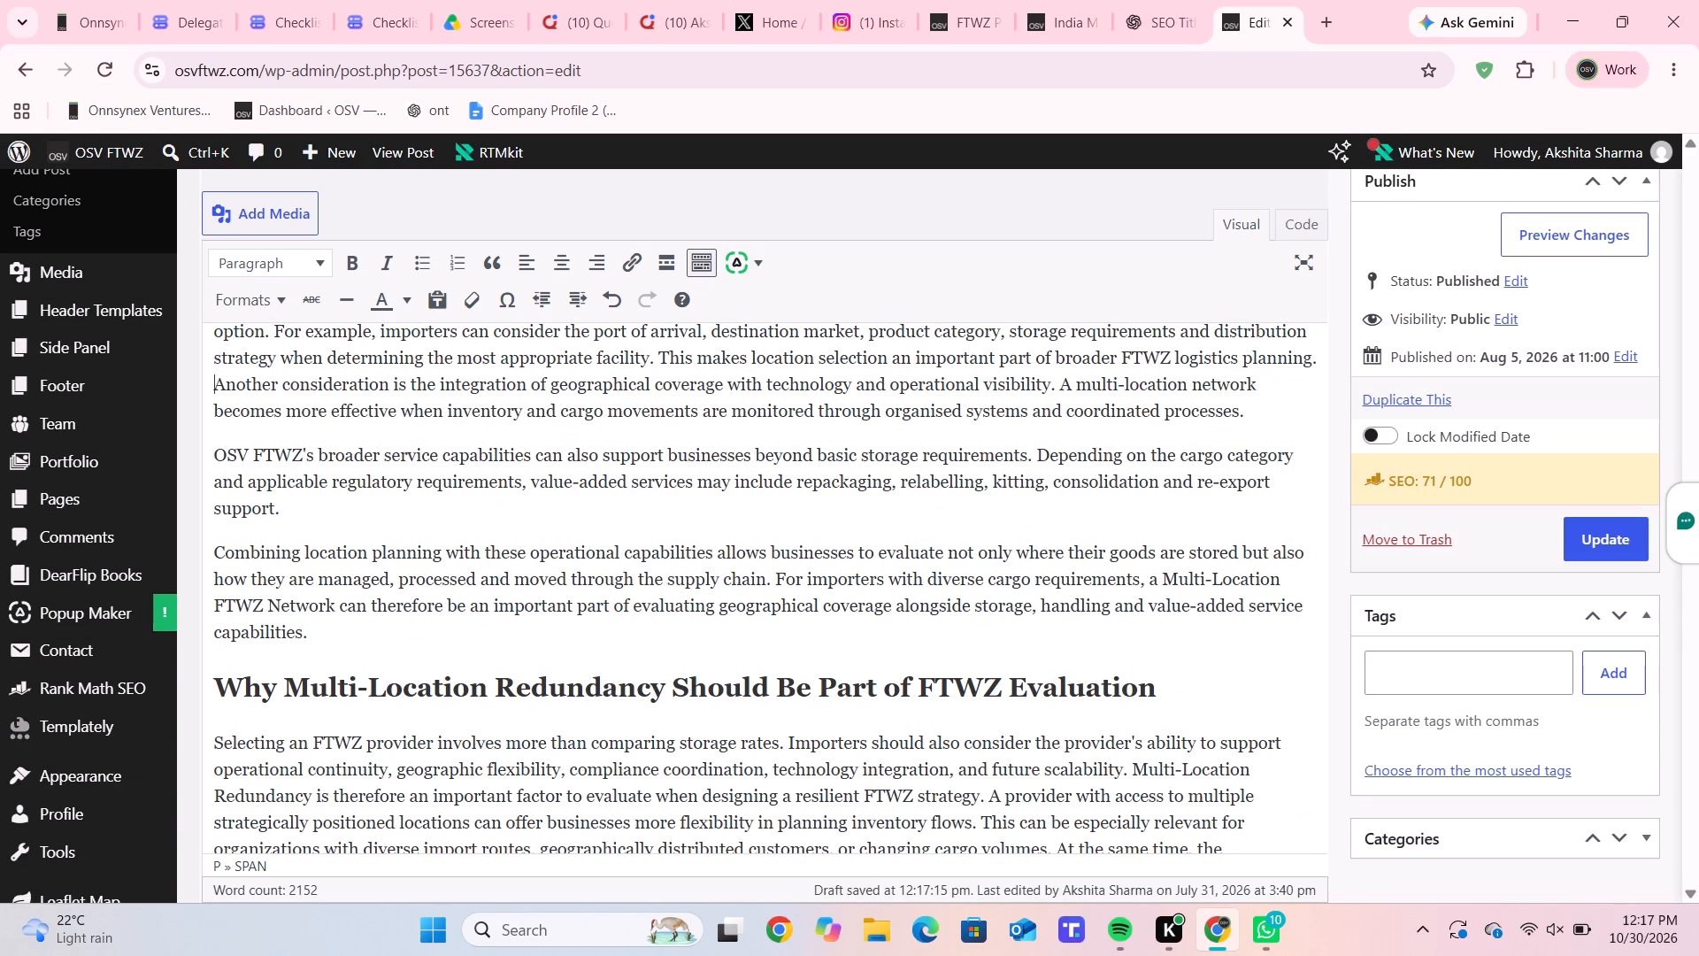
{"action": "left_click", "coordinate": [214, 464]}
{"action": "key", "text": "BackSpace"}
{"action": "key", "text": "space"}
{"action": "scroll", "coordinate": [214, 464], "scroll_direction": "down", "scroll_amount": 1}
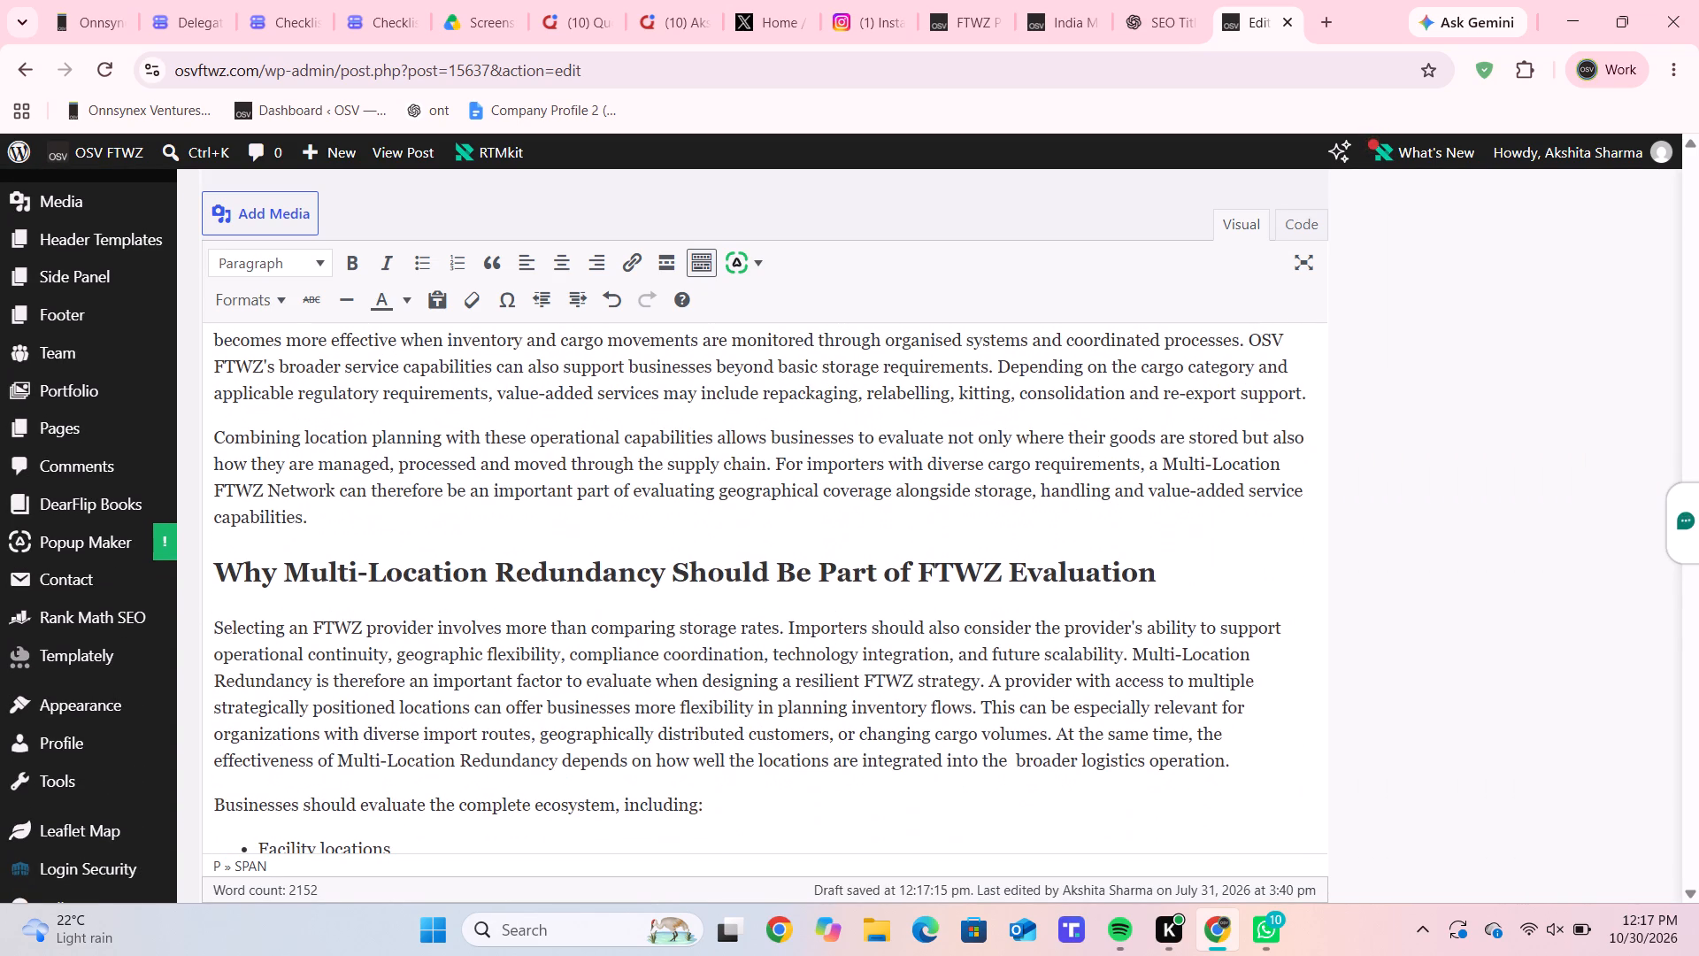
{"action": "left_click", "coordinate": [214, 432]}
{"action": "key", "text": "BackSpace"}
{"action": "scroll", "coordinate": [214, 432], "scroll_direction": "up", "scroll_amount": 1}
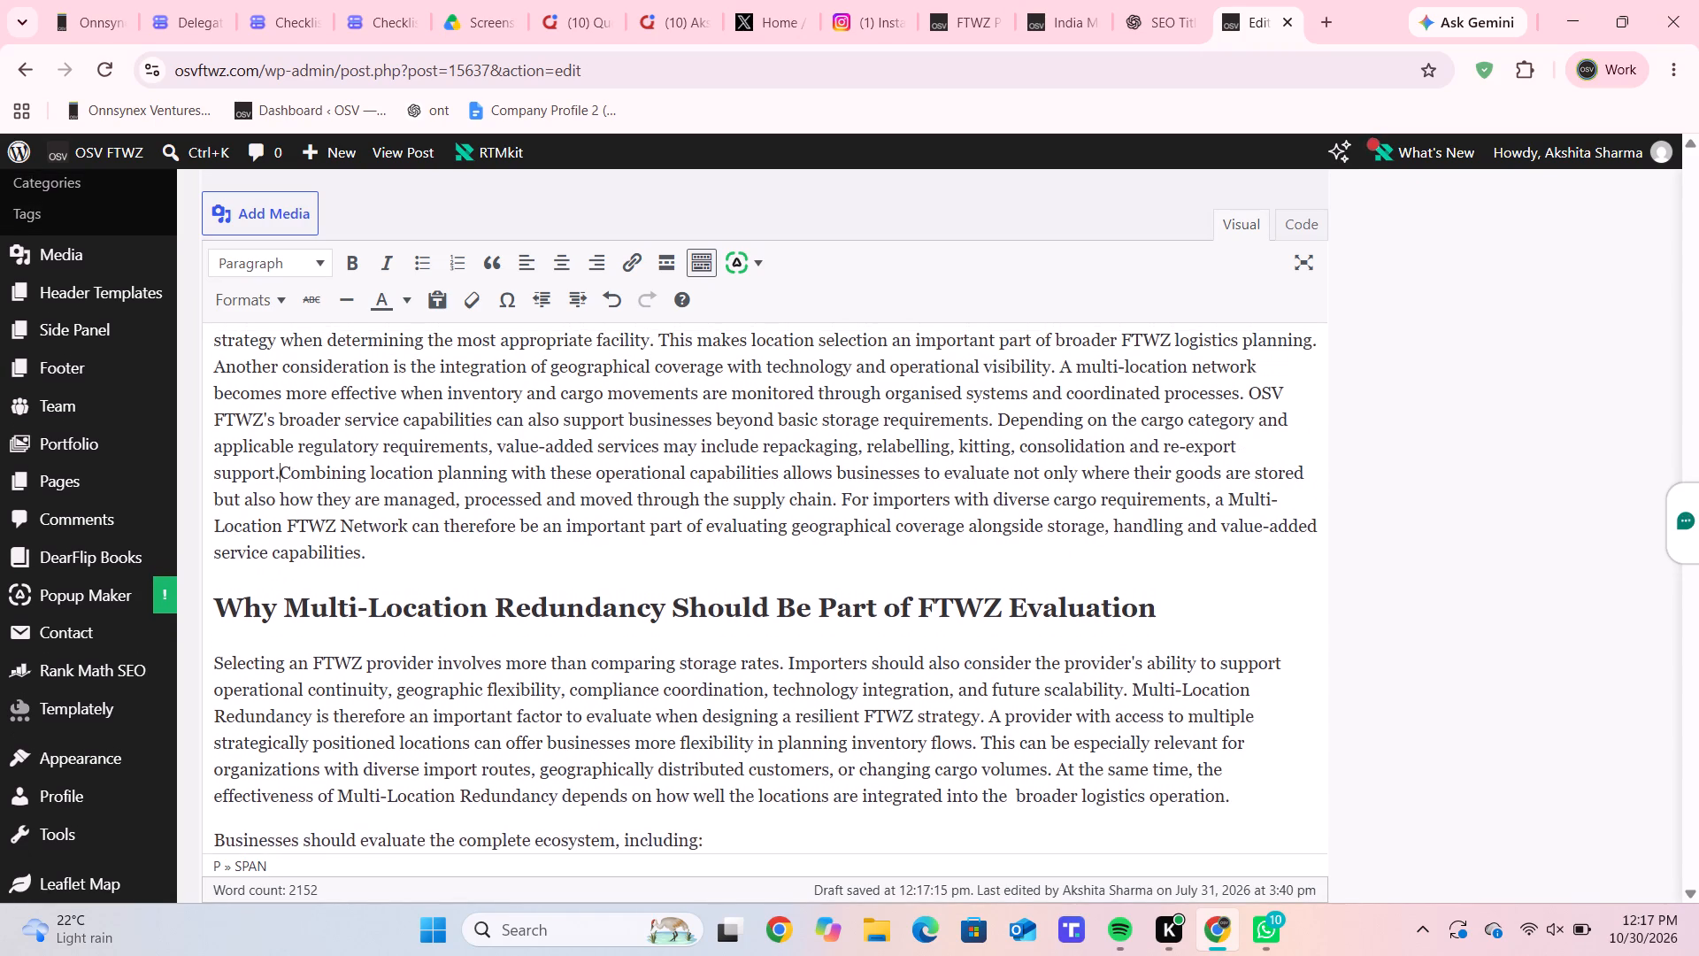
{"action": "scroll", "coordinate": [214, 432], "scroll_direction": "up", "scroll_amount": 3}
{"action": "key", "text": "space"}
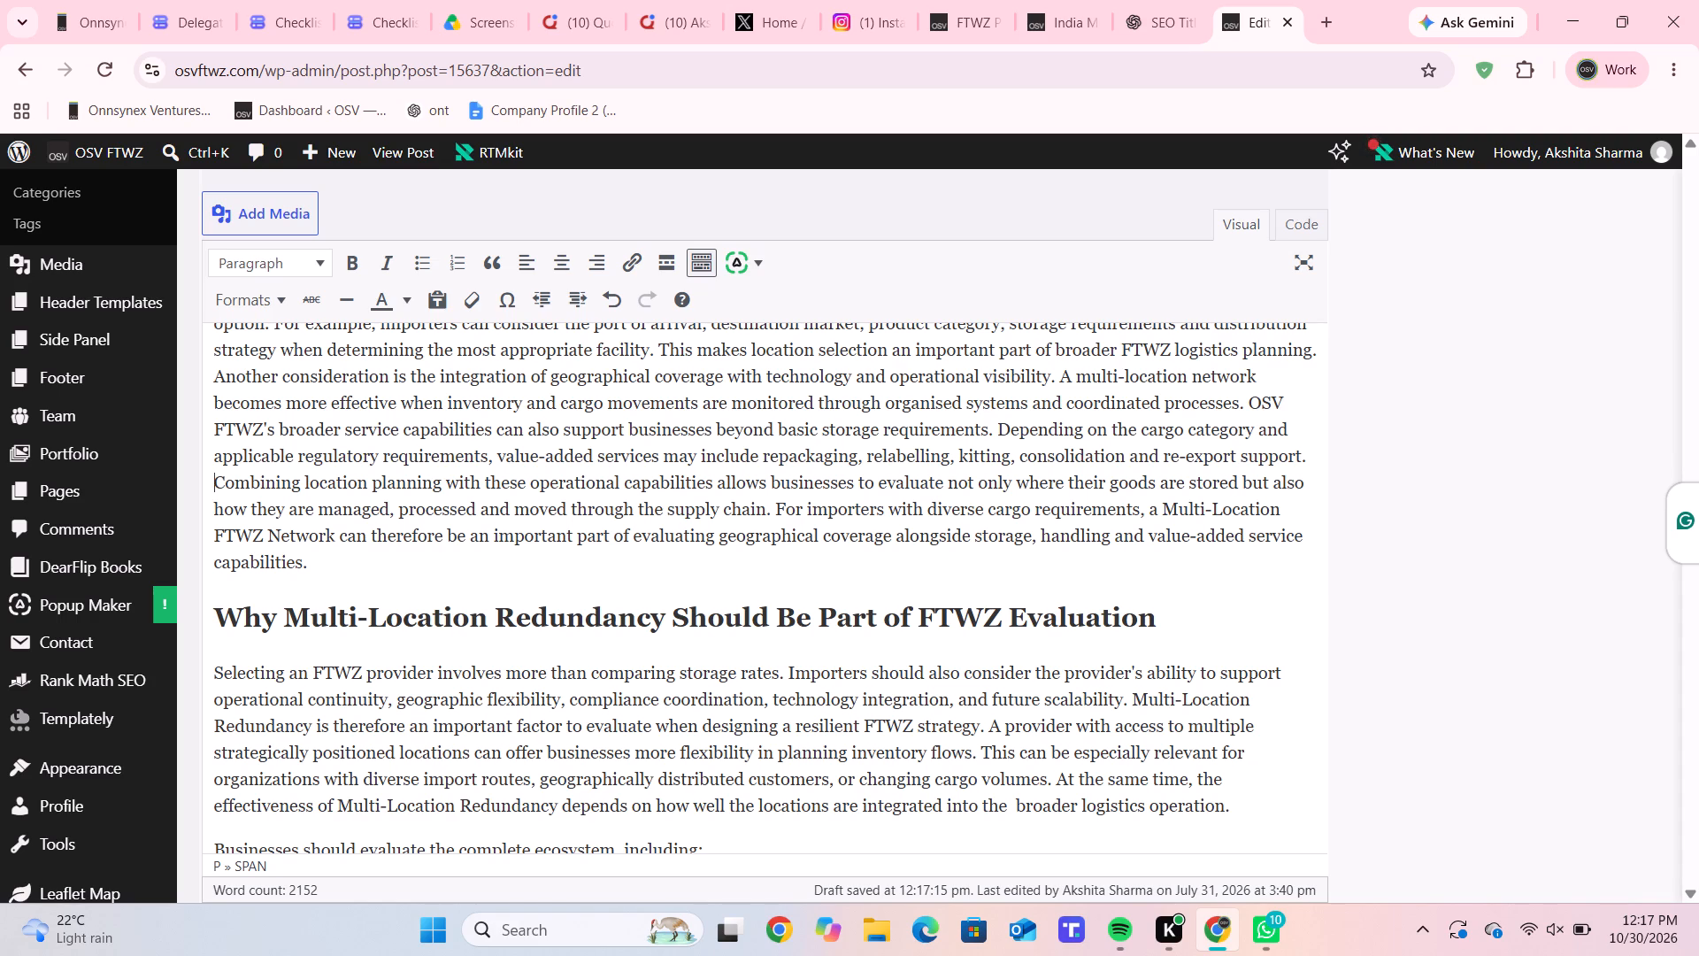
{"action": "left_click", "coordinate": [215, 430]}
{"action": "scroll", "coordinate": [215, 430], "scroll_direction": "down", "scroll_amount": 3}
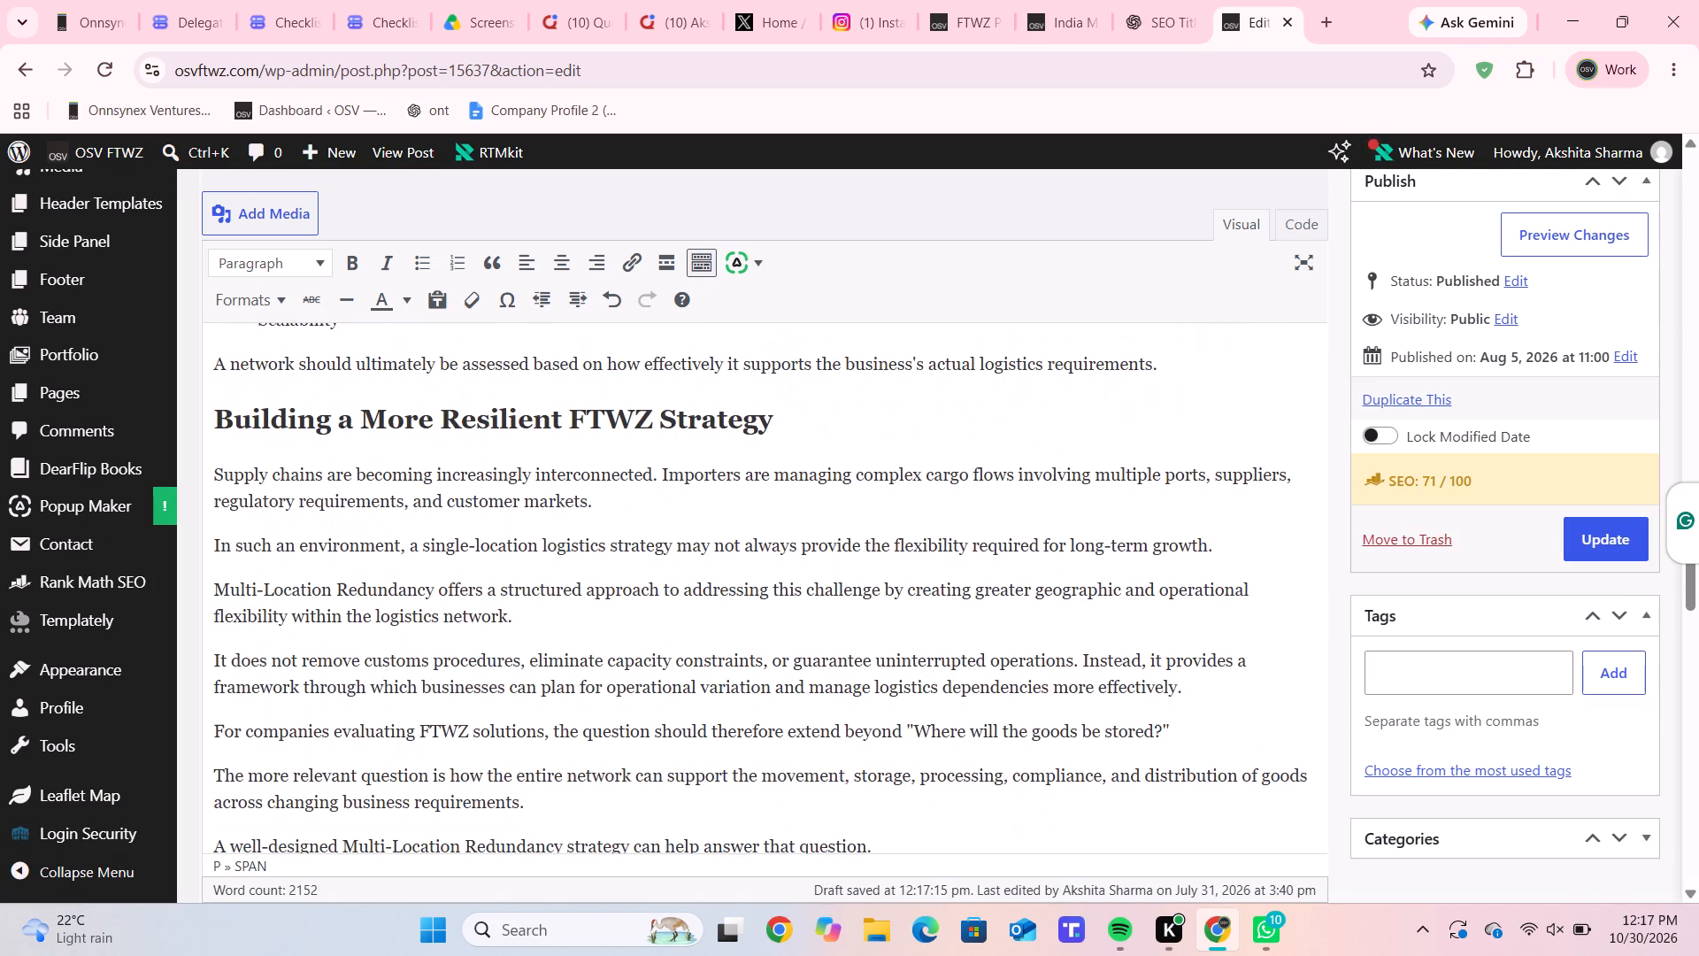
{"action": "scroll", "coordinate": [215, 430], "scroll_direction": "down", "scroll_amount": 5}
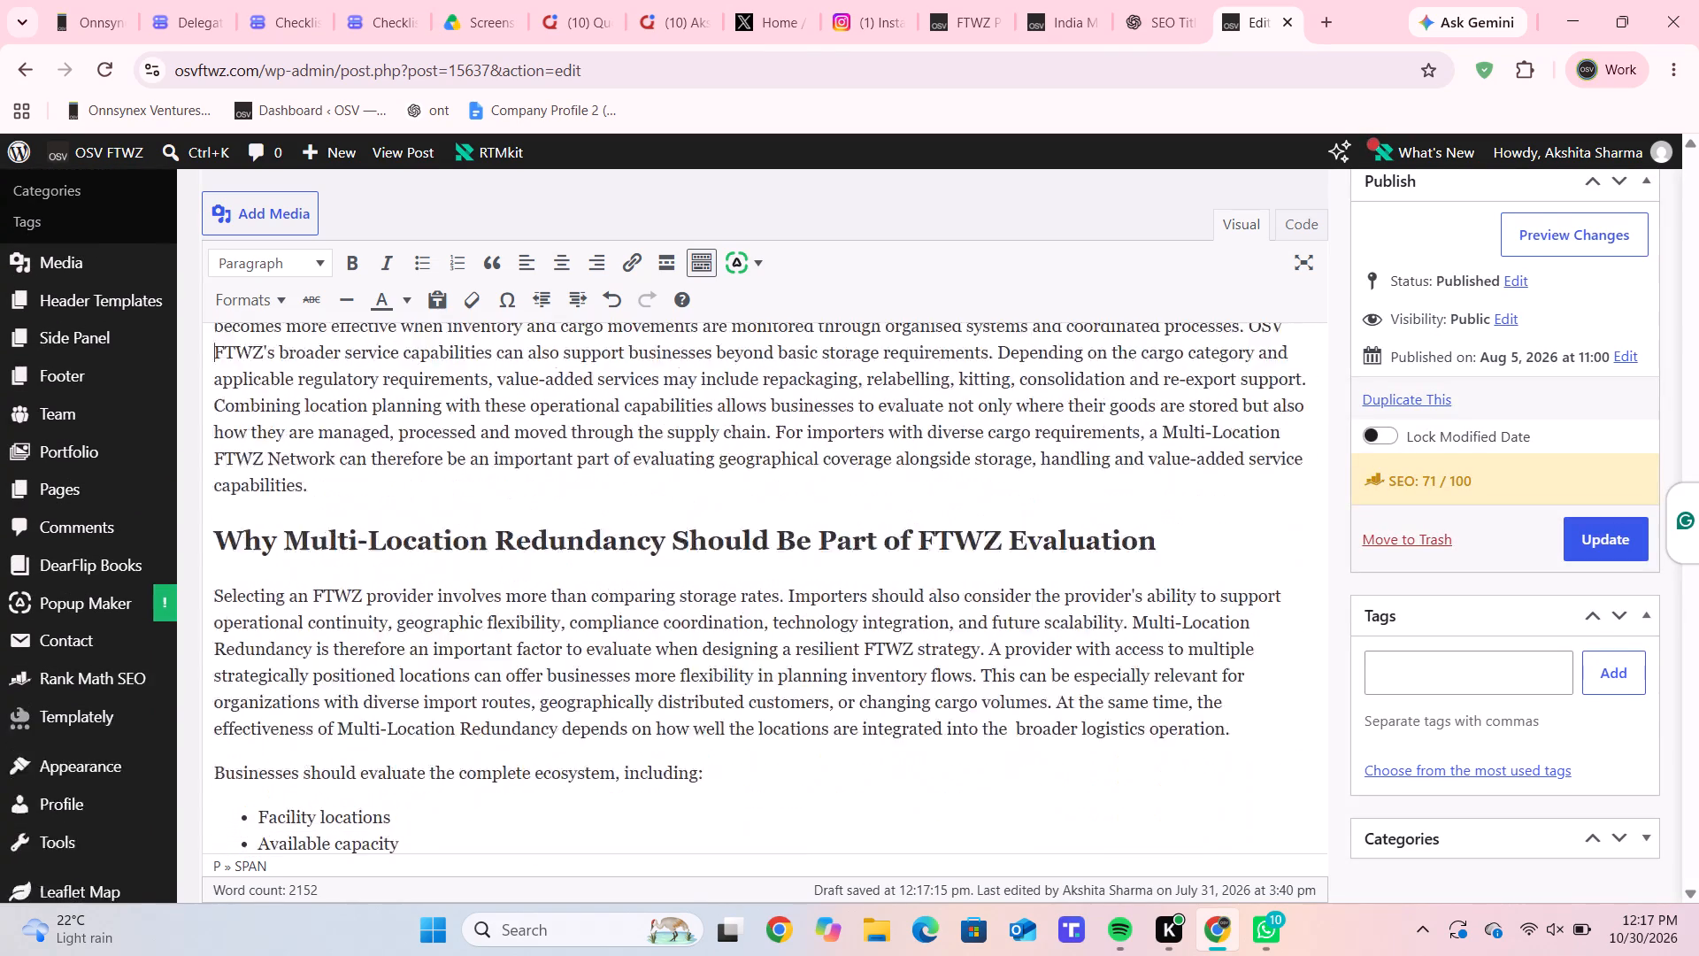
{"action": "scroll", "coordinate": [215, 430], "scroll_direction": "down", "scroll_amount": 8}
{"action": "scroll", "coordinate": [215, 430], "scroll_direction": "up", "scroll_amount": 9}
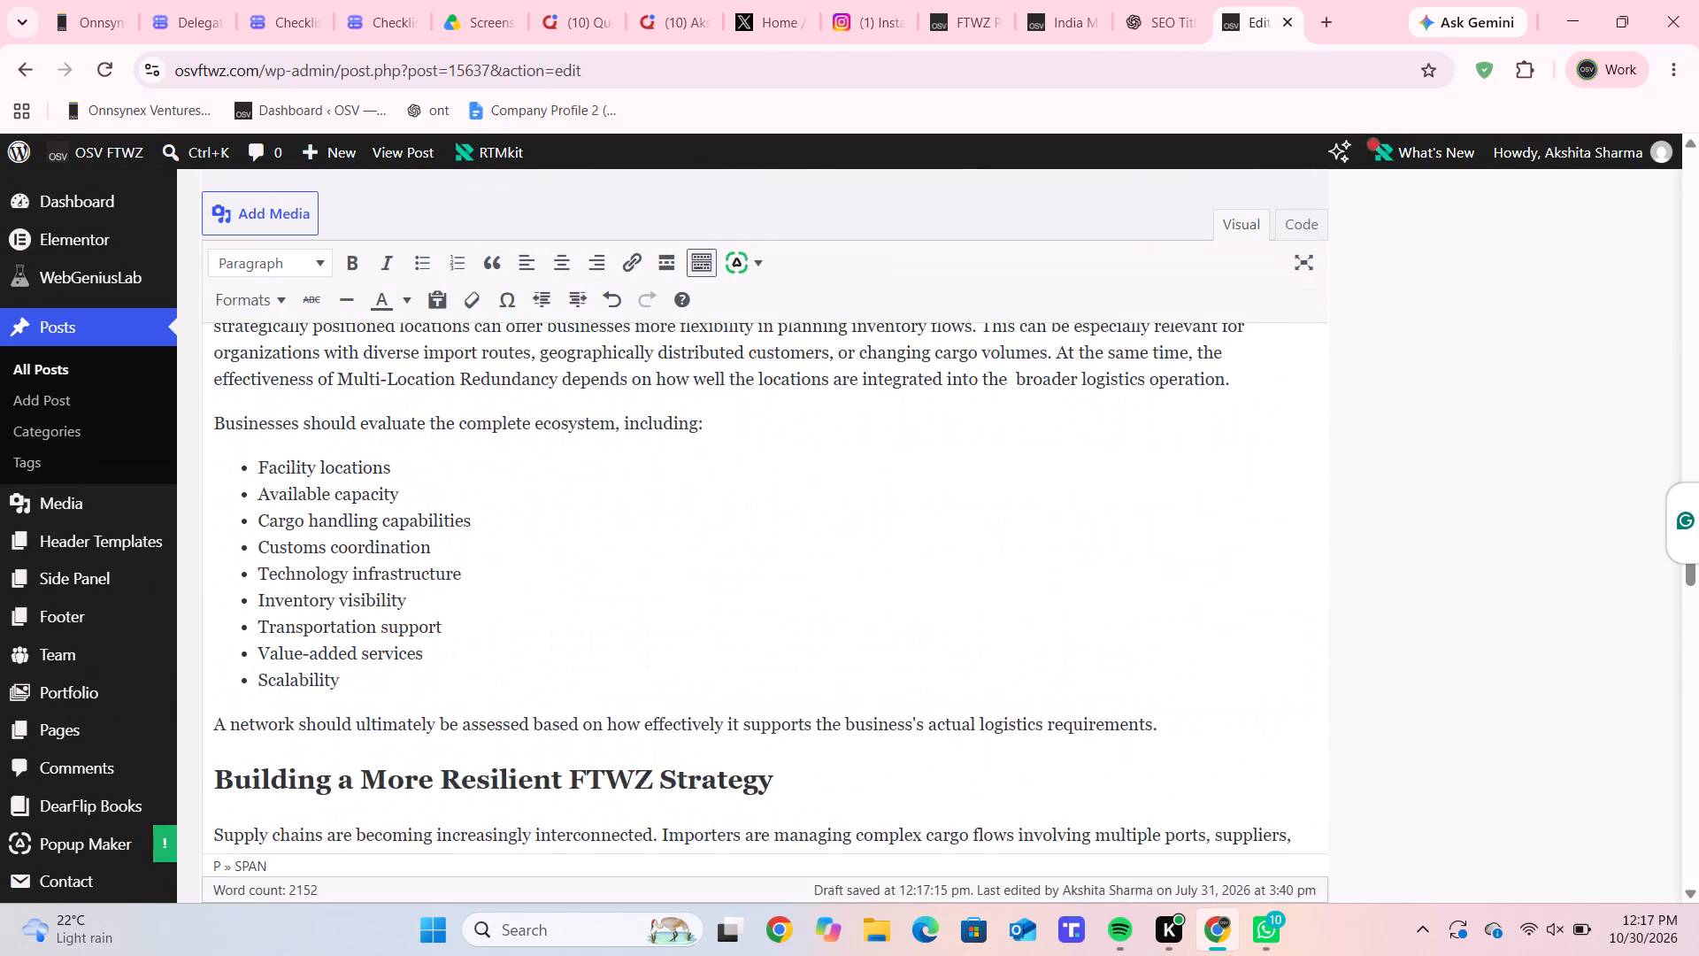
{"action": "scroll", "coordinate": [215, 430], "scroll_direction": "up", "scroll_amount": 6}
{"action": "scroll", "coordinate": [215, 430], "scroll_direction": "down", "scroll_amount": 1}
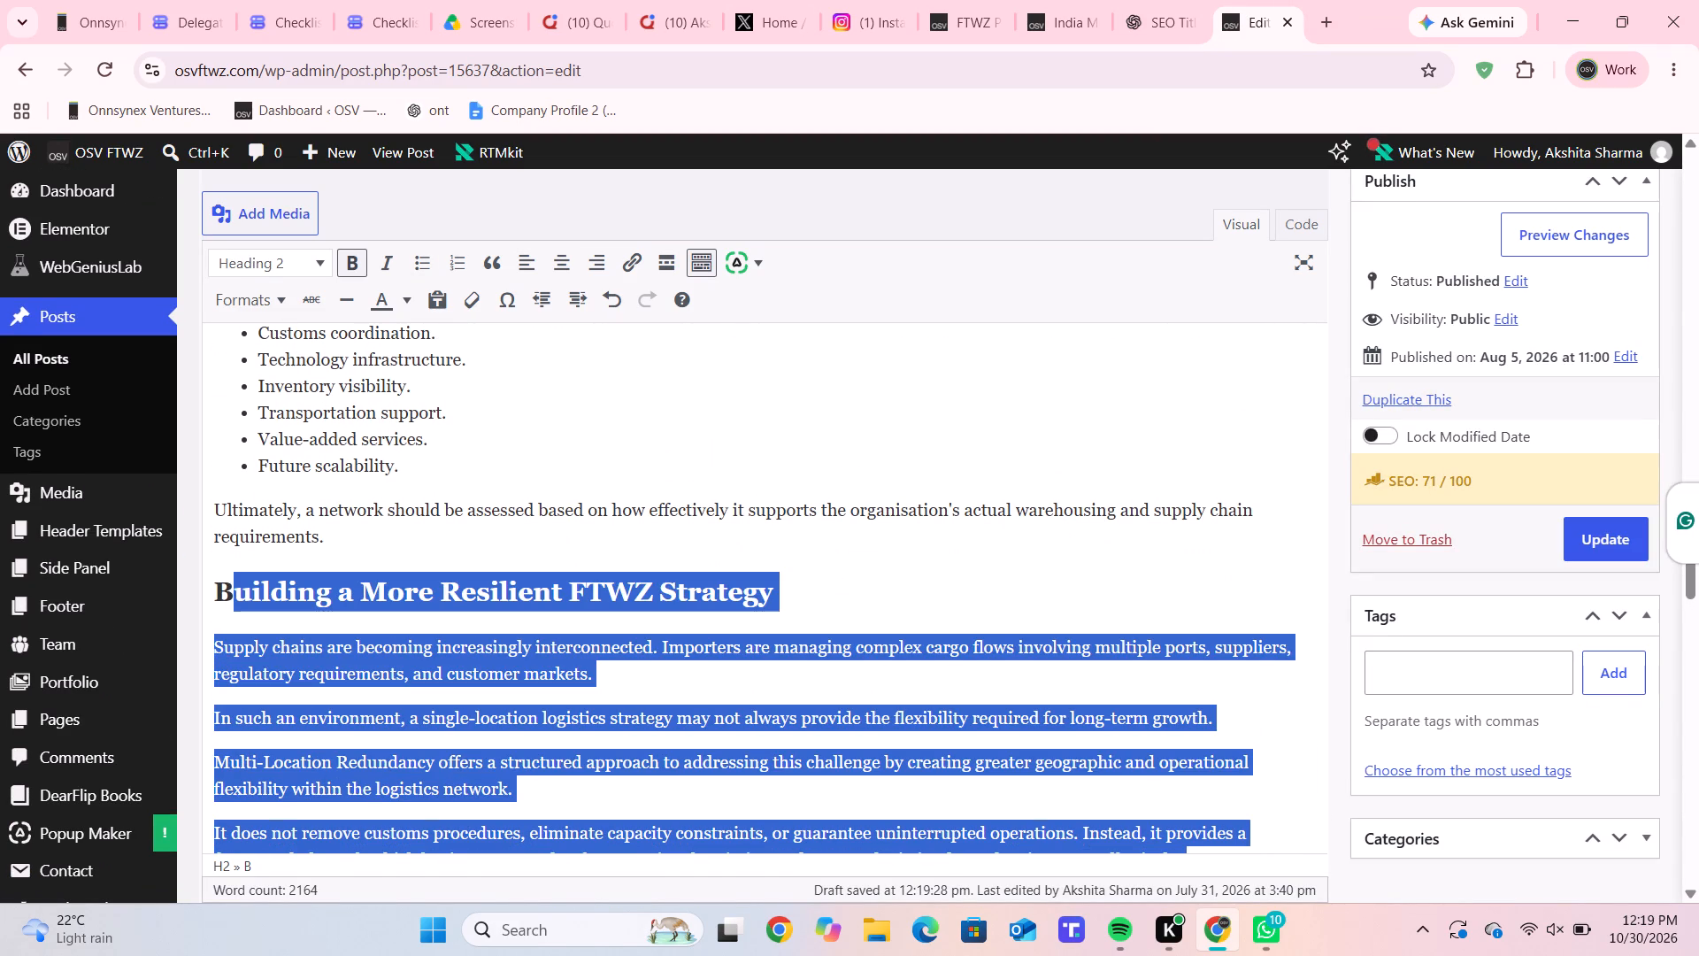
{"action": "key", "text": "shift+Left"}
{"action": "key", "text": "ctrl+v"}
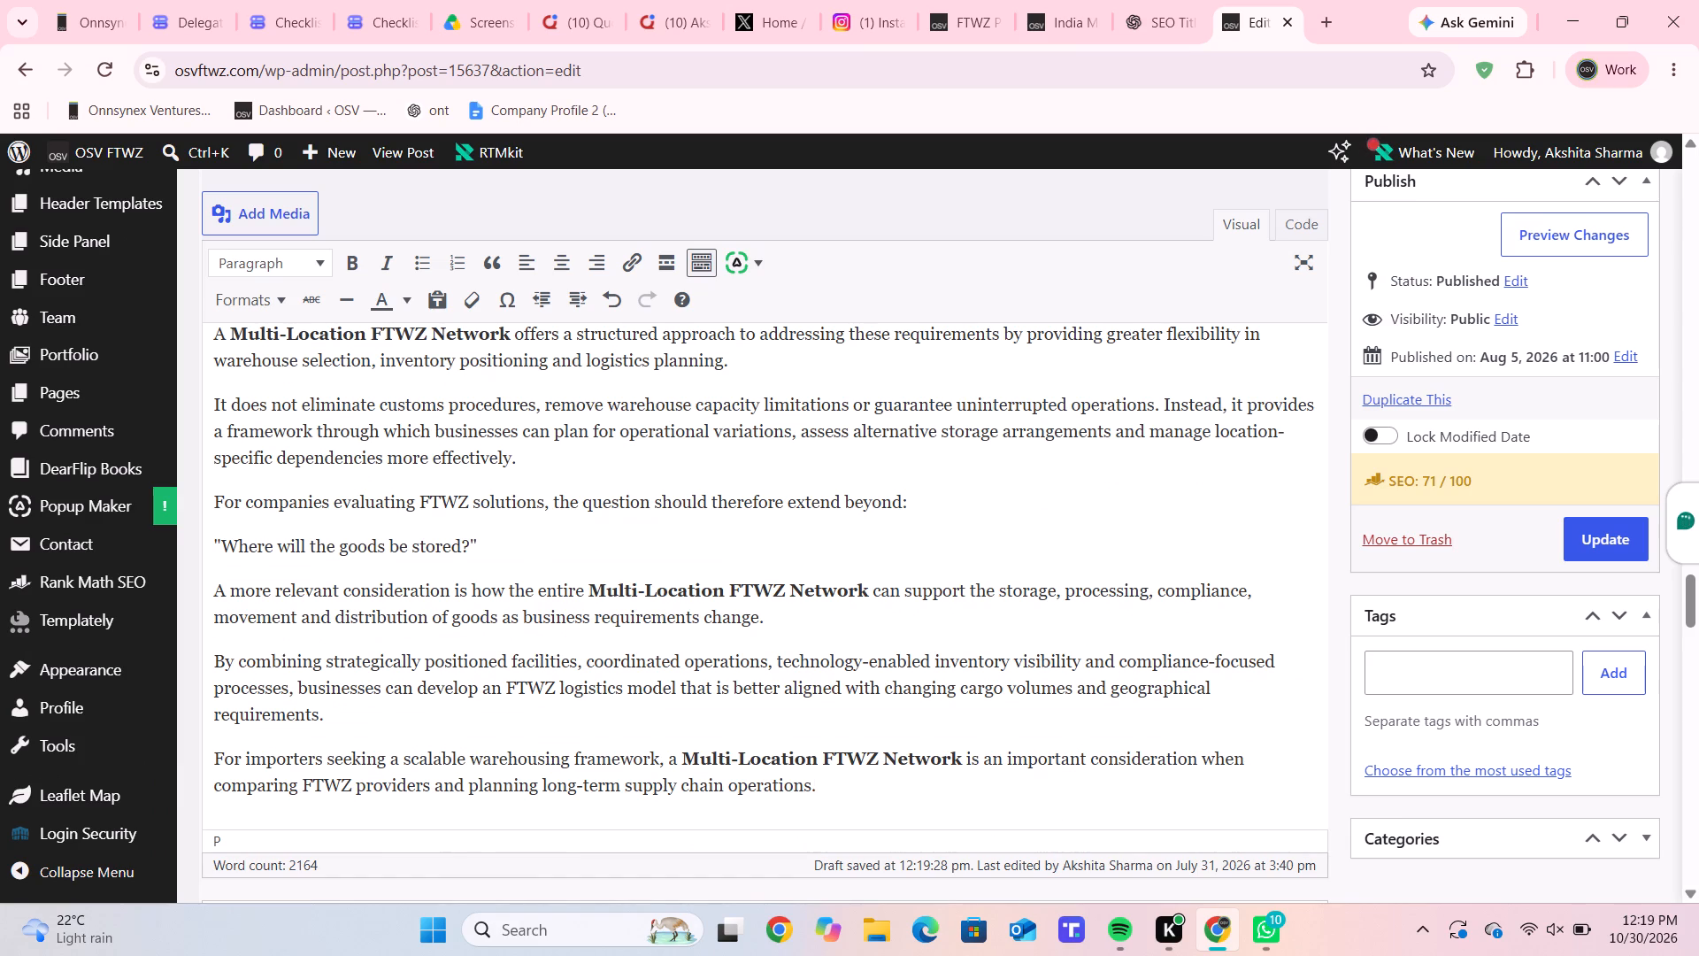
Review the pasted "Building a More Flexible FTWZ Strategy" section in the post.
{"action": "scroll", "coordinate": [498, 458], "scroll_direction": "up", "scroll_amount": 2}
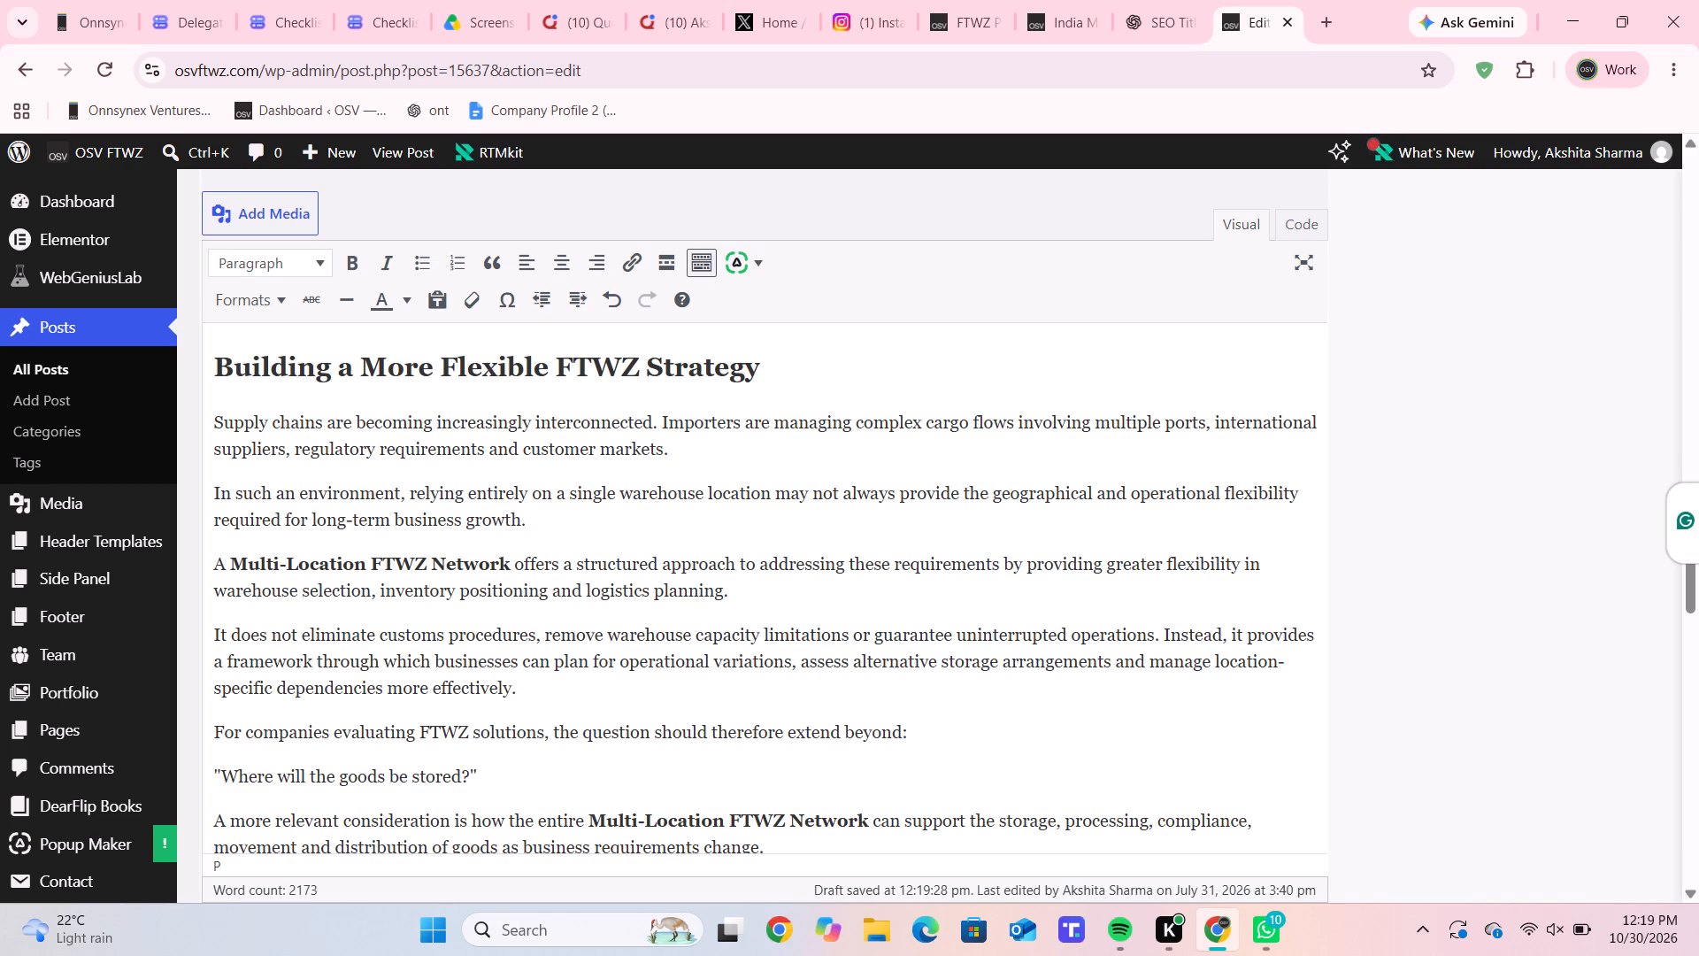
{"action": "scroll", "coordinate": [437, 644], "scroll_direction": "down", "scroll_amount": 2}
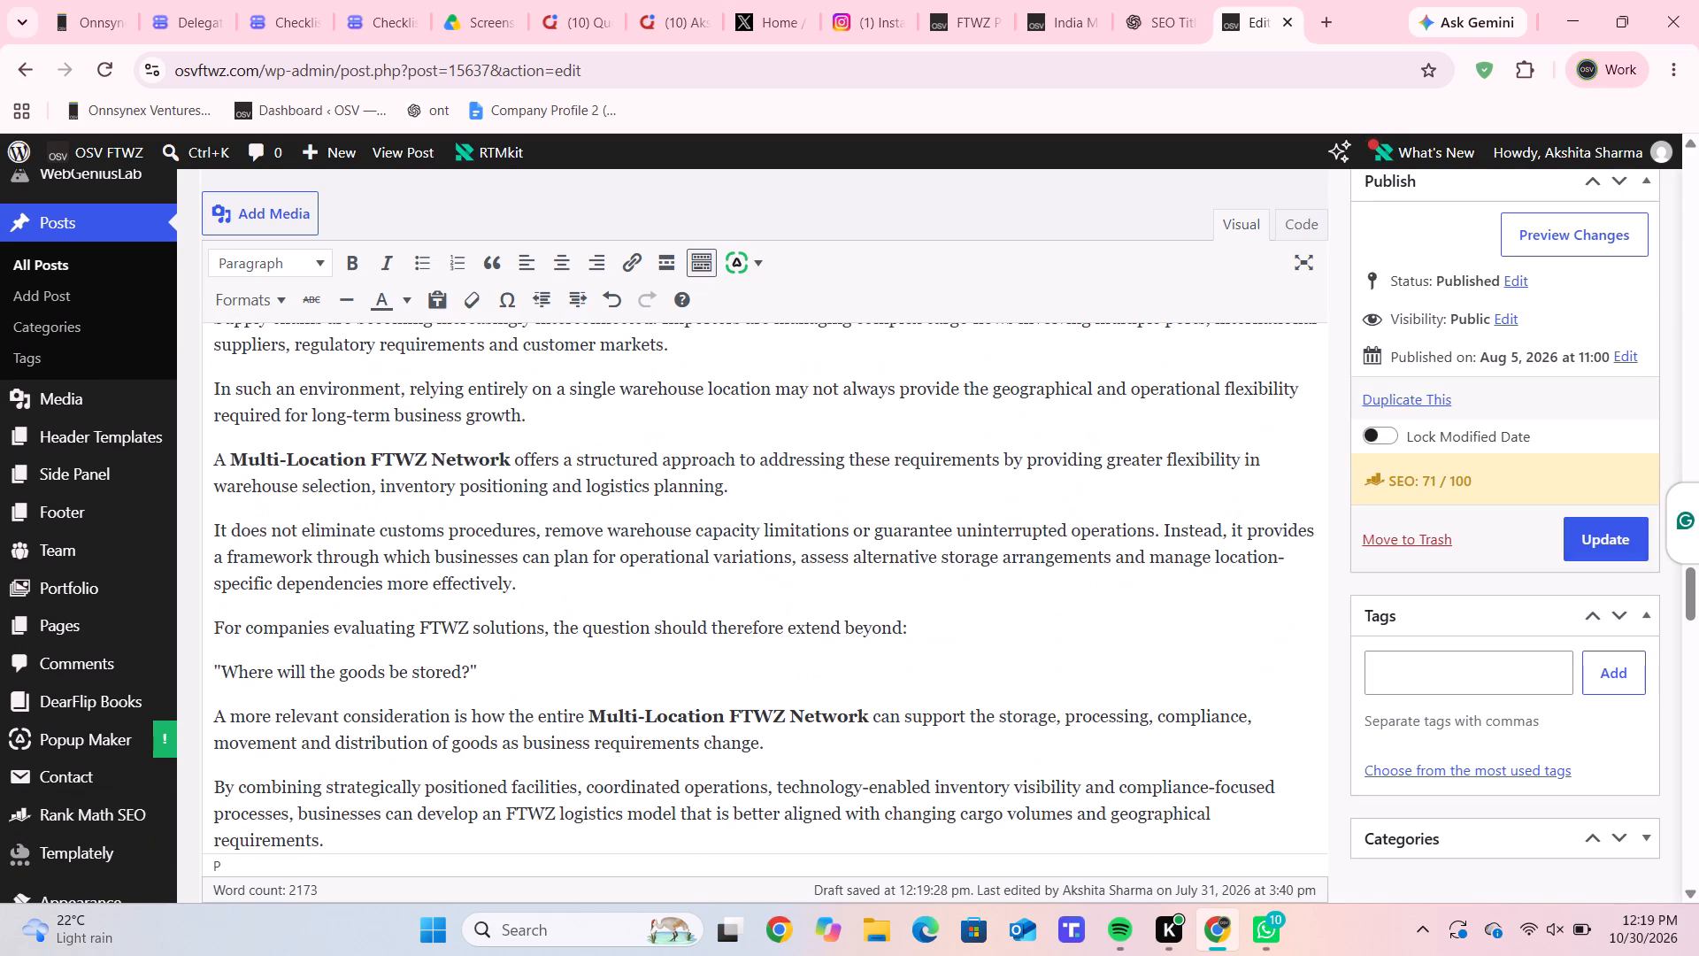
{"action": "scroll", "coordinate": [437, 644], "scroll_direction": "down", "scroll_amount": 1}
{"action": "scroll", "coordinate": [437, 644], "scroll_direction": "up", "scroll_amount": 1}
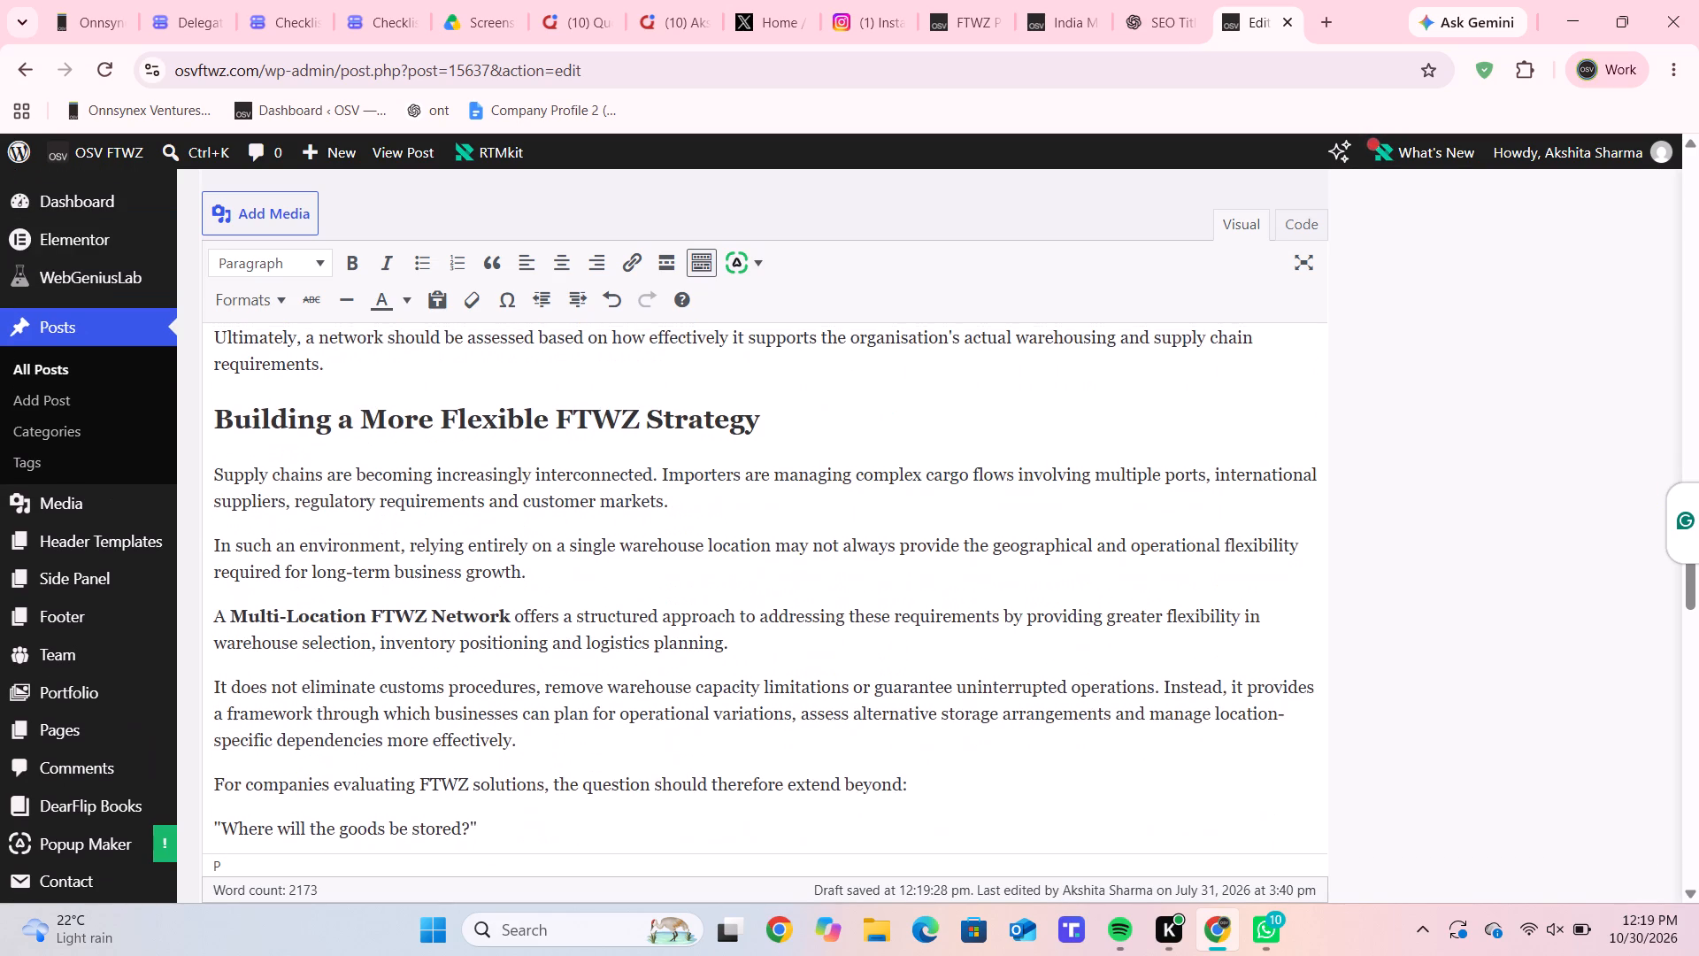
Merge the "In such an environment", "A Multi-Location FTWZ Network offers" and "It does not eliminate" paragraphs into the flexible-strategy section's opening paragraph.
{"action": "left_click", "coordinate": [220, 544]}
{"action": "key", "text": "Left"}
{"action": "key", "text": "BackSpace"}
{"action": "key", "text": "space"}
{"action": "left_click", "coordinate": [211, 575]}
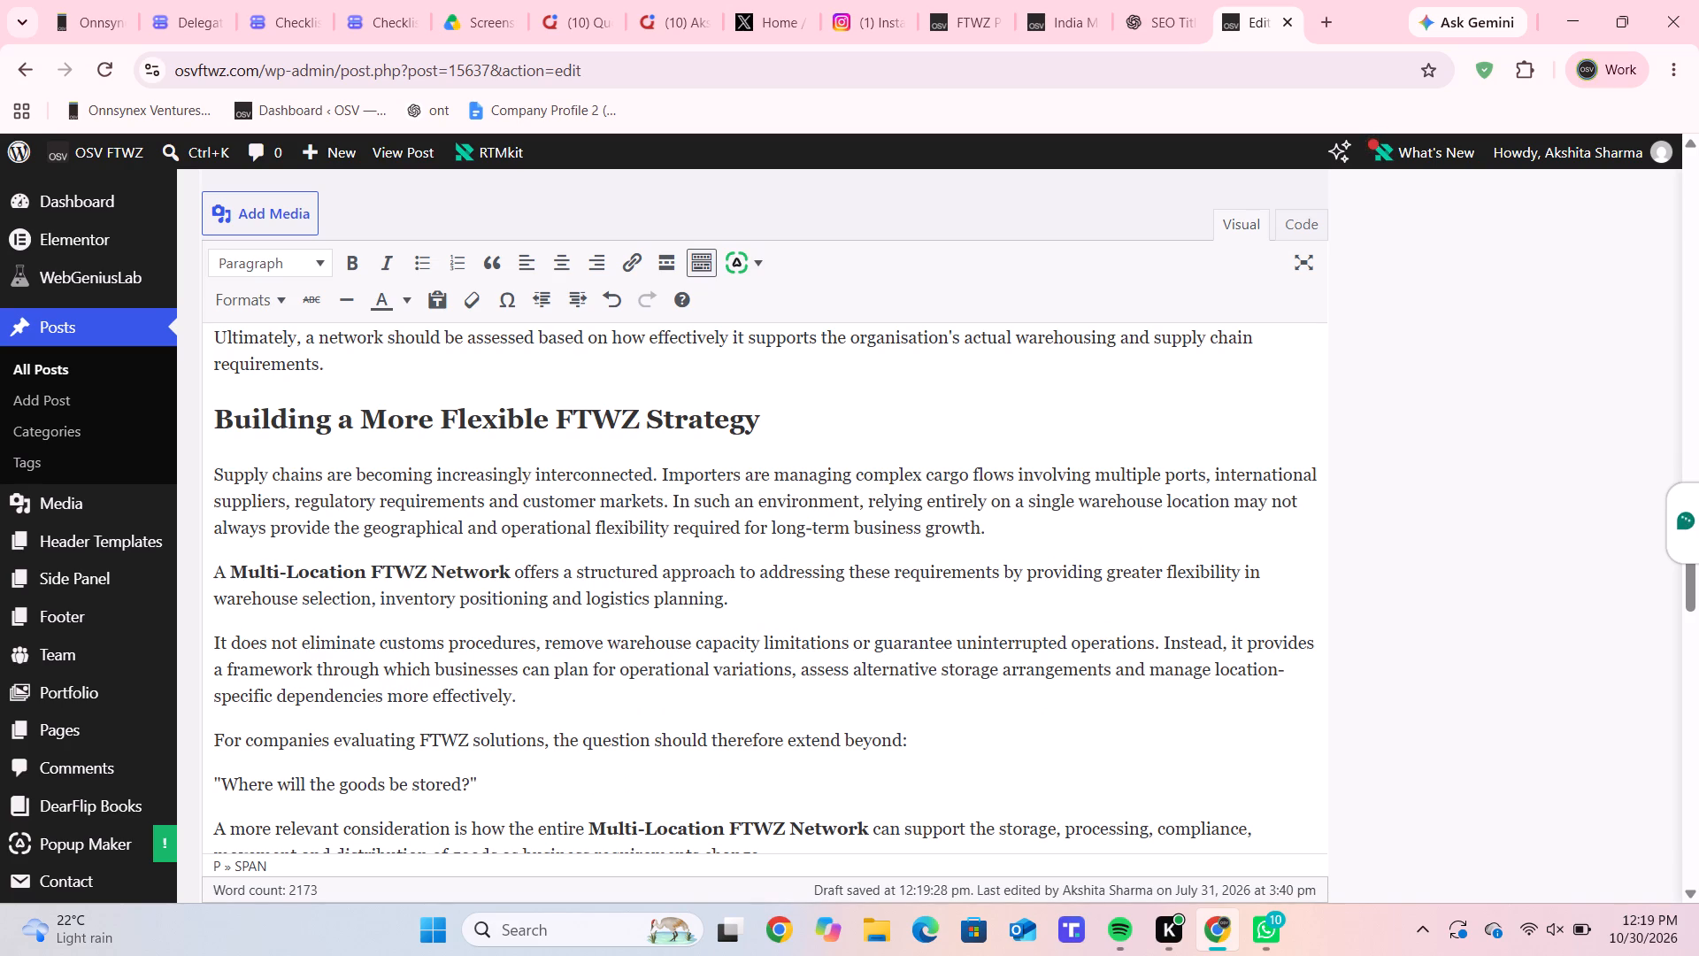
{"action": "key", "text": "BackSpace"}
{"action": "key", "text": "space"}
{"action": "scroll", "coordinate": [211, 575], "scroll_direction": "down", "scroll_amount": 1}
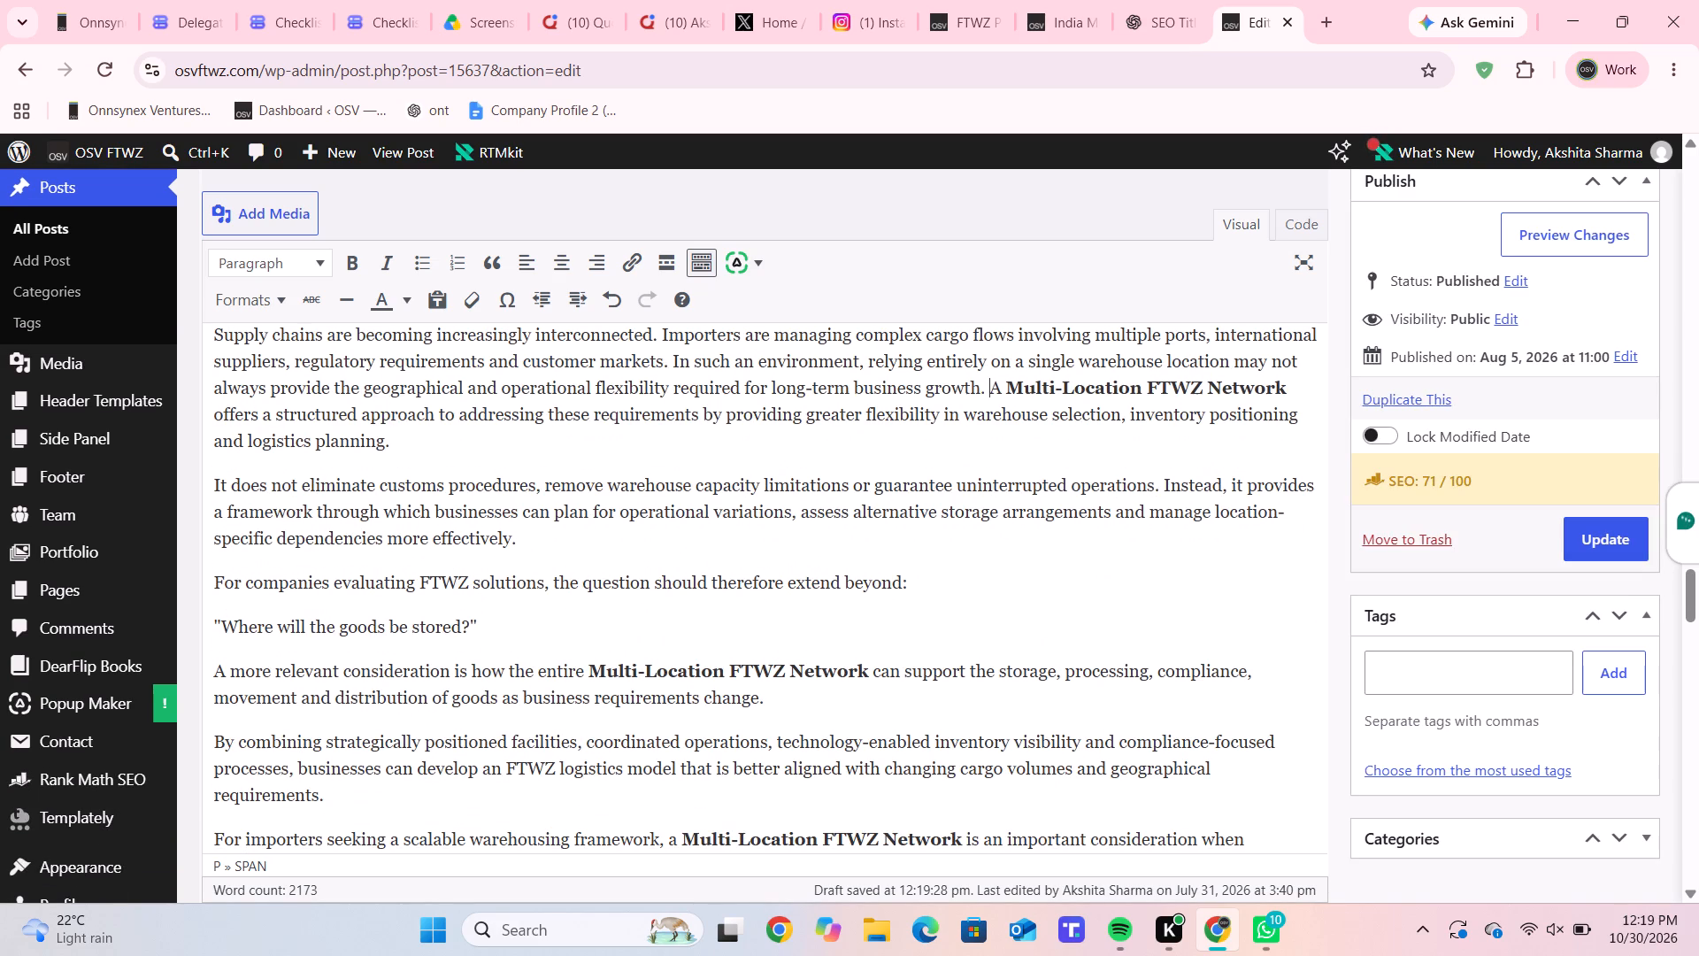
{"action": "left_click", "coordinate": [204, 497]}
{"action": "key", "text": "BackSpace"}
{"action": "key", "text": "space"}
{"action": "scroll", "coordinate": [204, 497], "scroll_direction": "down", "scroll_amount": 1}
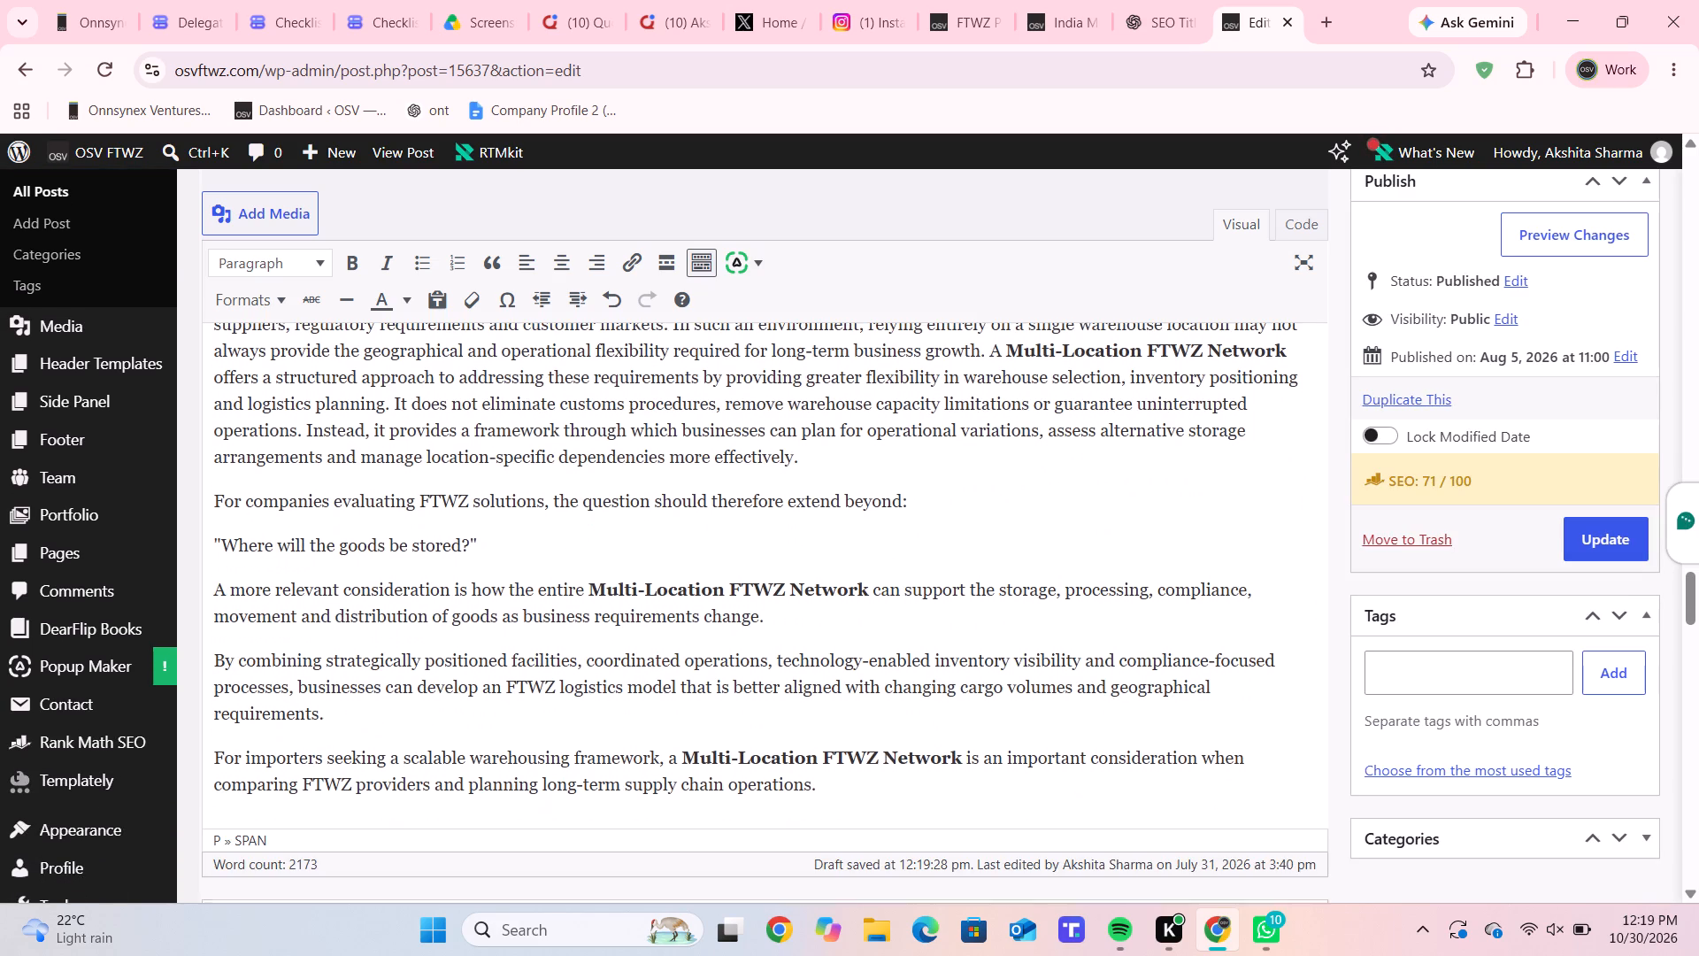
Join the "For companies evaluating FTWZ solutions" line and the "Where will the goods be stored?" quote to that paragraph.
{"action": "scroll", "coordinate": [204, 497], "scroll_direction": "down", "scroll_amount": 1}
{"action": "left_click", "coordinate": [219, 496]}
{"action": "key", "text": "Left"}
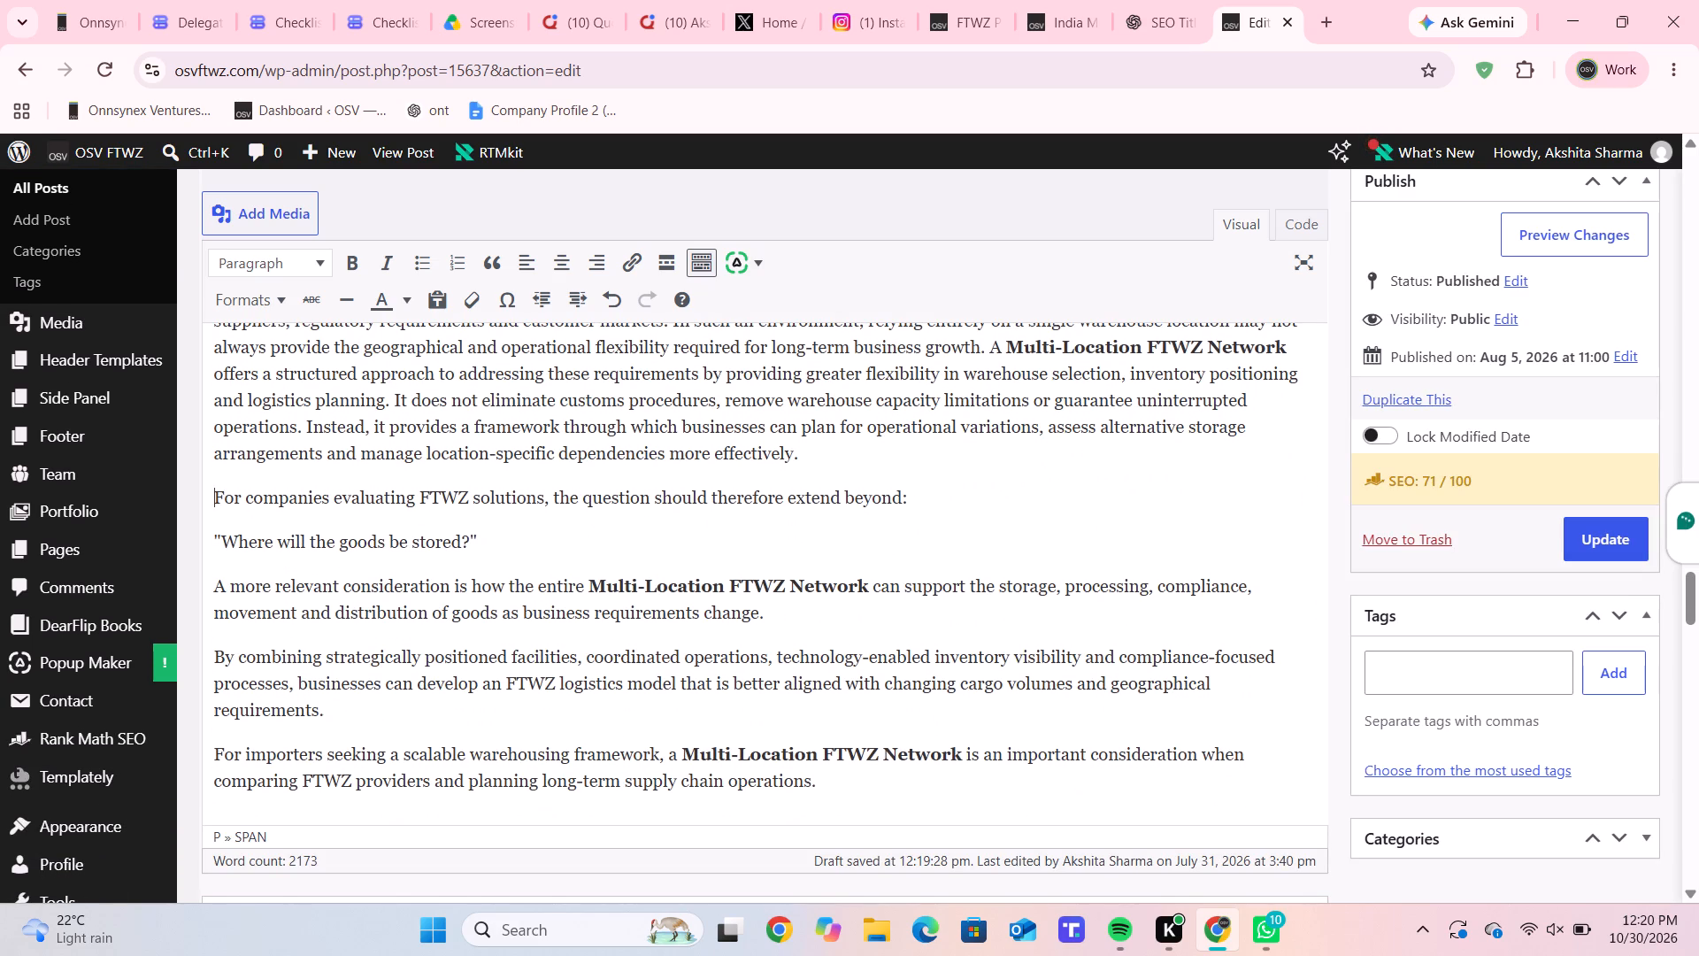
{"action": "key", "text": "BackSpace"}
{"action": "key", "text": "space"}
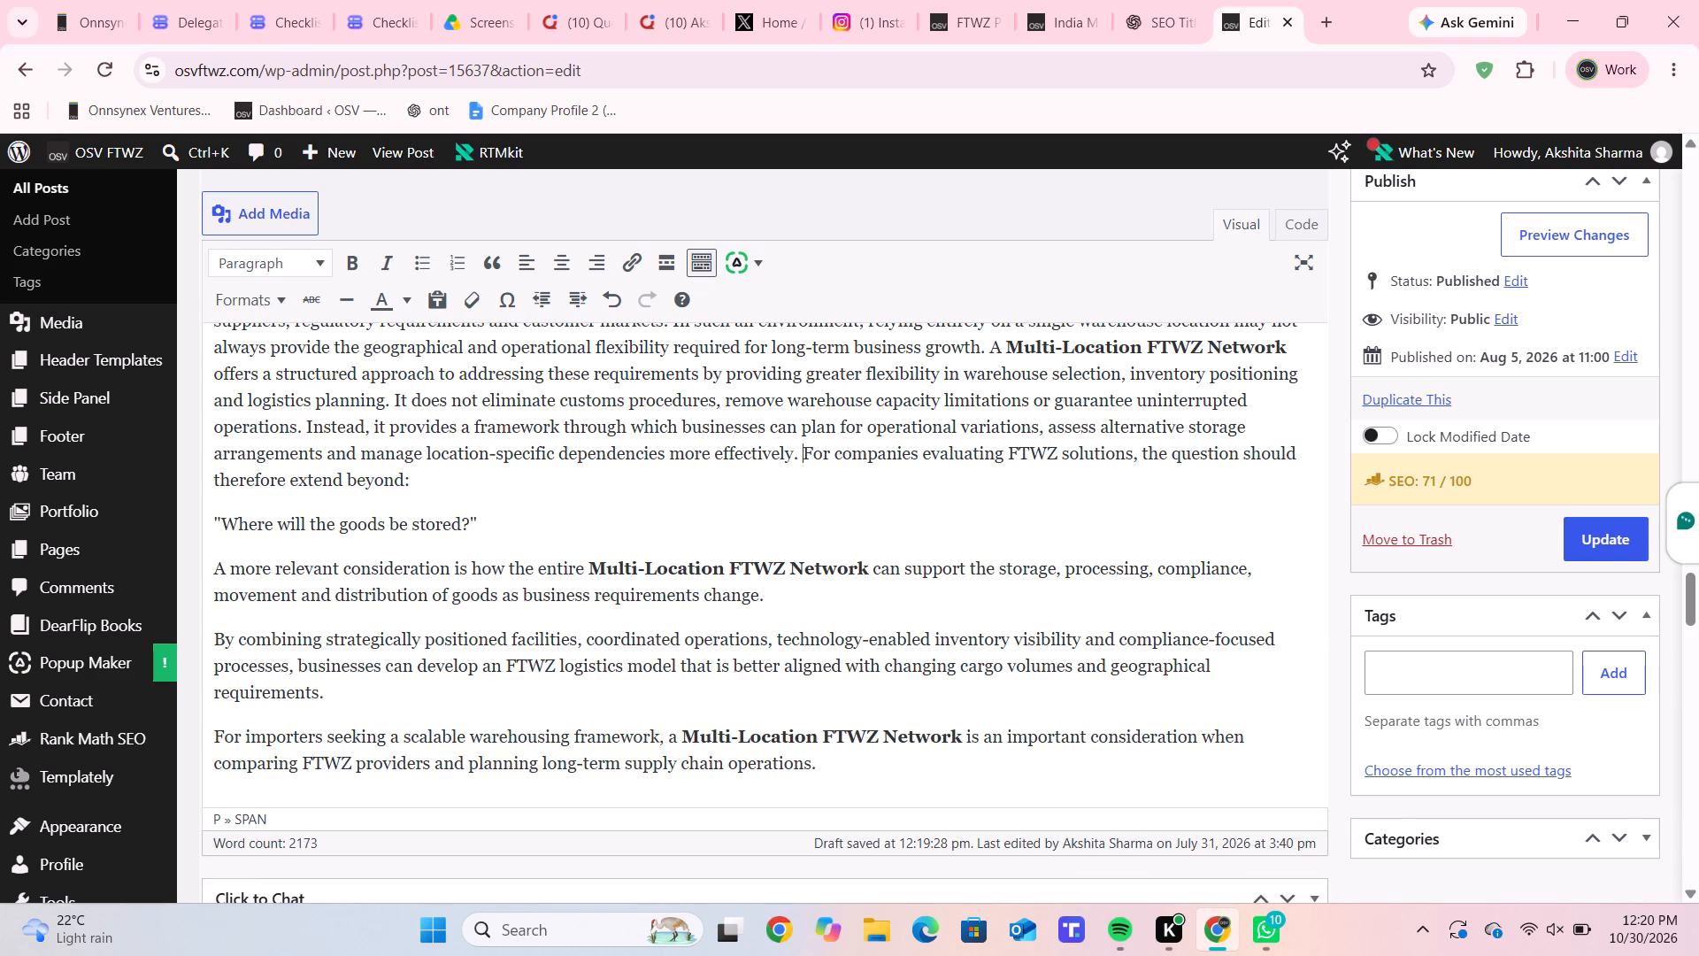
{"action": "left_click", "coordinate": [220, 526]}
{"action": "key", "text": "Left"}
{"action": "key", "text": "BackSpace"}
{"action": "key", "text": "space"}
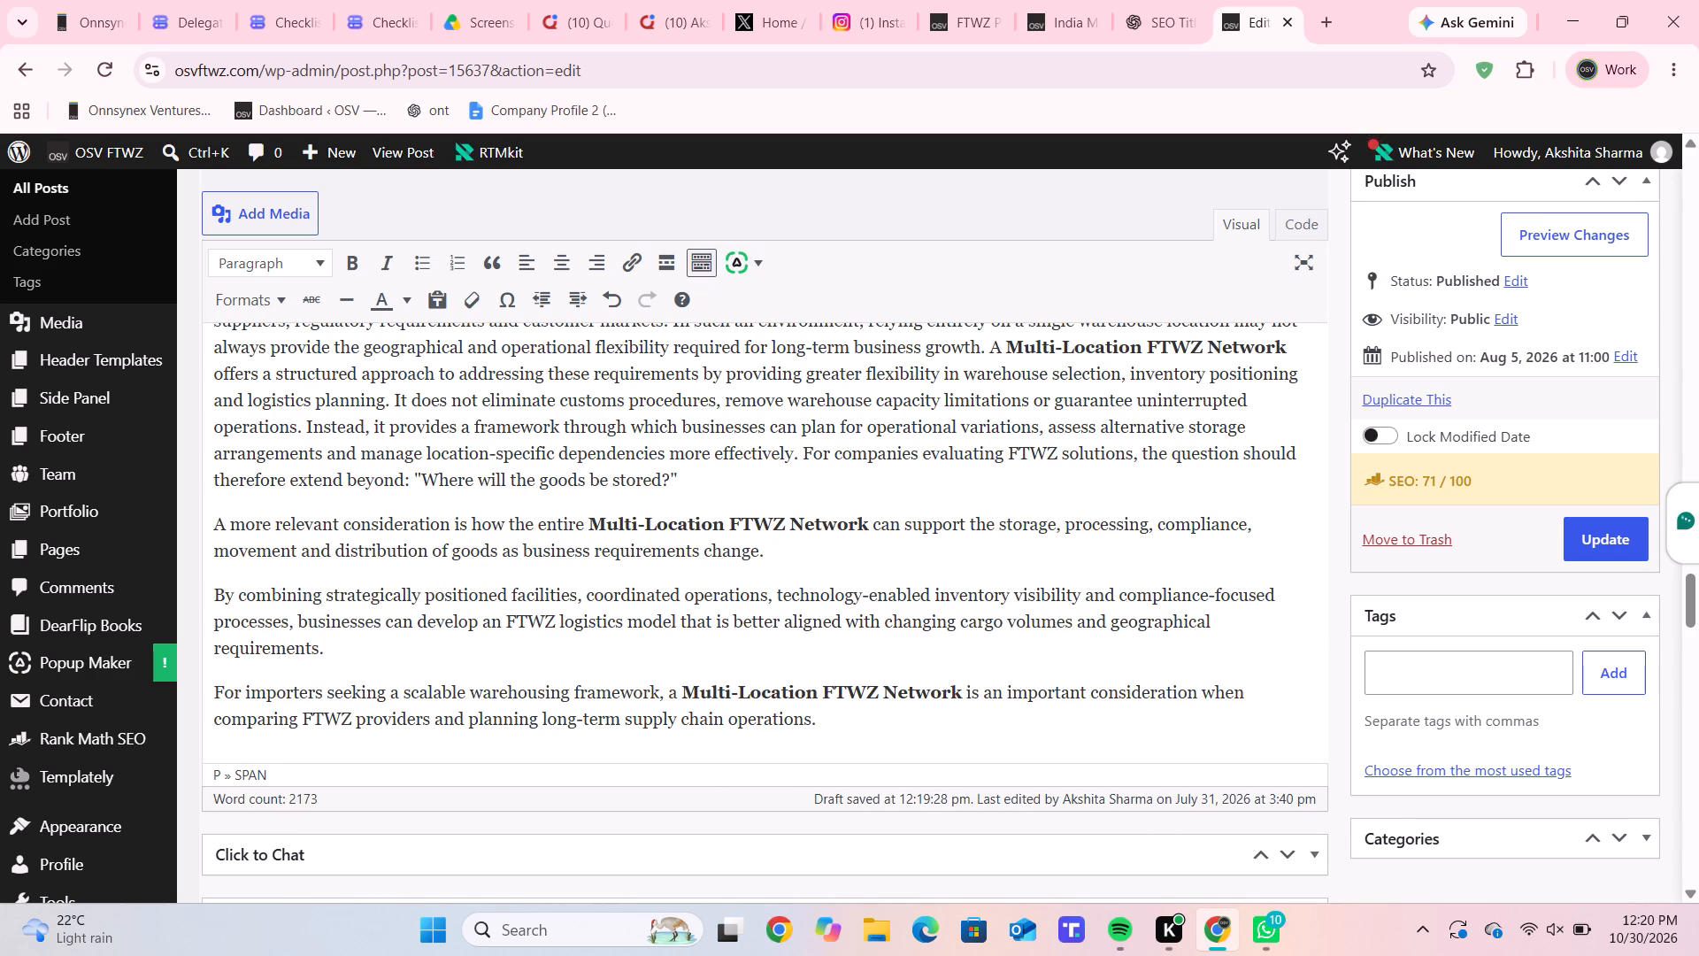
Join the "A more relevant consideration", "By combining strategically positioned facilities" and "For importers seeking" paragraphs to the same paragraph.
{"action": "left_click", "coordinate": [217, 522]}
{"action": "key", "text": "BackSpace"}
{"action": "key", "text": "space"}
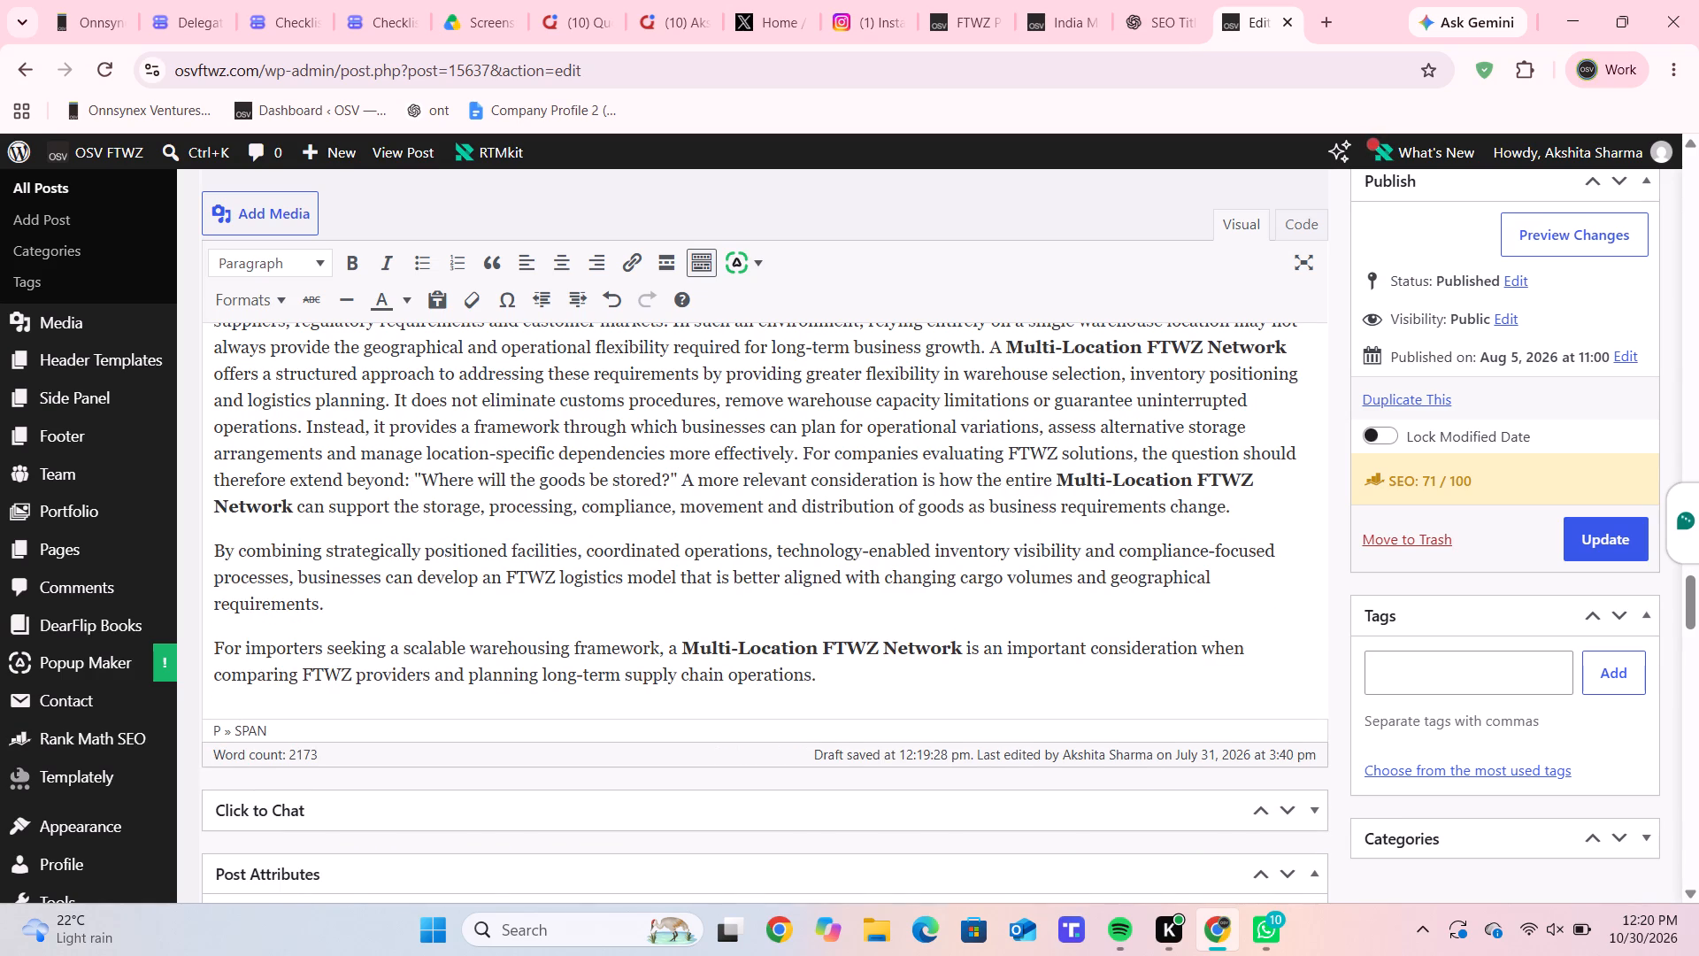
{"action": "left_click", "coordinate": [216, 549]}
{"action": "key", "text": "BackSpace"}
{"action": "key", "text": "space"}
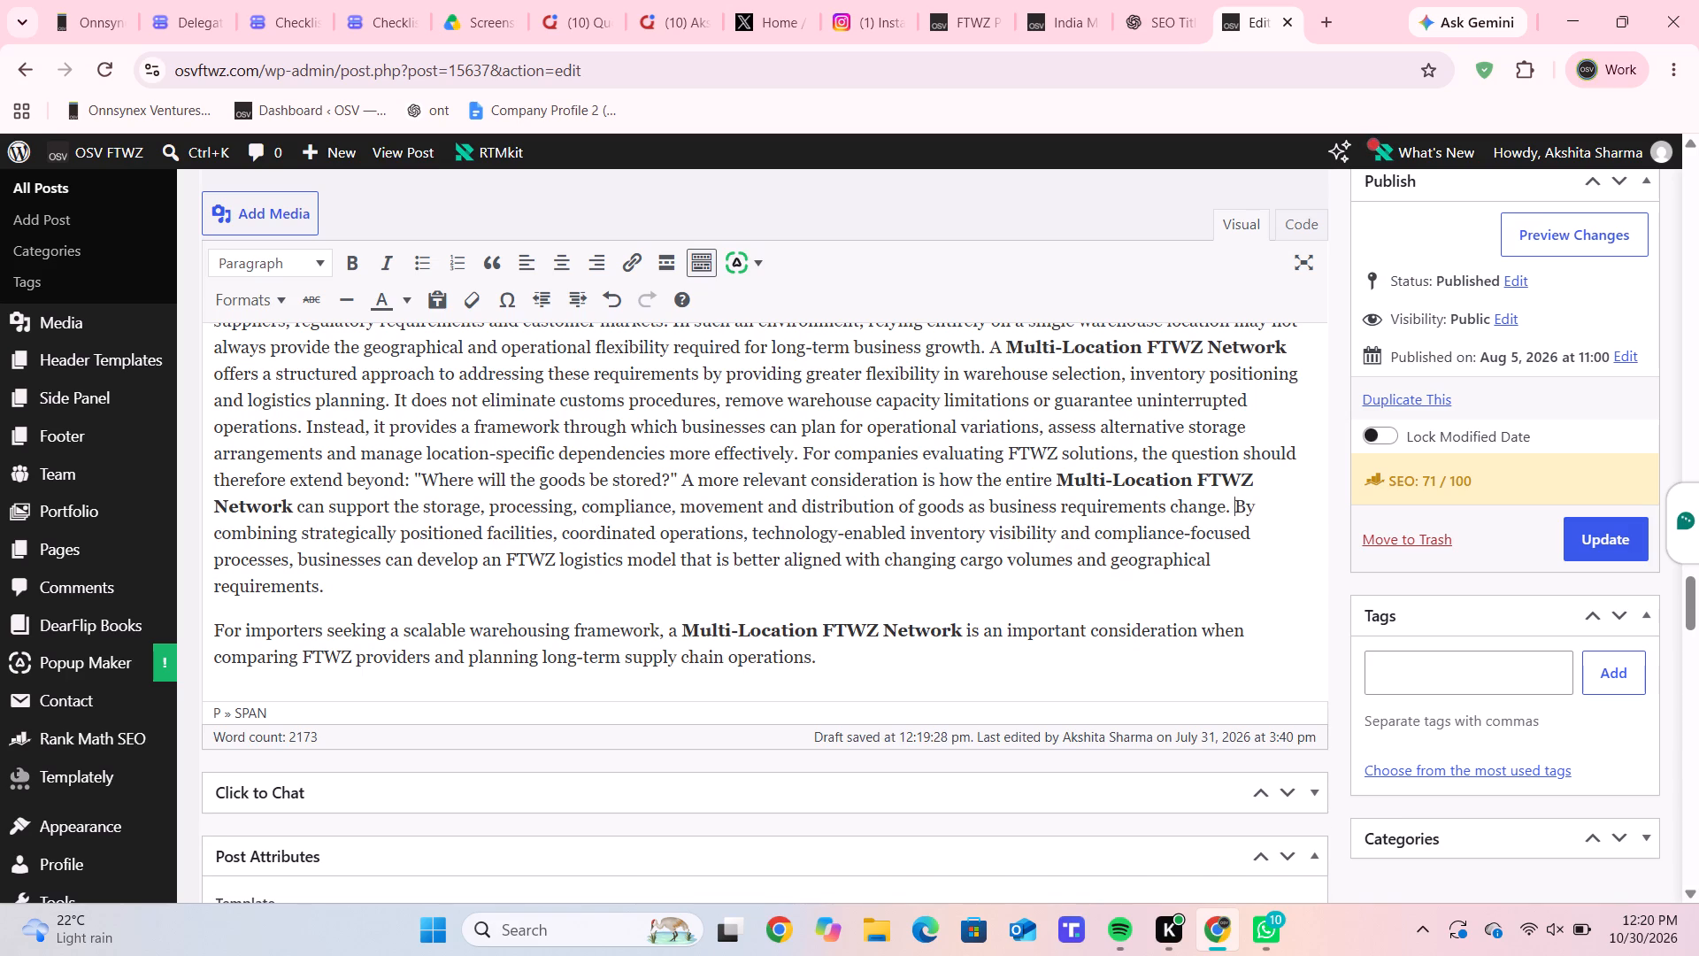
{"action": "left_click", "coordinate": [218, 628]}
{"action": "key", "text": "BackSpace"}
{"action": "key", "text": "space"}
Remove the bold formatting from the "Multi-Location FTWZ Network" mentions in the merged paragraph.
{"action": "scroll", "coordinate": [218, 628], "scroll_direction": "up", "scroll_amount": 2}
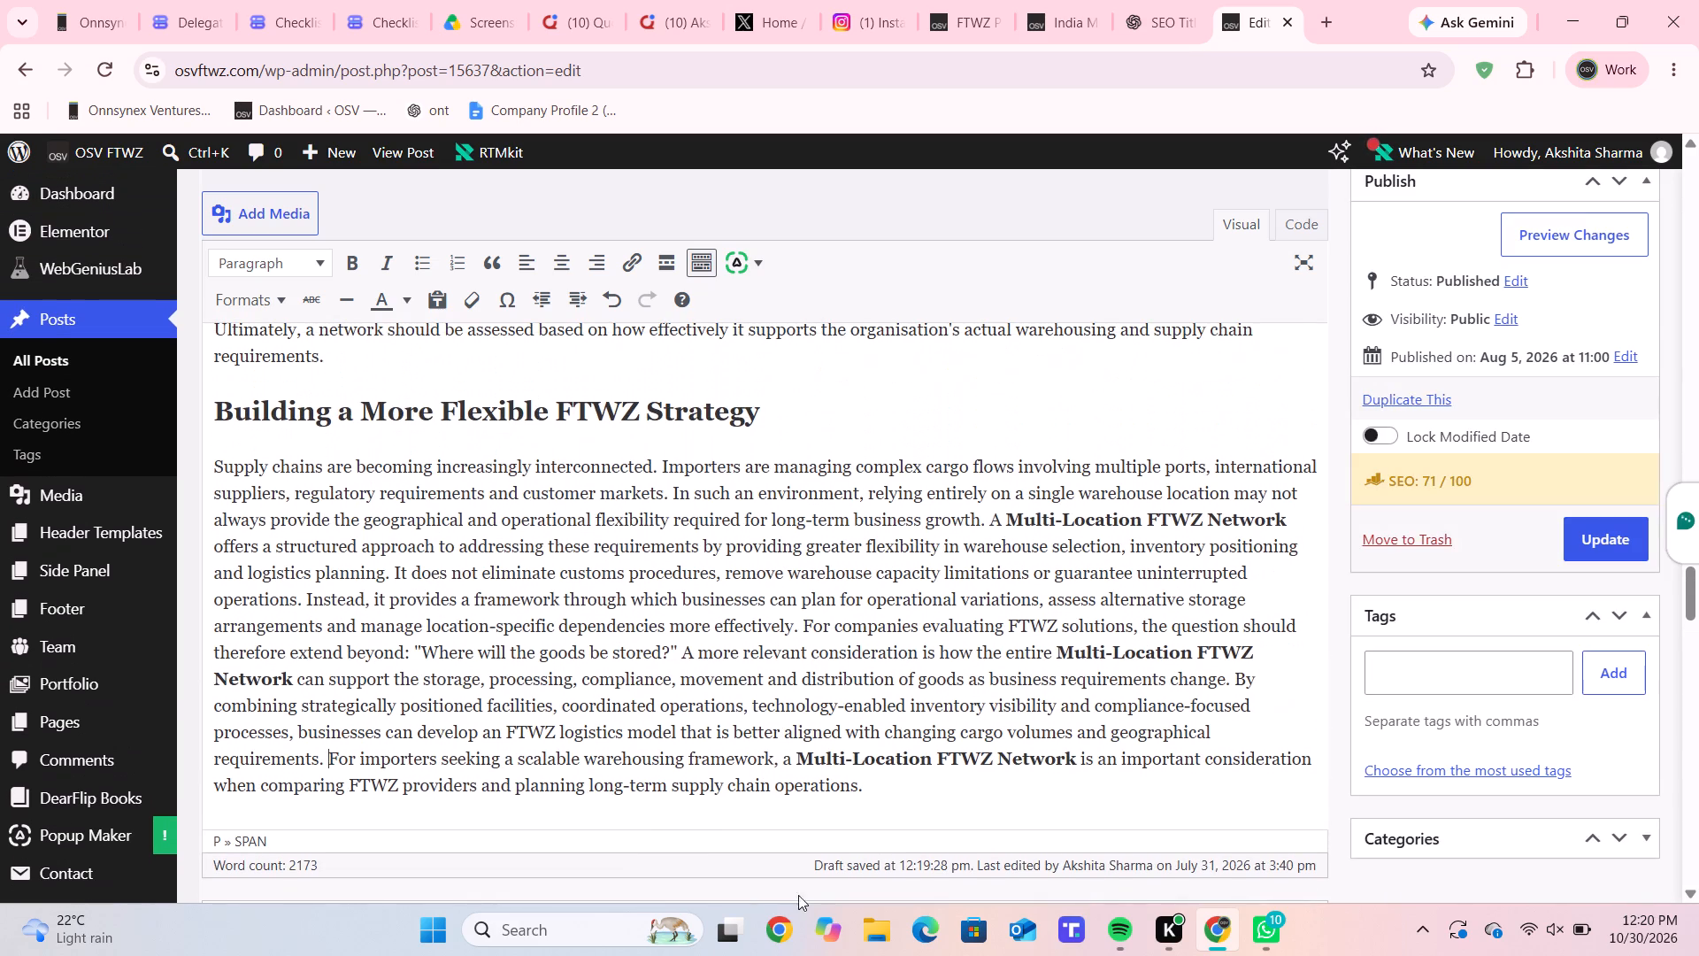
{"action": "left_click_drag", "start_coordinate": [891, 796], "coordinate": [961, 490]}
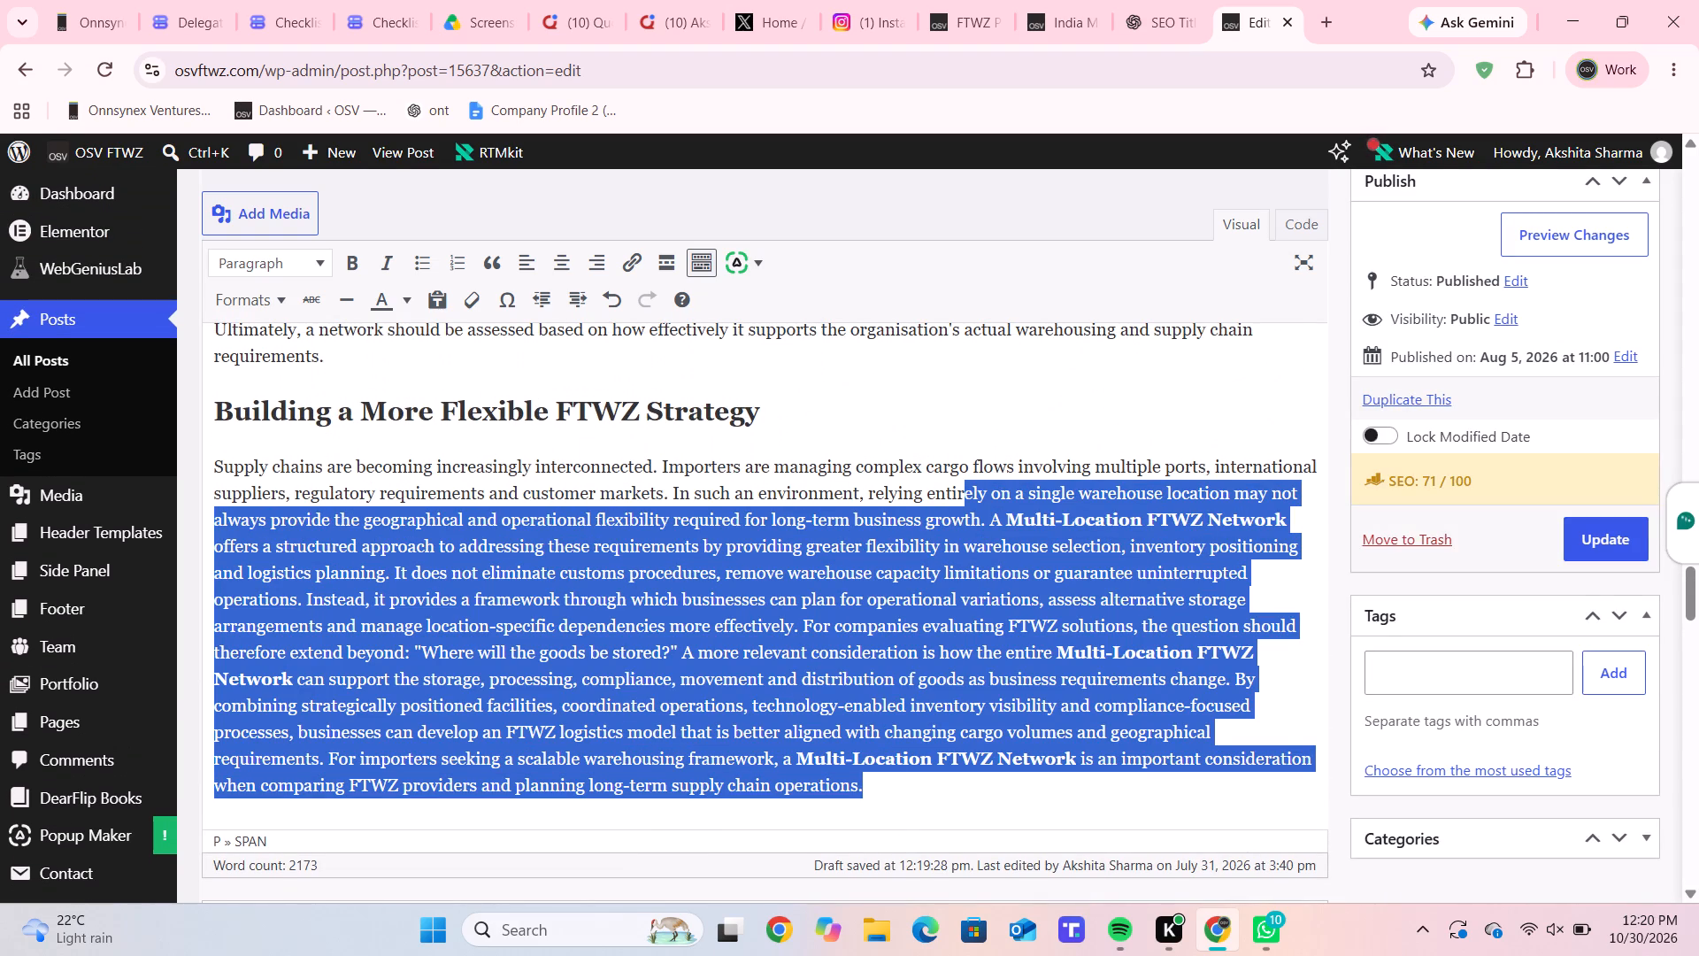
{"action": "double_click", "coordinate": [344, 273]}
{"action": "left_click", "coordinate": [422, 544]}
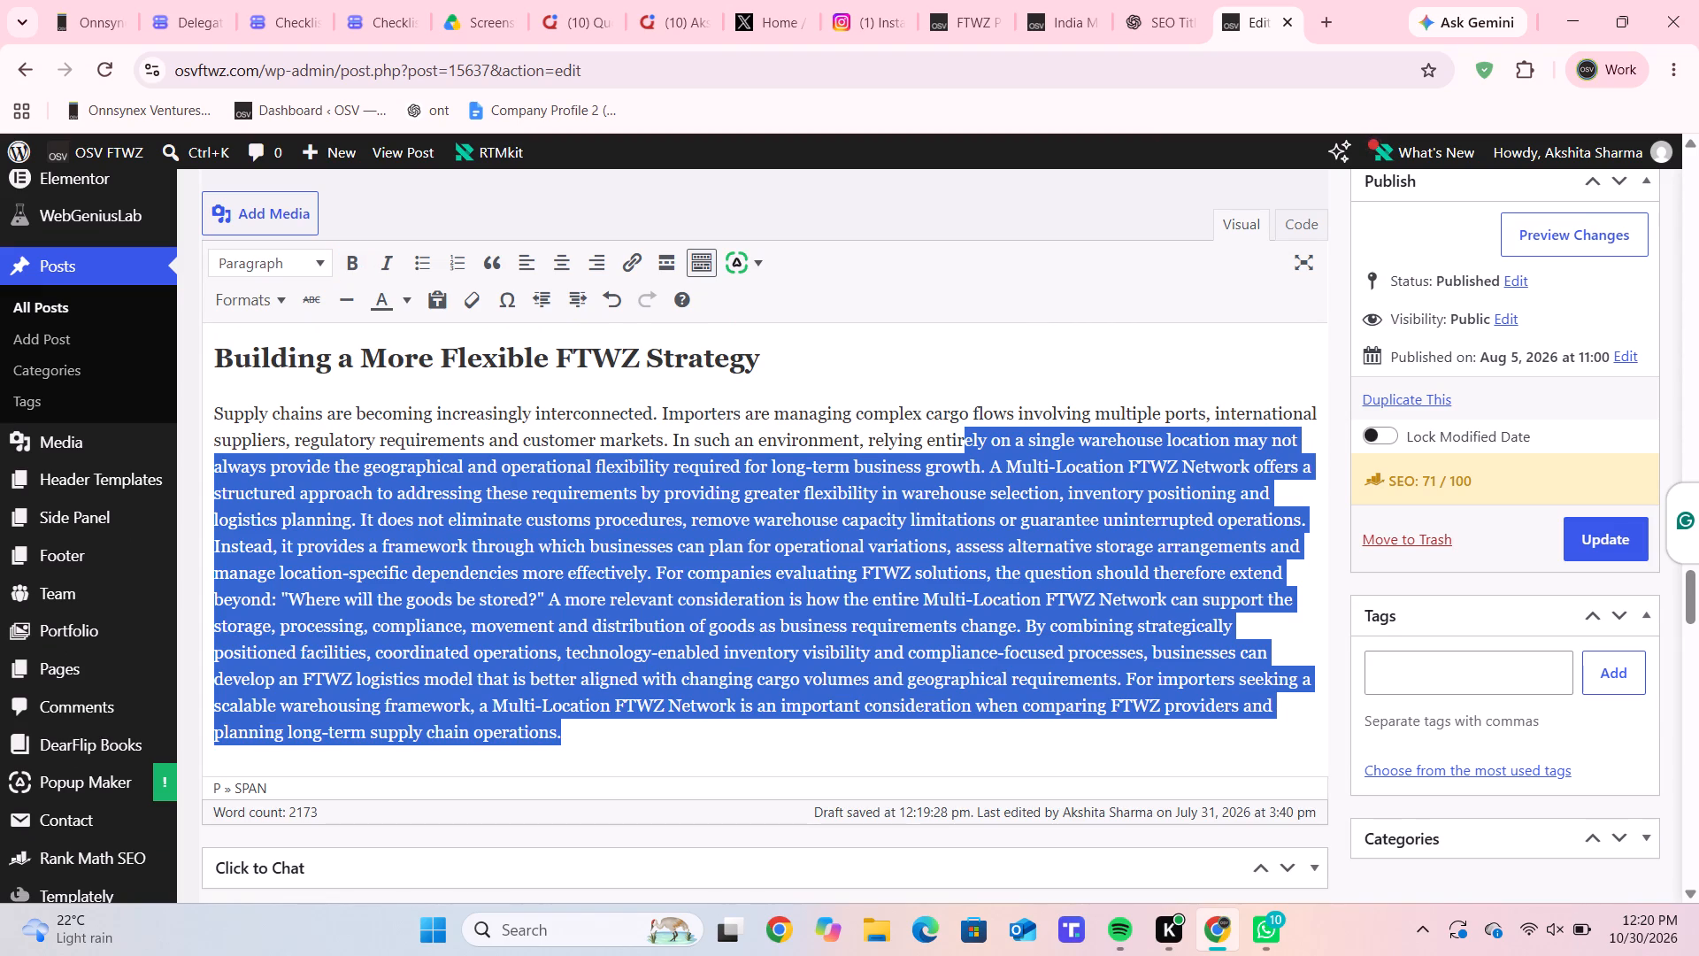
Replace "Redundancy" with "FTWZ Network" in the "Why Multi-Location Redundancy Matters in FTWZ Operations" heading near the post's start.
{"action": "scroll", "coordinate": [525, 574], "scroll_direction": "up", "scroll_amount": 4}
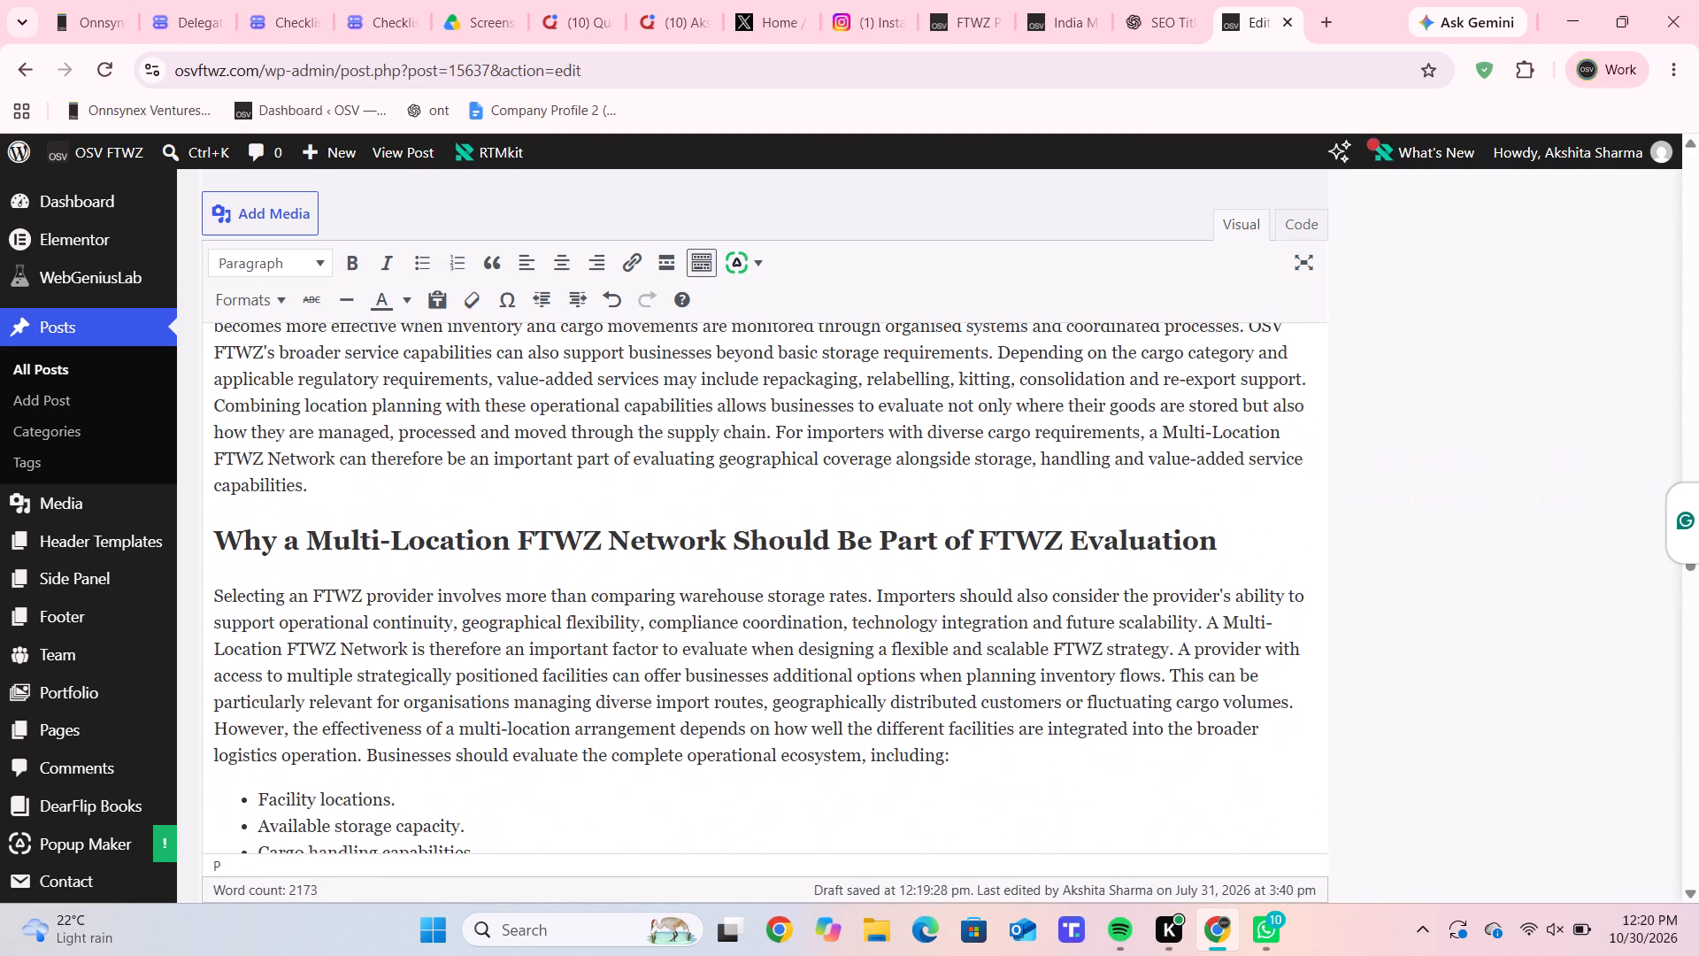
{"action": "scroll", "coordinate": [525, 574], "scroll_direction": "up", "scroll_amount": 10}
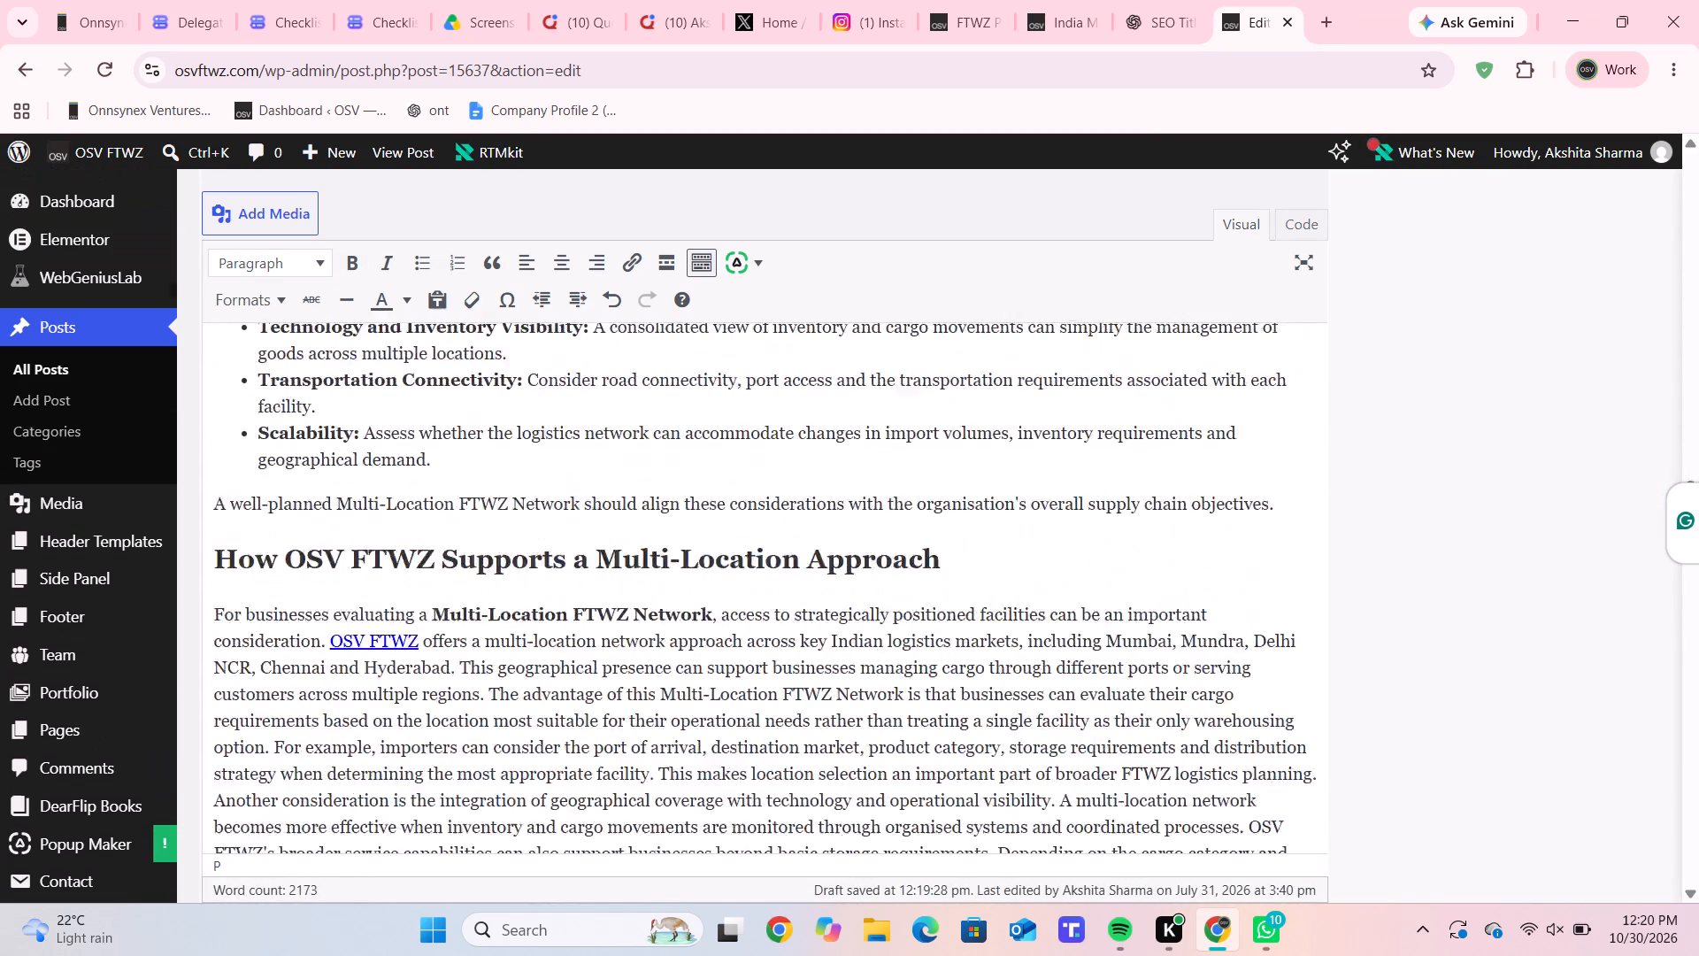
{"action": "scroll", "coordinate": [525, 574], "scroll_direction": "up", "scroll_amount": 14}
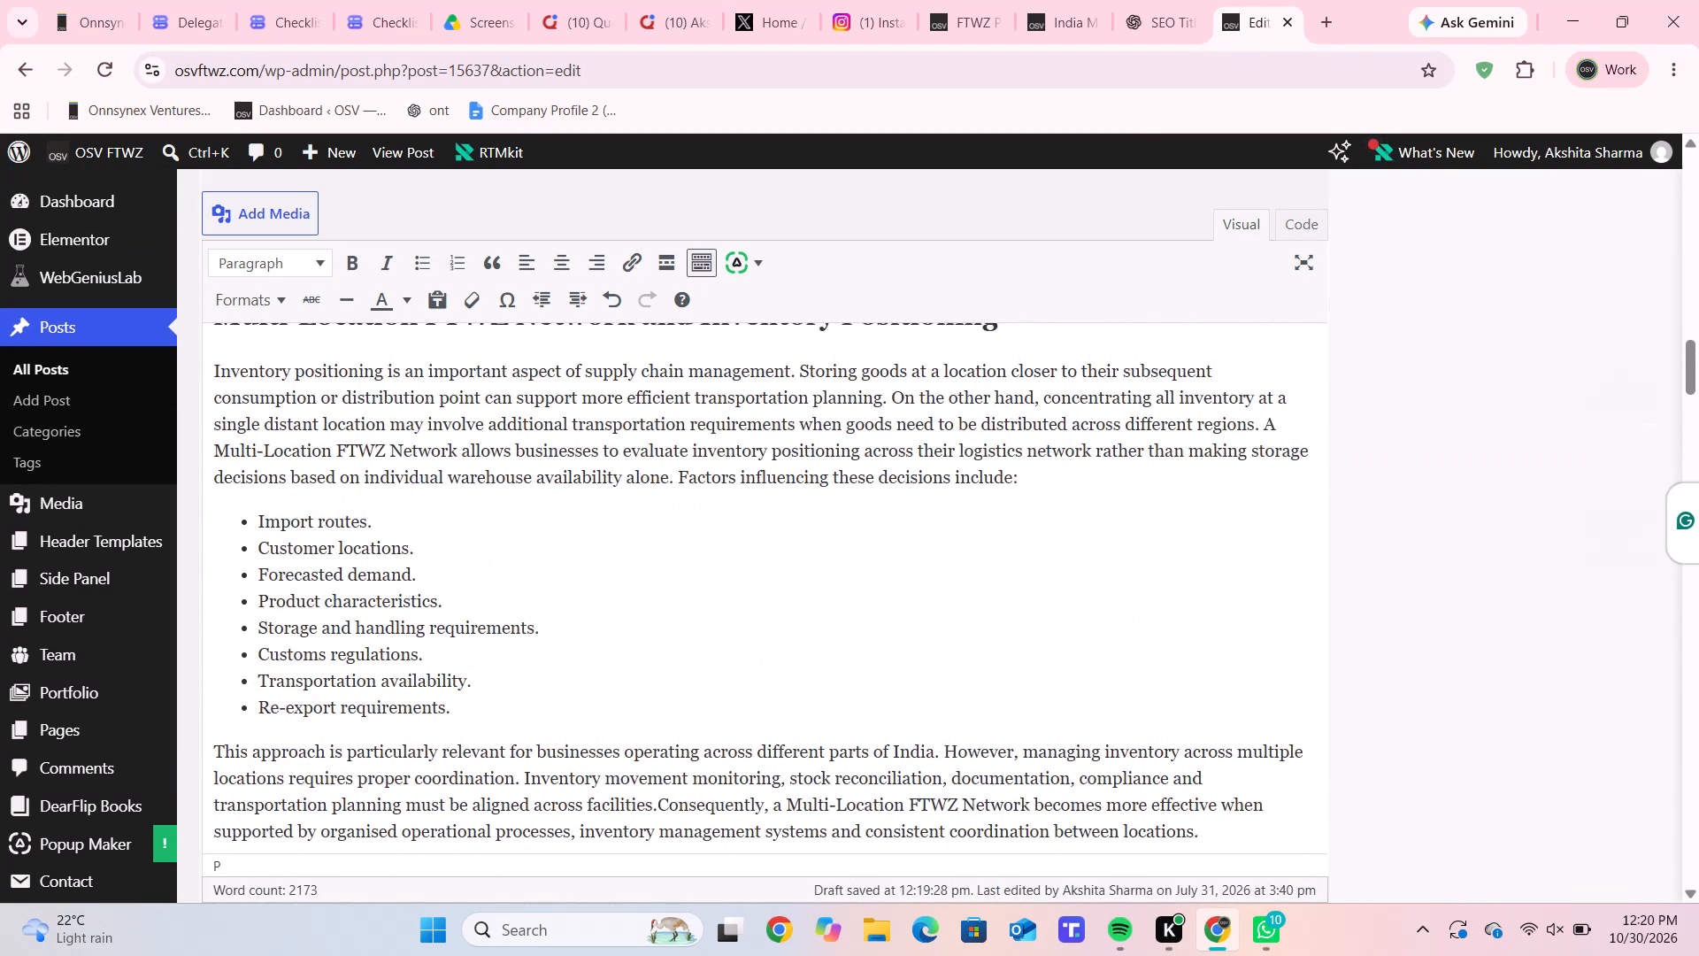
{"action": "scroll", "coordinate": [525, 574], "scroll_direction": "up", "scroll_amount": 15}
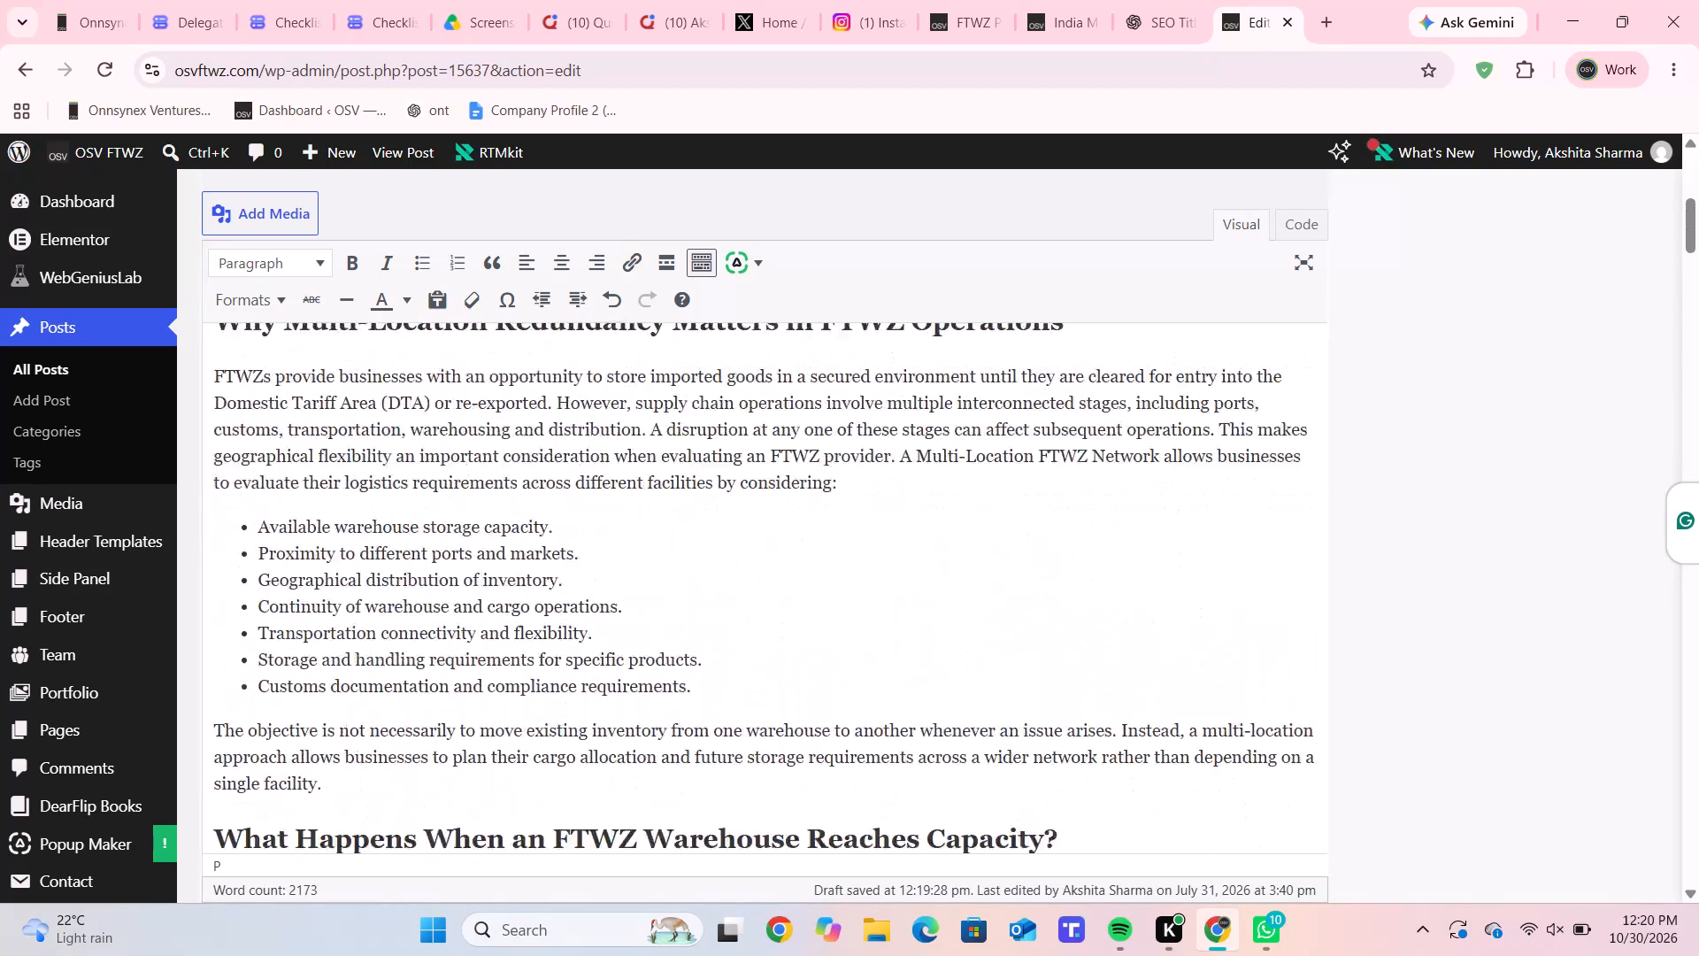
{"action": "scroll", "coordinate": [525, 574], "scroll_direction": "up", "scroll_amount": 1}
{"action": "scroll", "coordinate": [525, 574], "scroll_direction": "down", "scroll_amount": 2}
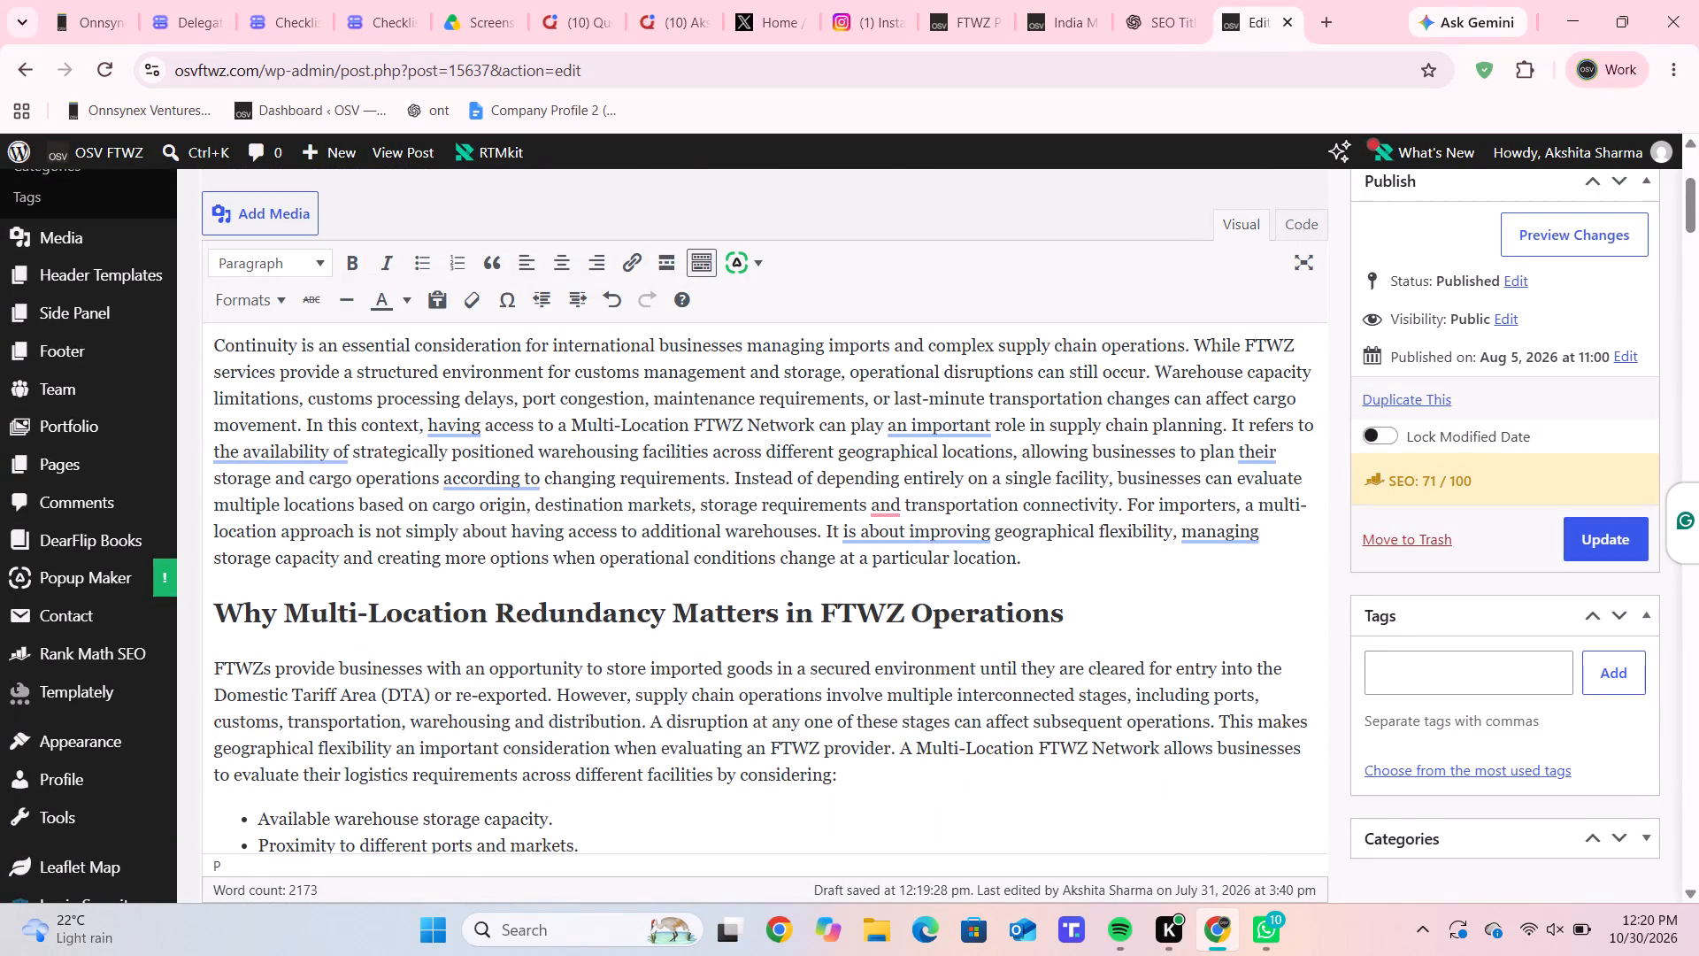
{"action": "left_click_drag", "start_coordinate": [676, 620], "coordinate": [496, 617]}
{"action": "key", "text": "BackSpace"}
{"action": "type", "text": "FTWZ New"}
{"action": "key", "text": "BackSpace"}
{"action": "type", "text": "tew"}
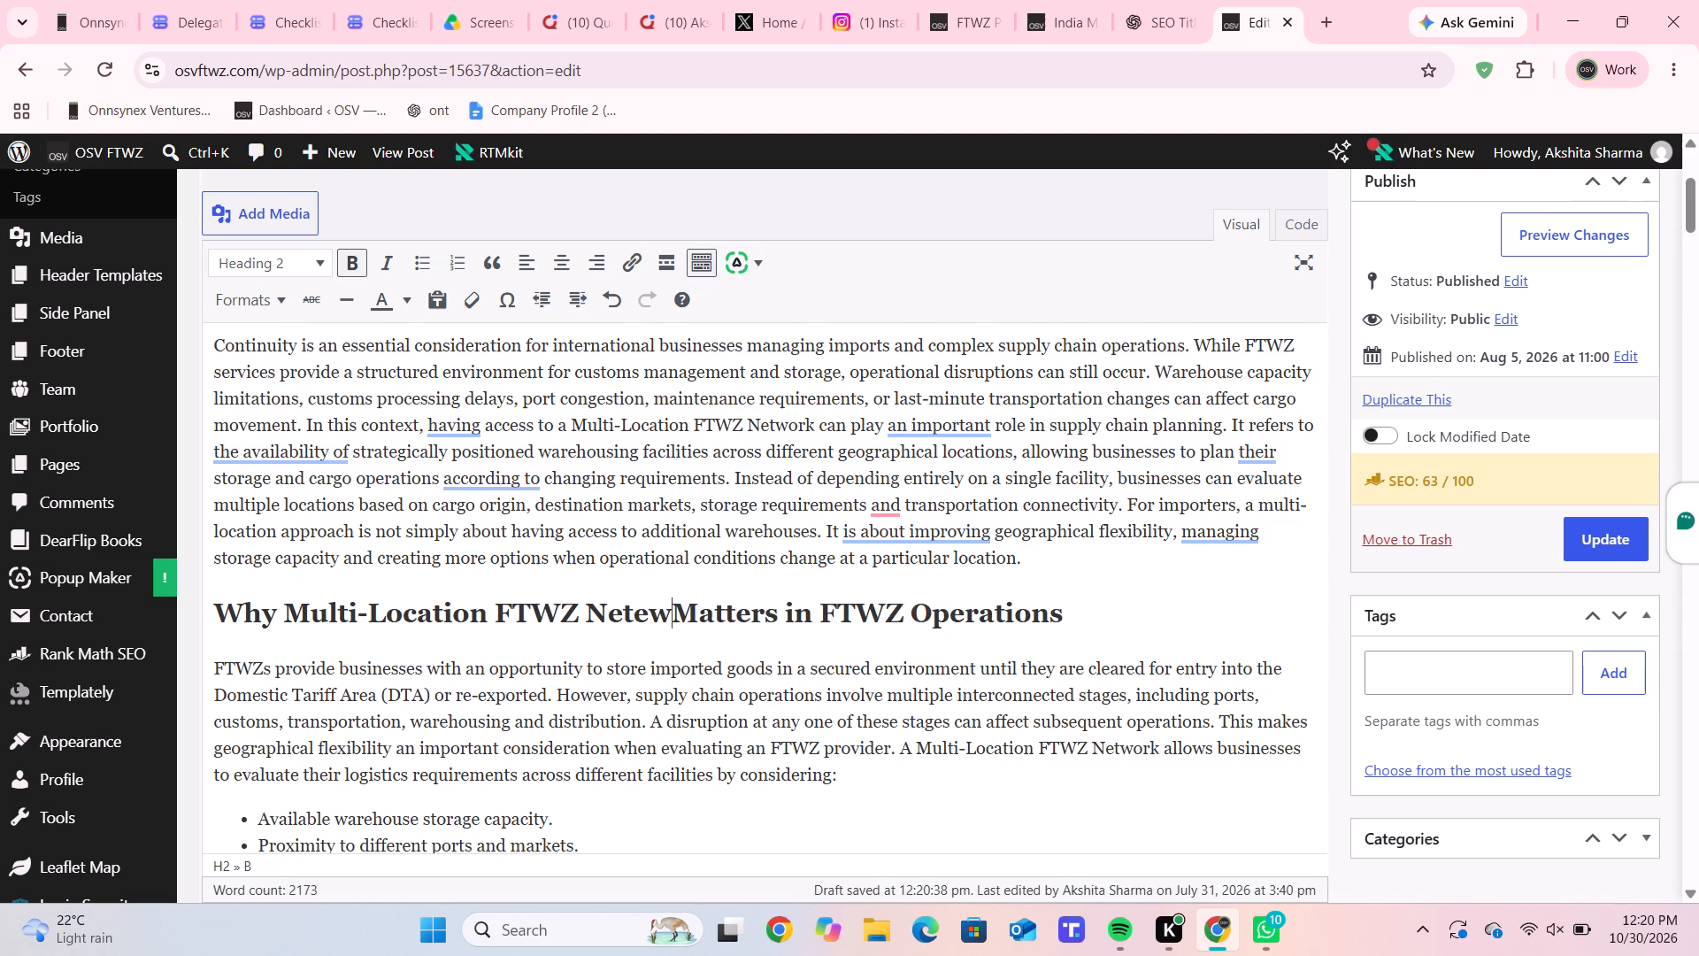
{"action": "key", "text": "BackSpace"}
{"action": "key", "text": "BackSpace"}
{"action": "type", "text": "work"}
{"action": "key", "text": "space"}
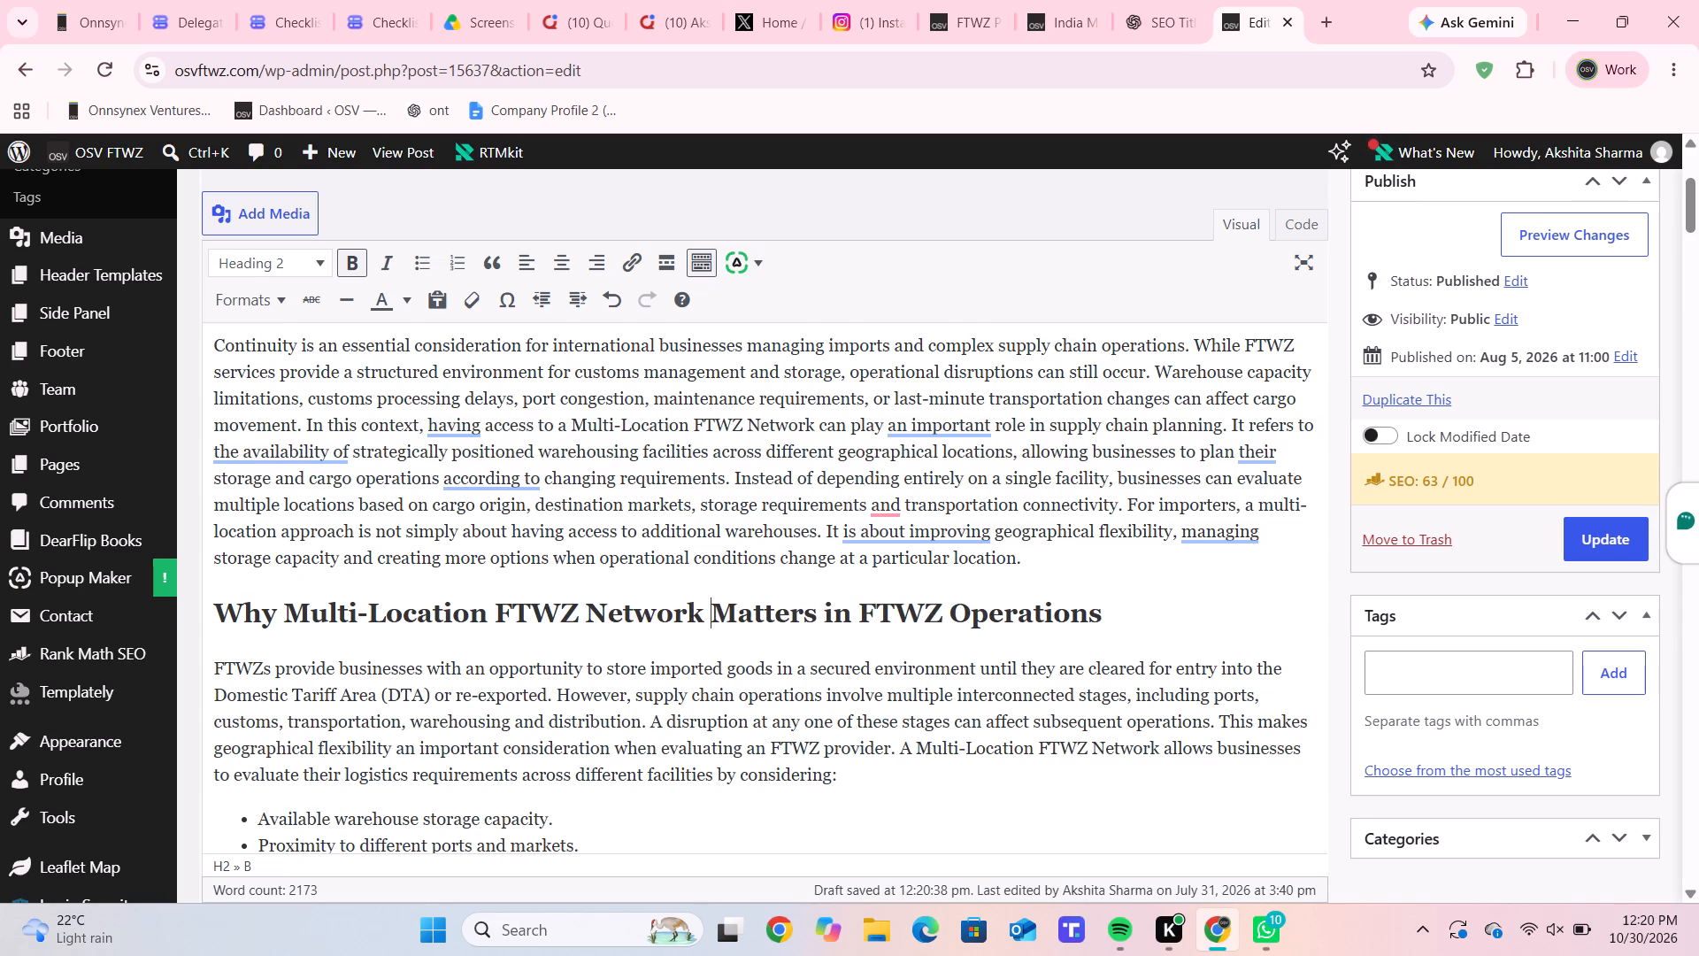
Search the edit page for "Multi-Location Redundancy" and look through the matches down to the SEO settings.
{"action": "scroll", "coordinate": [496, 617], "scroll_direction": "down", "scroll_amount": 3}
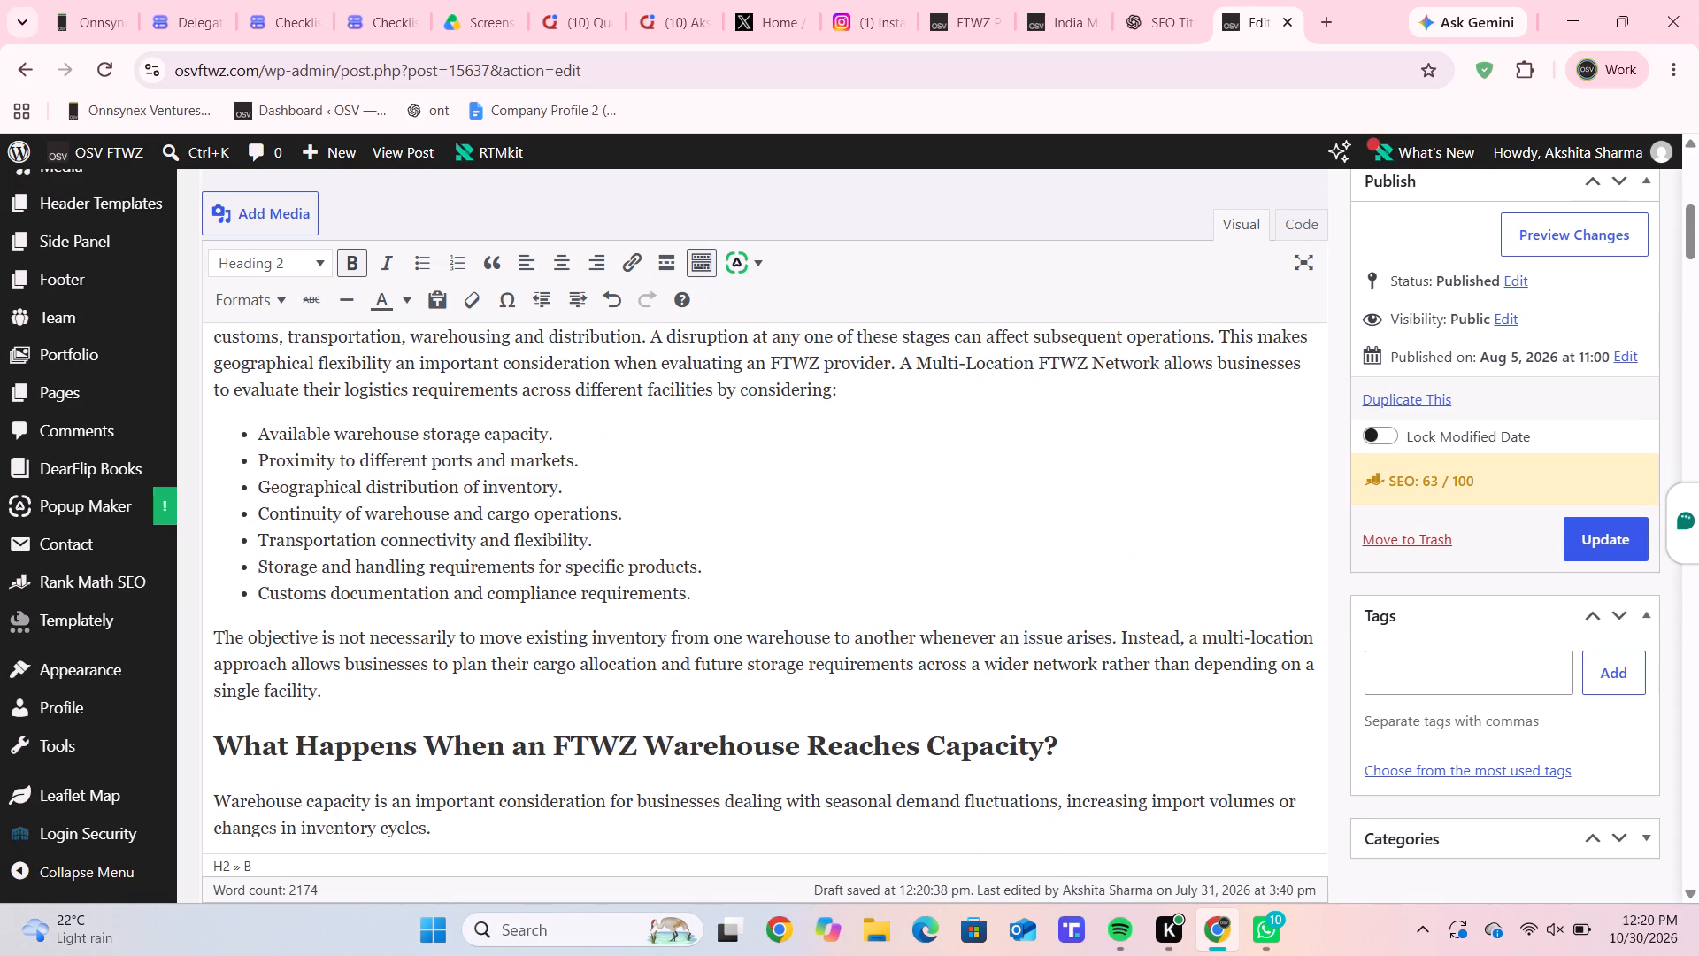
{"action": "key", "text": "ctrl+f"}
{"action": "type", "text": "Multi Location d"}
{"action": "key", "text": "shift+BackSpace"}
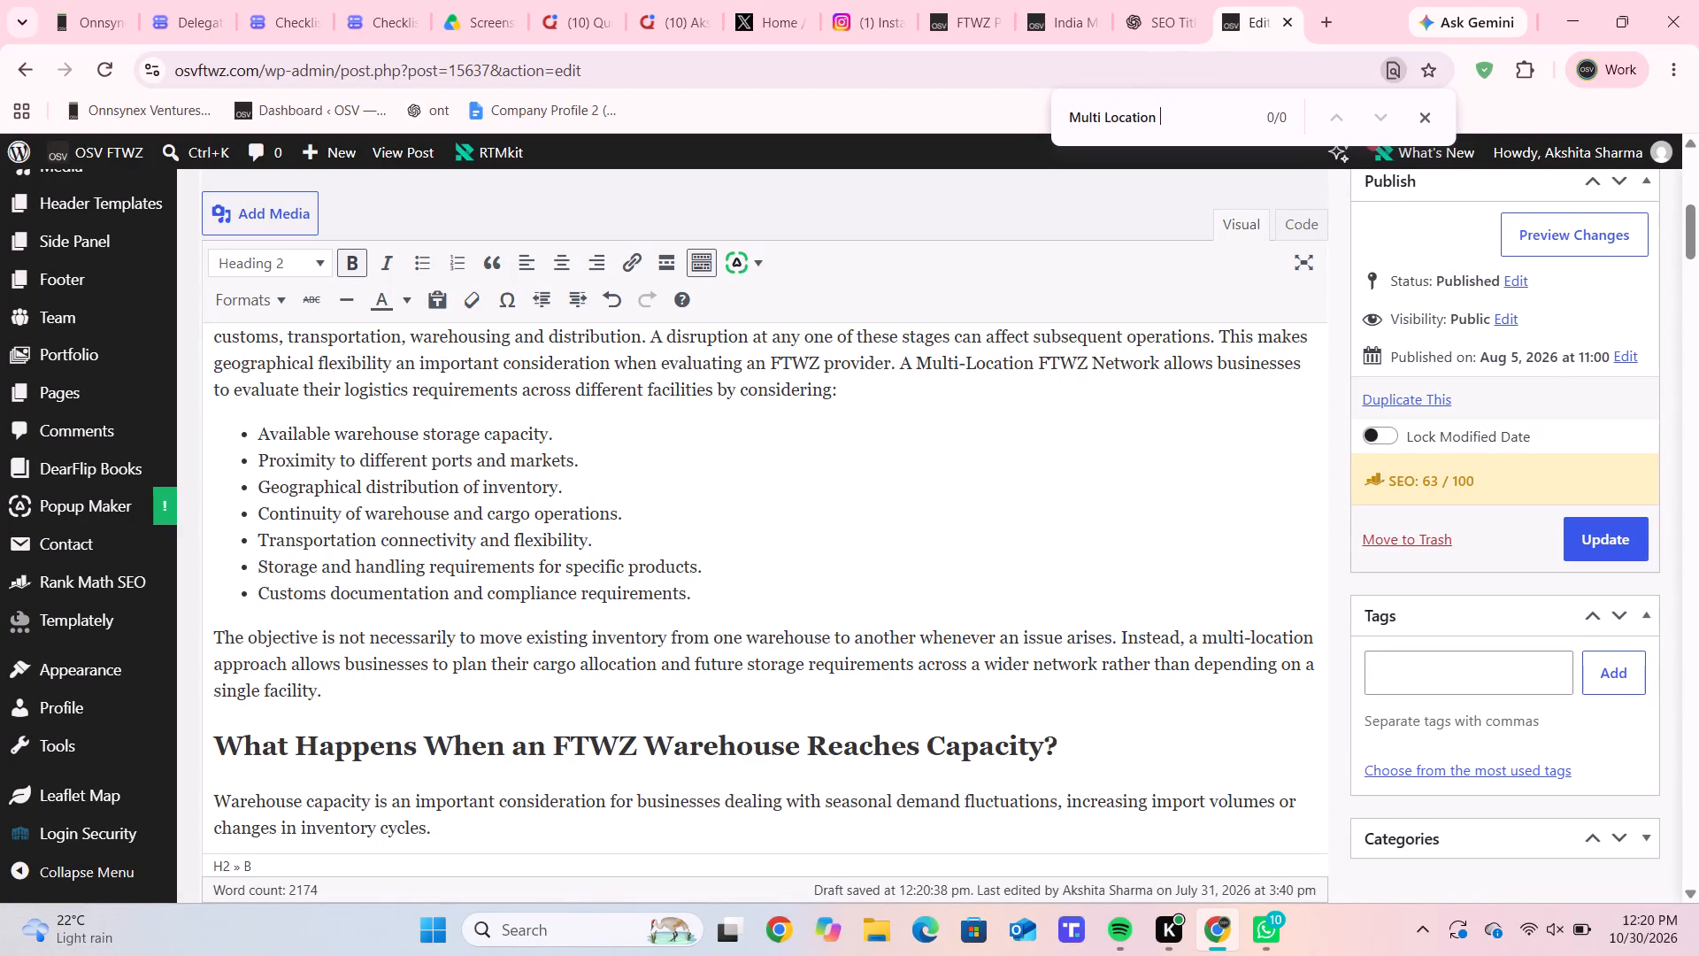
{"action": "key", "text": "e"}
{"action": "key", "text": "BackSpace"}
{"action": "key", "text": "backslash"}
{"action": "key", "text": "BackSpace"}
{"action": "key", "text": "BackSpace"}
{"action": "key", "text": "BackSpace"}
{"action": "key", "text": "BackSpace"}
{"action": "key", "text": "BackSpace"}
{"action": "key", "text": "BackSpace"}
{"action": "key", "text": "BackSpace"}
{"action": "key", "text": "BackSpace"}
{"action": "key", "text": "BackSpace"}
{"action": "key", "text": "BackSpace"}
{"action": "key", "text": "BackSpace"}
{"action": "key", "text": "minus"}
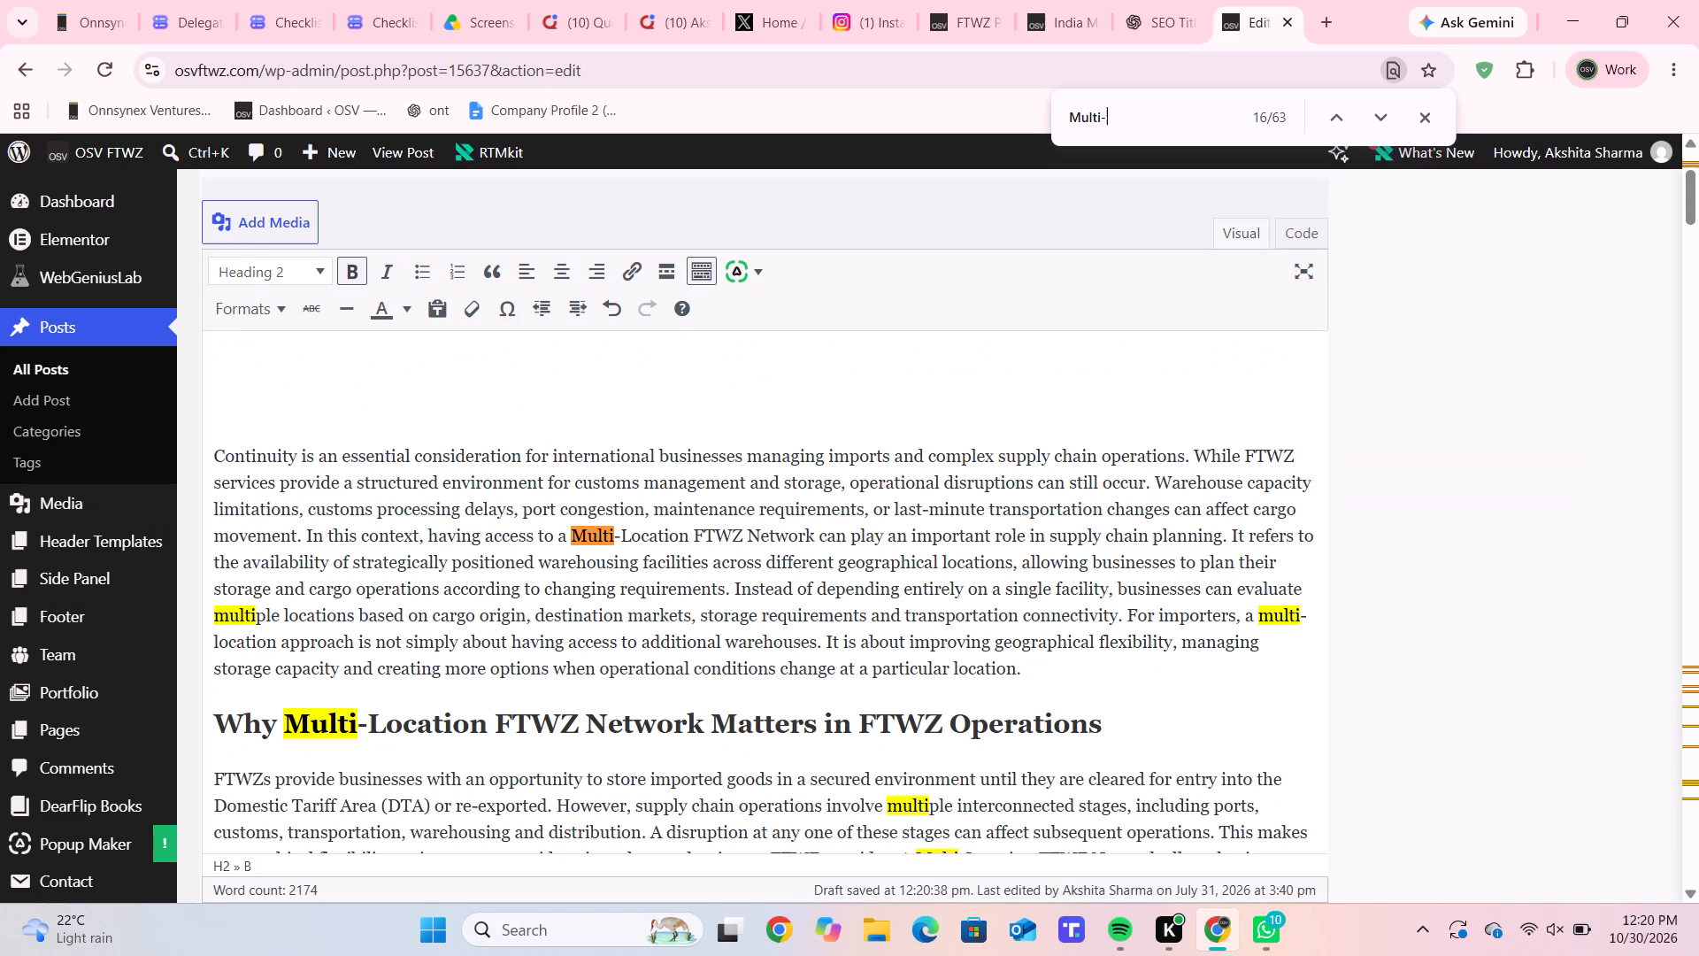
{"action": "type", "text": "Location Red"}
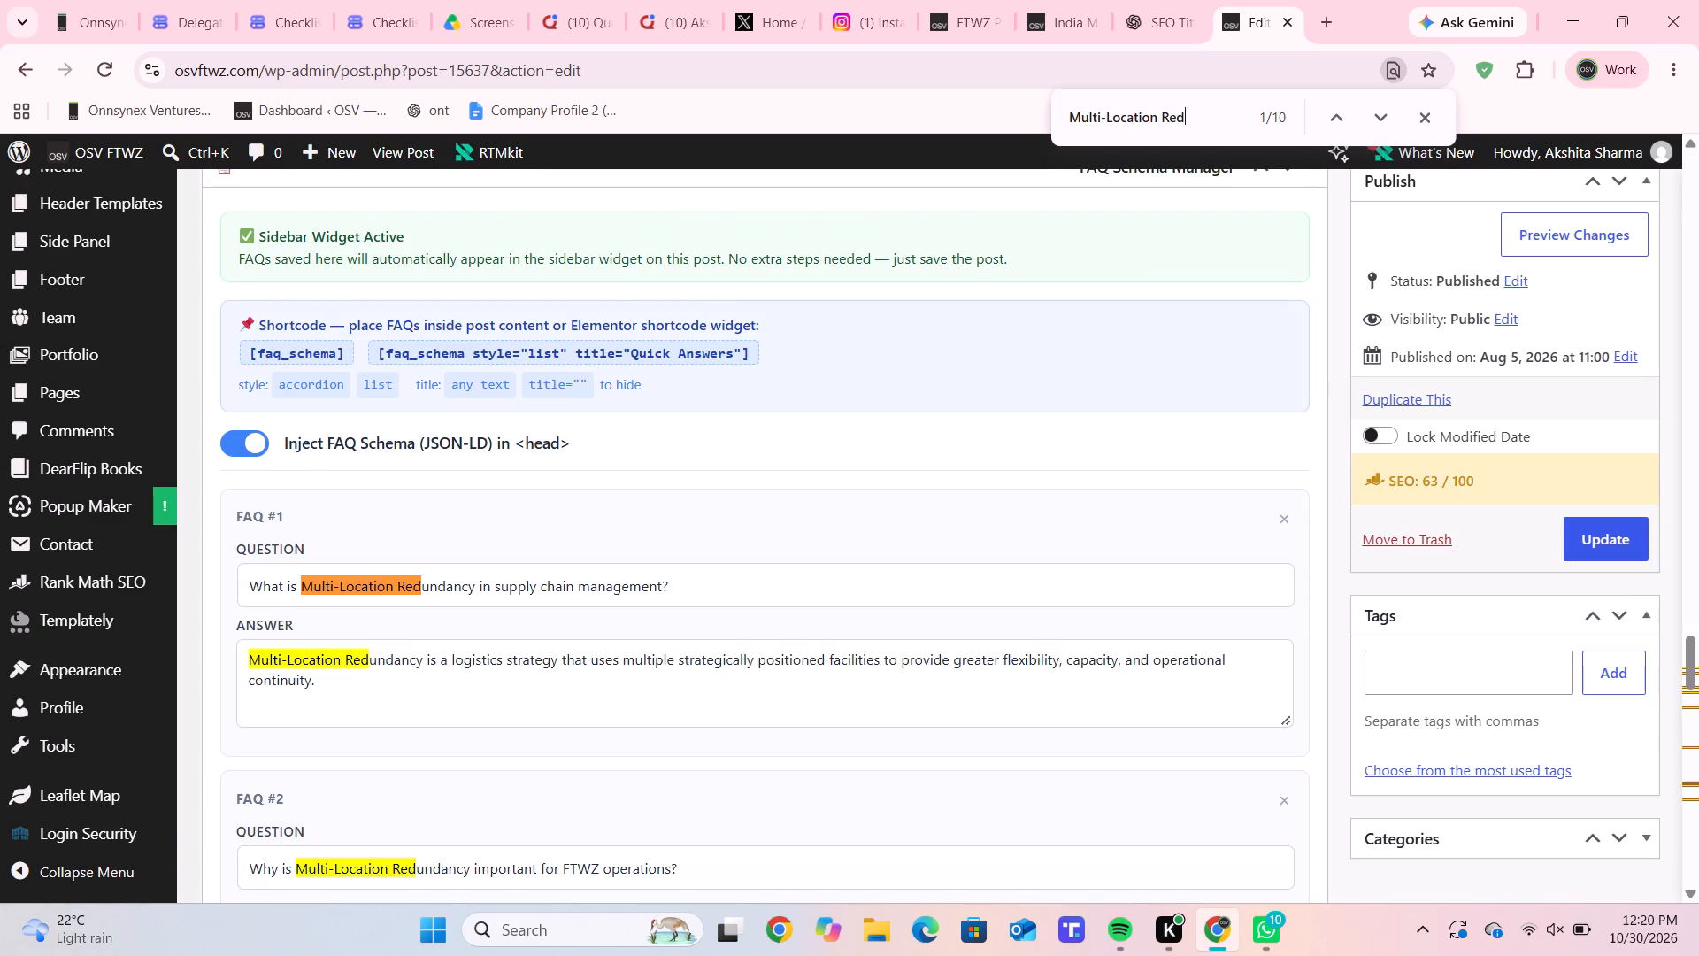
{"action": "type", "text": "undancy"}
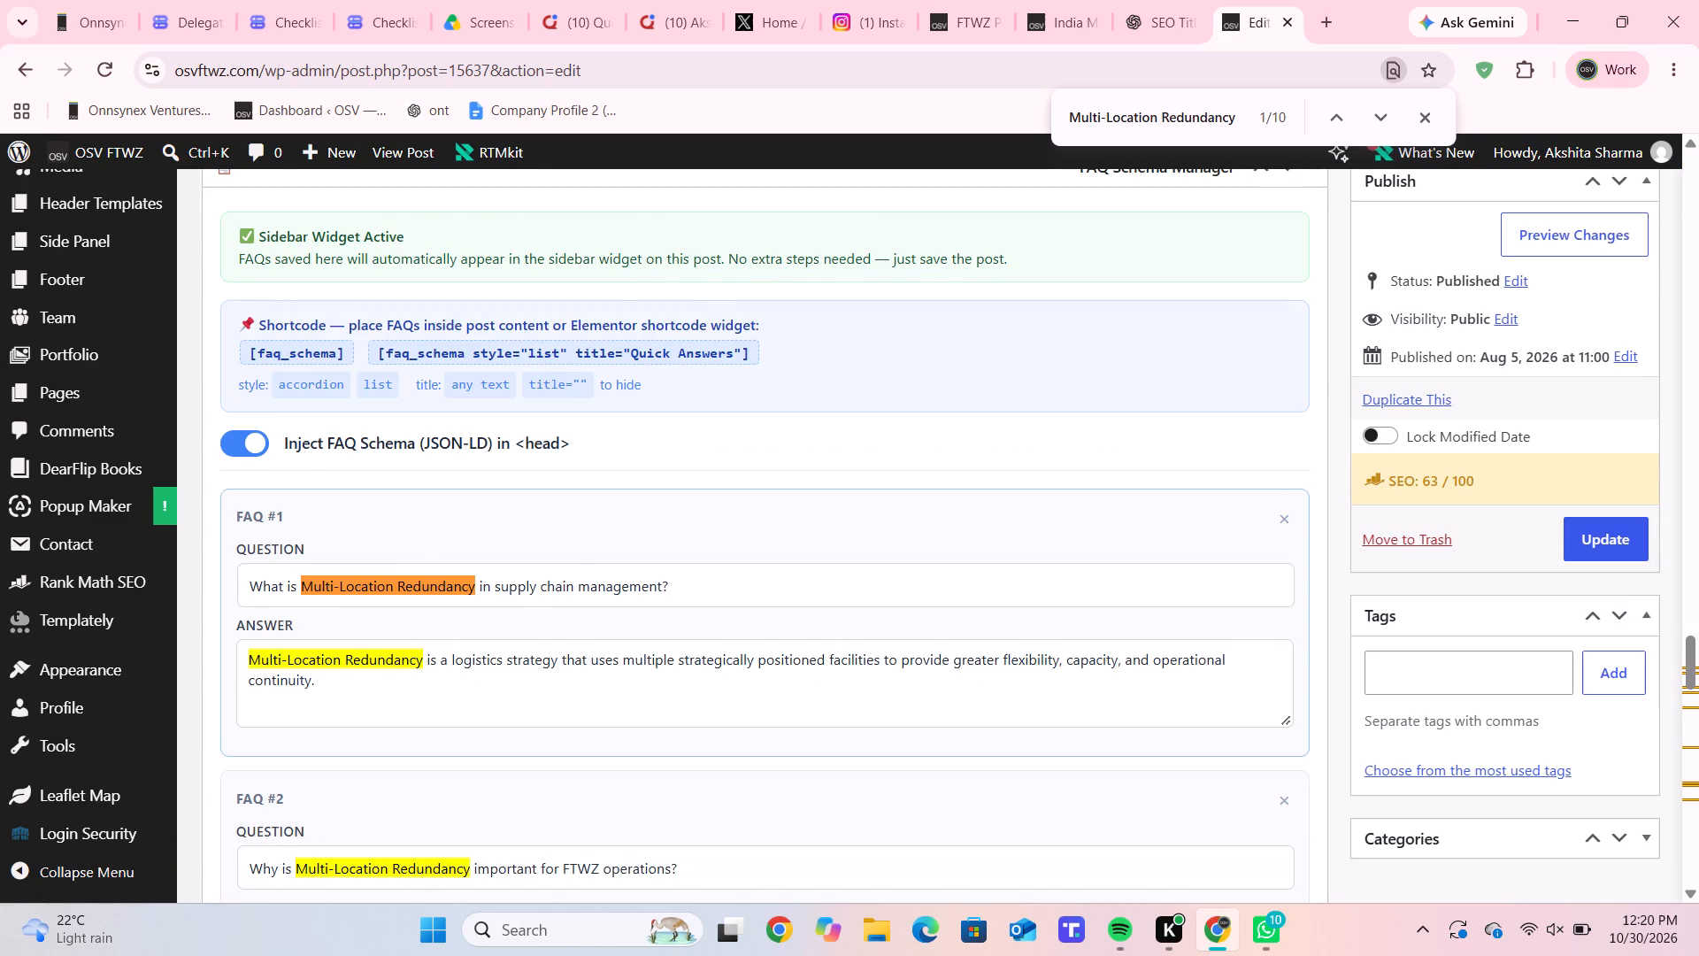
{"action": "scroll", "coordinate": [556, 643], "scroll_direction": "down", "scroll_amount": 4}
{"action": "scroll", "coordinate": [556, 643], "scroll_direction": "right", "scroll_amount": 1}
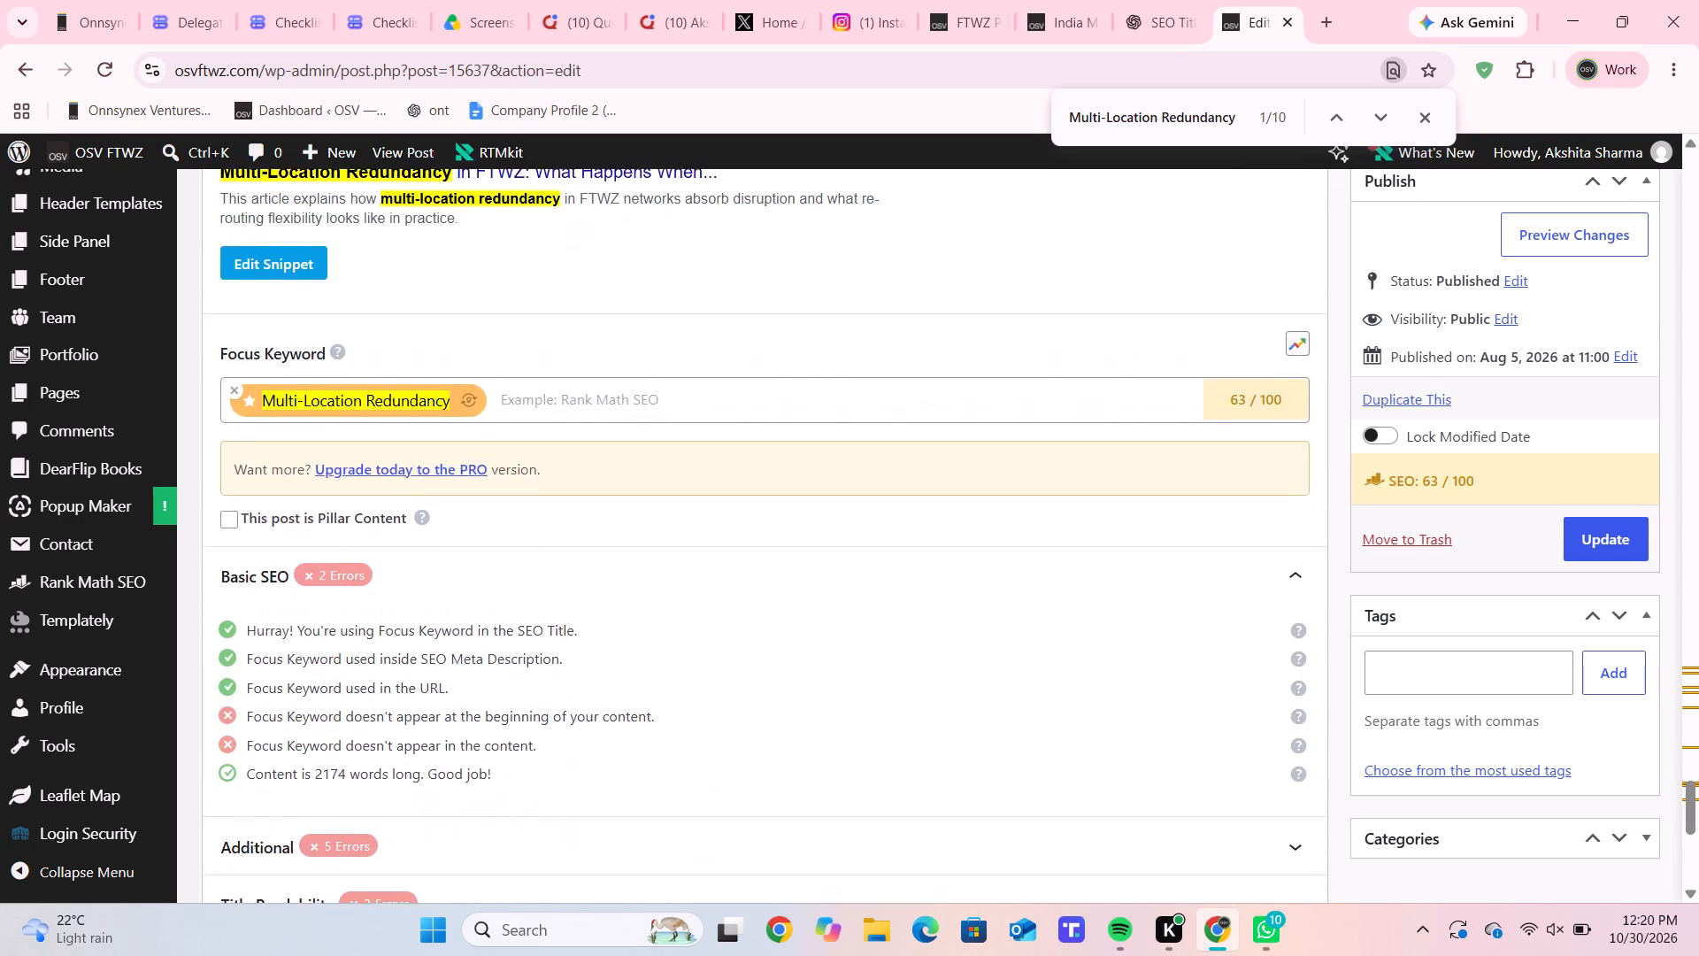
{"action": "scroll", "coordinate": [556, 643], "scroll_direction": "right", "scroll_amount": 1}
Copy the post's full title, "How a Multi-Location FTWZ Network Helps Manage Warehouse Capacity and Customs Delays".
{"action": "scroll", "coordinate": [556, 643], "scroll_direction": "up", "scroll_amount": 2}
{"action": "scroll", "coordinate": [745, 408], "scroll_direction": "up", "scroll_amount": 13}
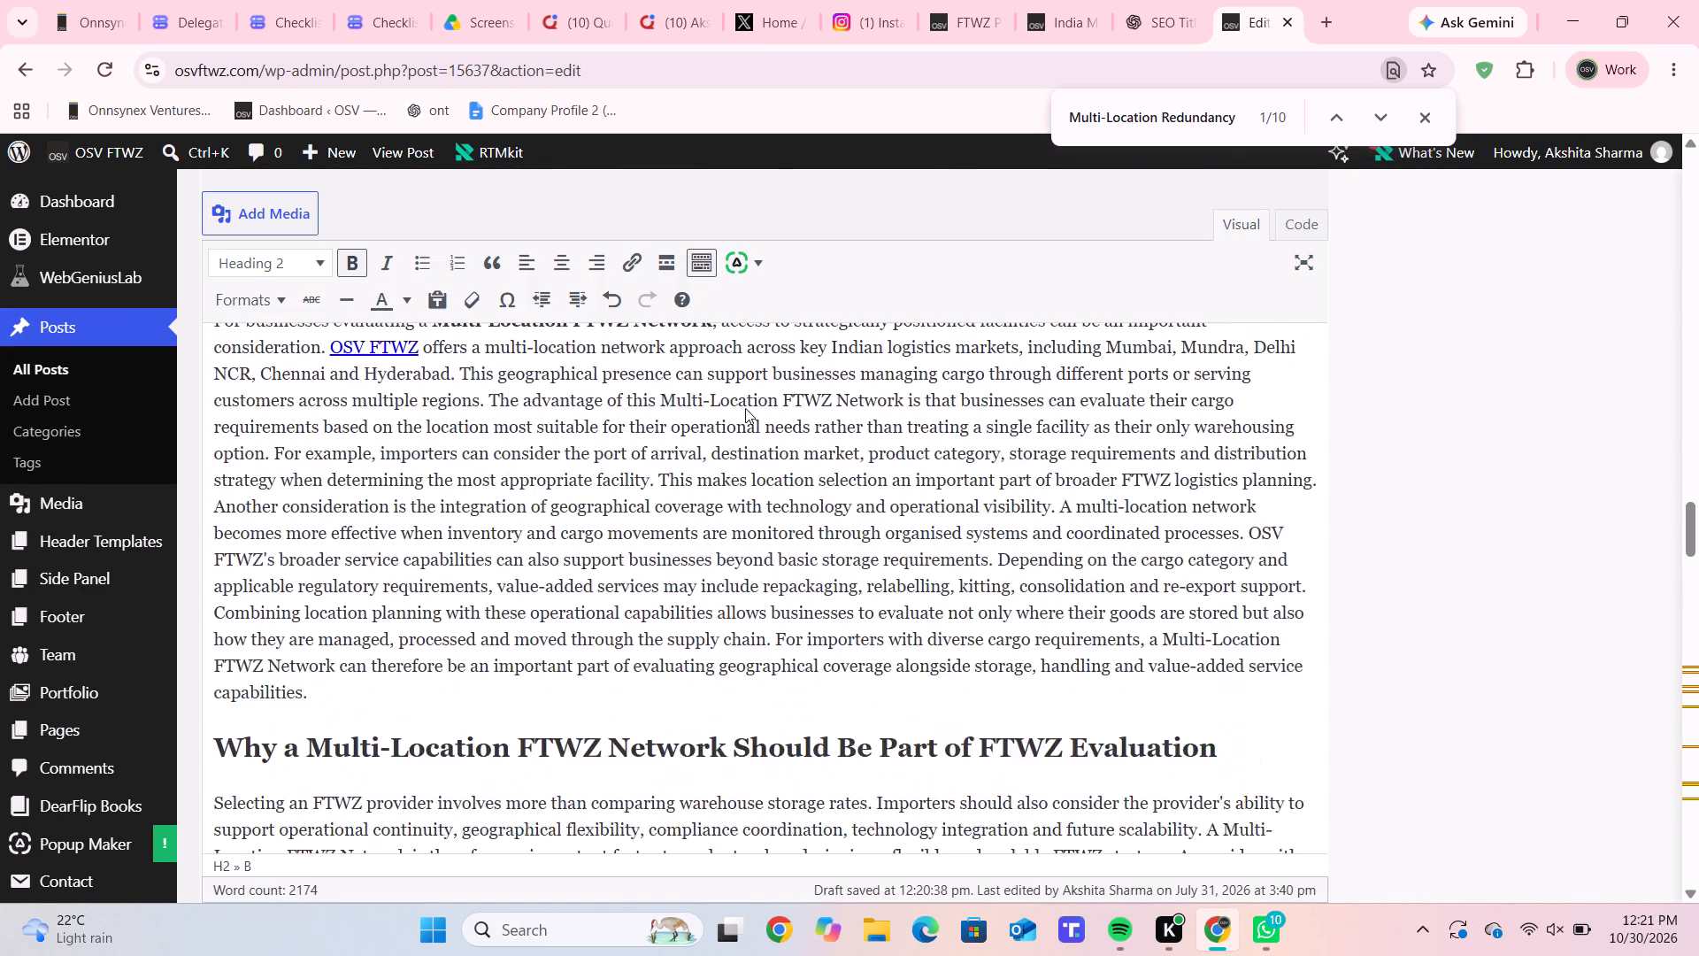
{"action": "scroll", "coordinate": [745, 408], "scroll_direction": "up", "scroll_amount": 17}
{"action": "left_click", "coordinate": [682, 757]}
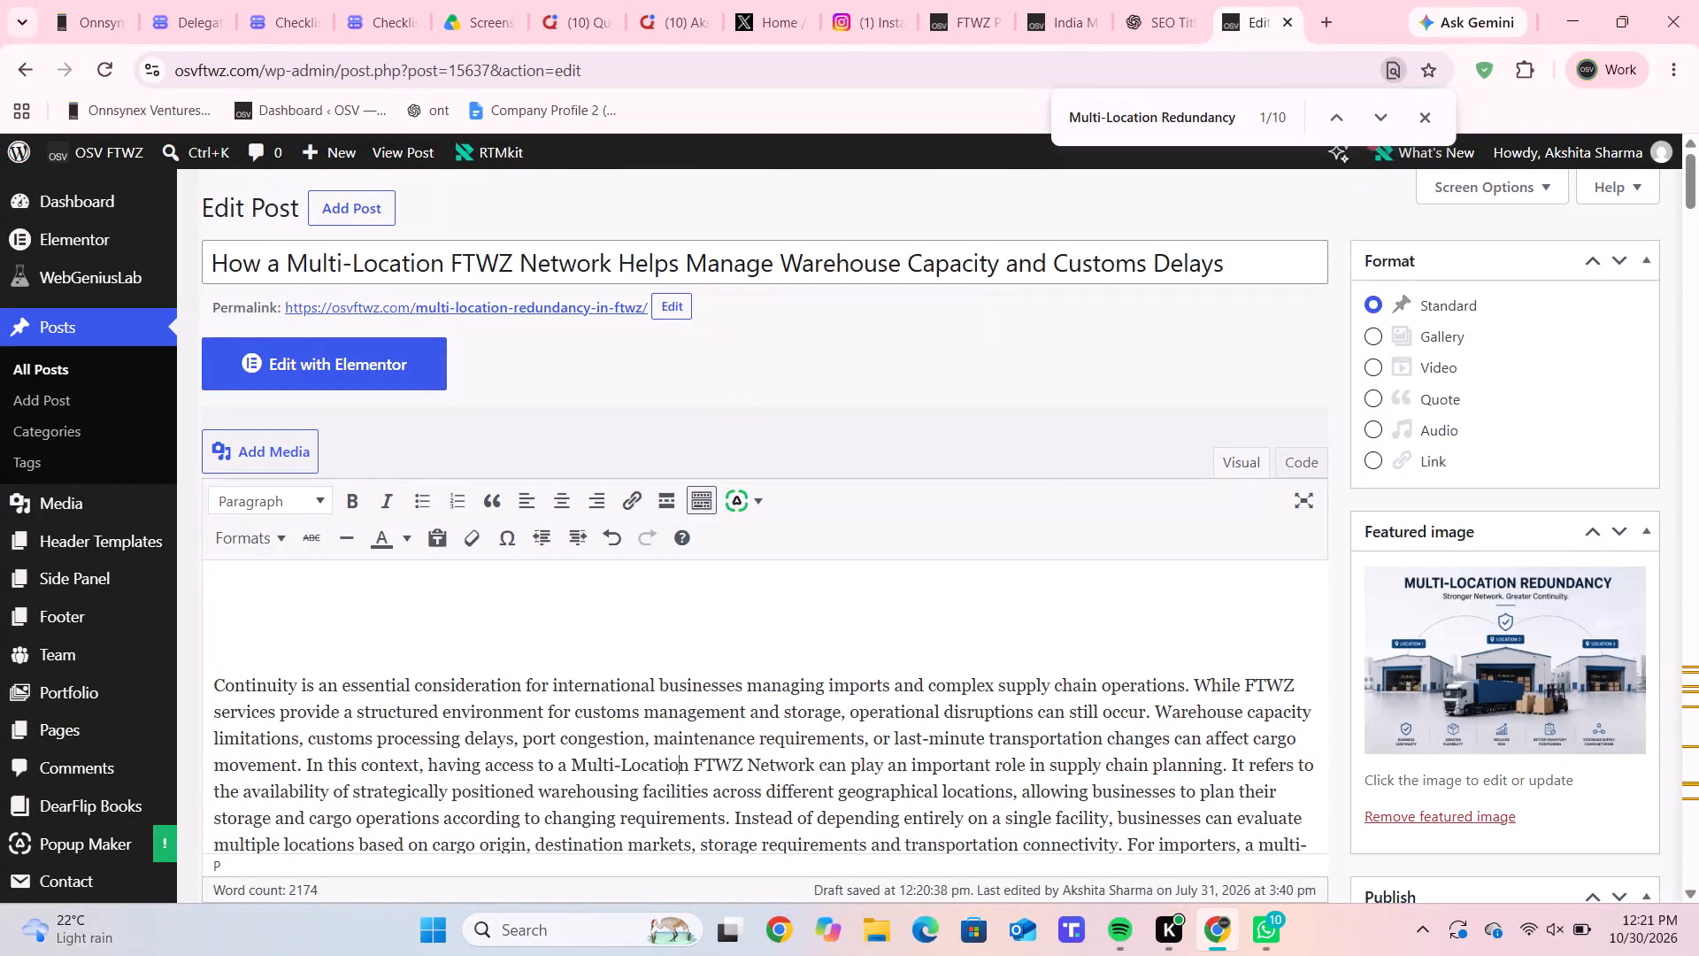
{"action": "left_click_drag", "start_coordinate": [1250, 257], "coordinate": [75, 296]}
{"action": "key", "text": "ctrl+c"}
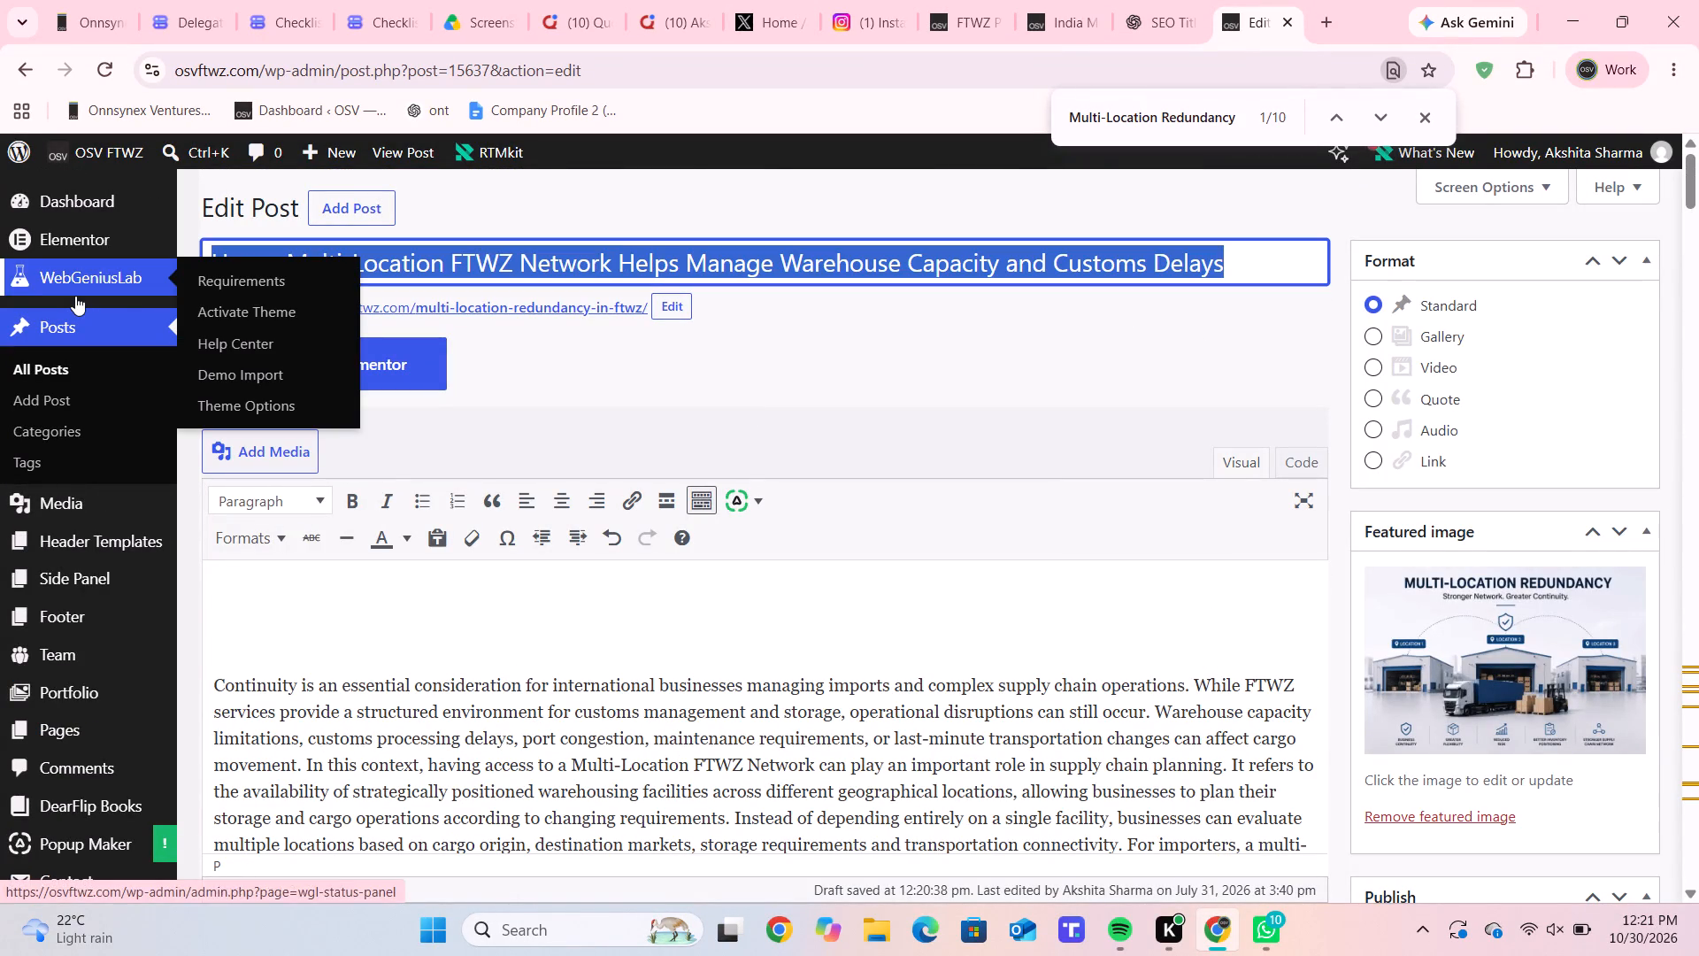
Delete the blank lines above the opening "Continuity is an essential consideration" paragraph.
{"action": "scroll", "coordinate": [504, 479], "scroll_direction": "down", "scroll_amount": 8}
{"action": "scroll", "coordinate": [504, 479], "scroll_direction": "up", "scroll_amount": 13}
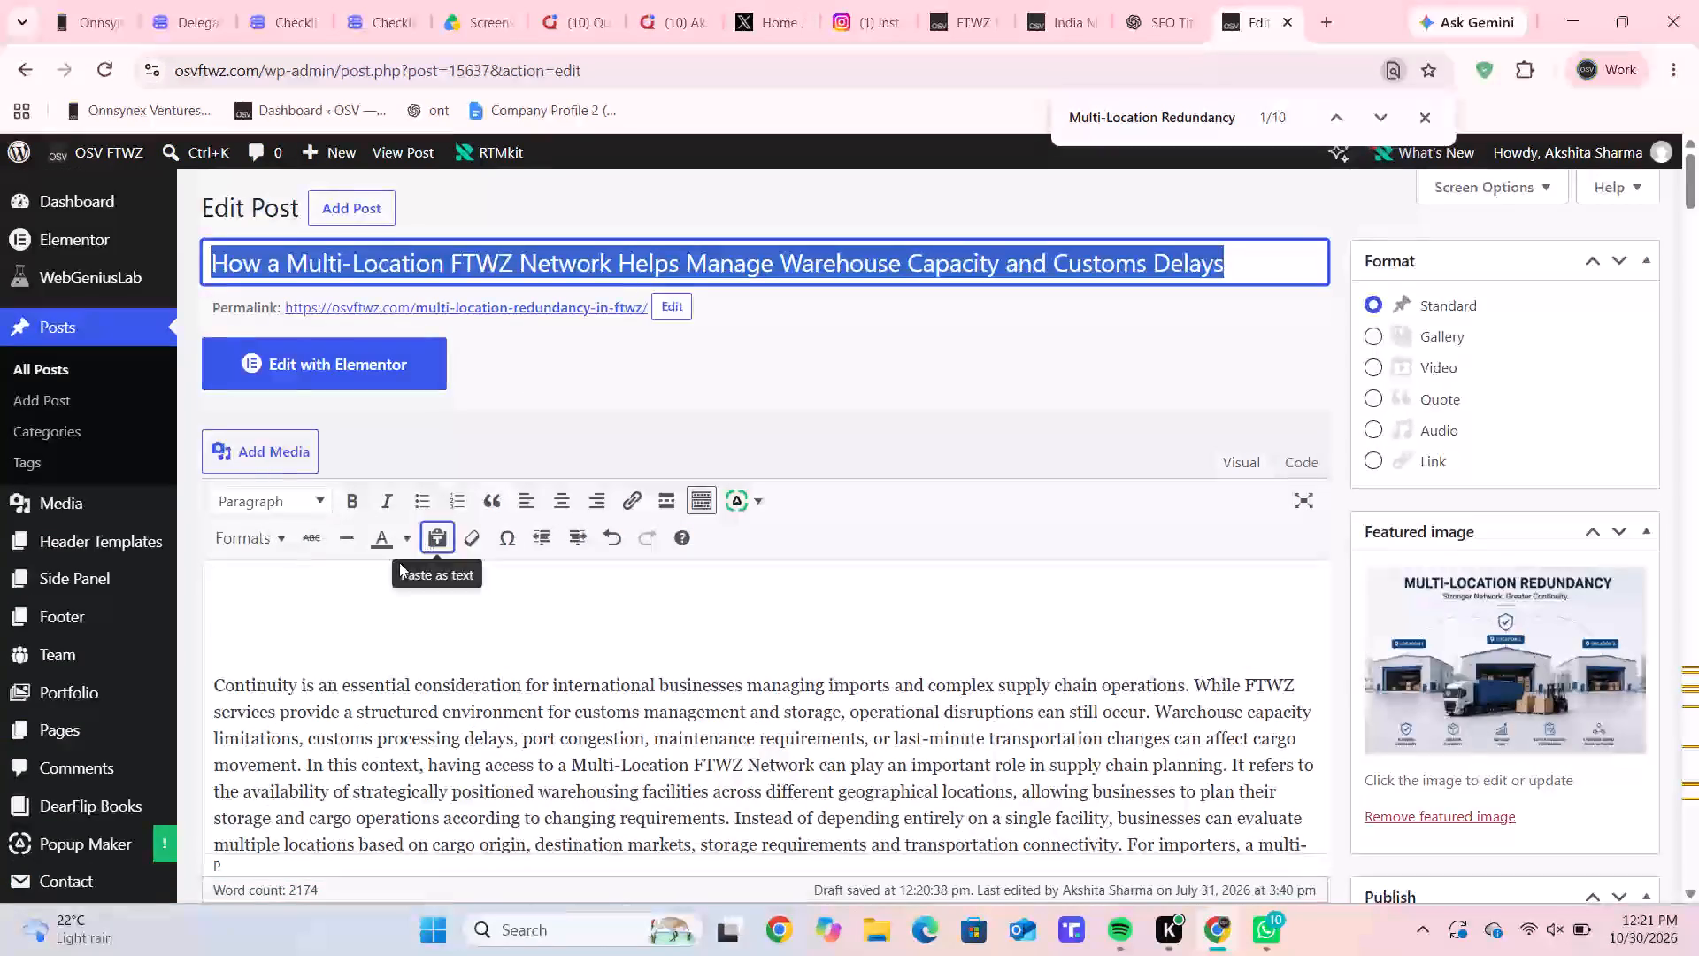
{"action": "left_click", "coordinate": [217, 695]}
{"action": "key", "text": "BackSpace"}
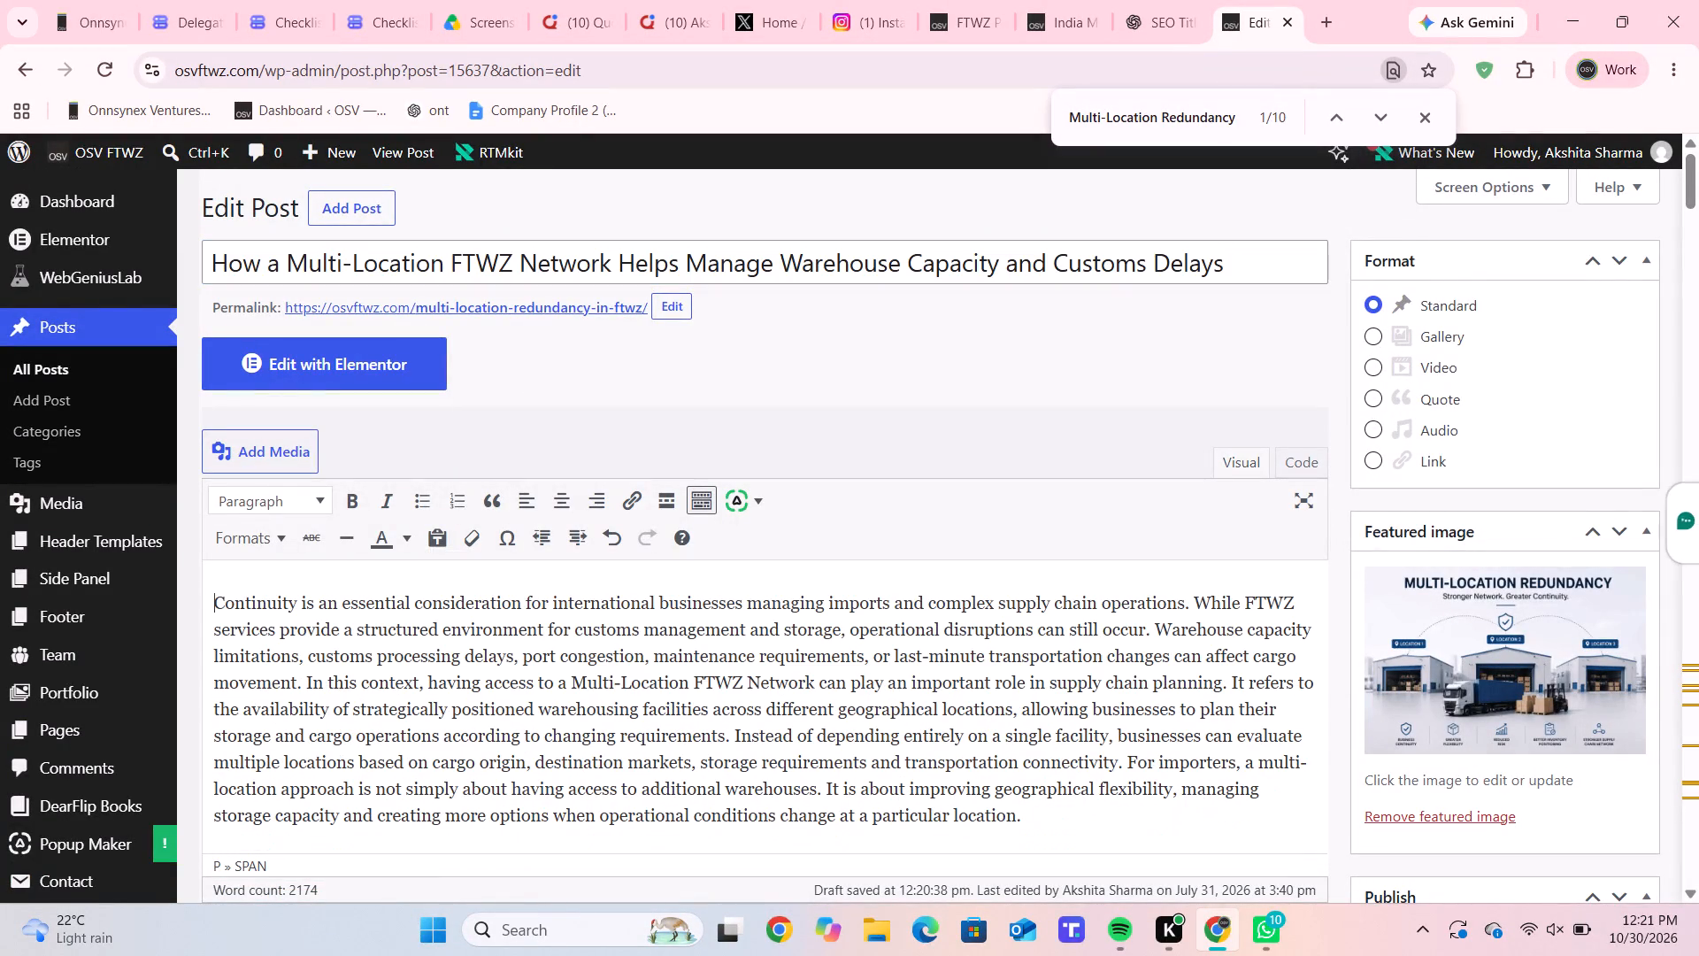
{"action": "key", "text": "BackSpace"}
Replace the SEO snippet's title with the copied "How a Multi-Location FTWZ Network Helps Manage Warehouse Capacity and Customs Delays".
{"action": "scroll", "coordinate": [217, 695], "scroll_direction": "down", "scroll_amount": 9}
{"action": "scroll", "coordinate": [217, 695], "scroll_direction": "down", "scroll_amount": 17}
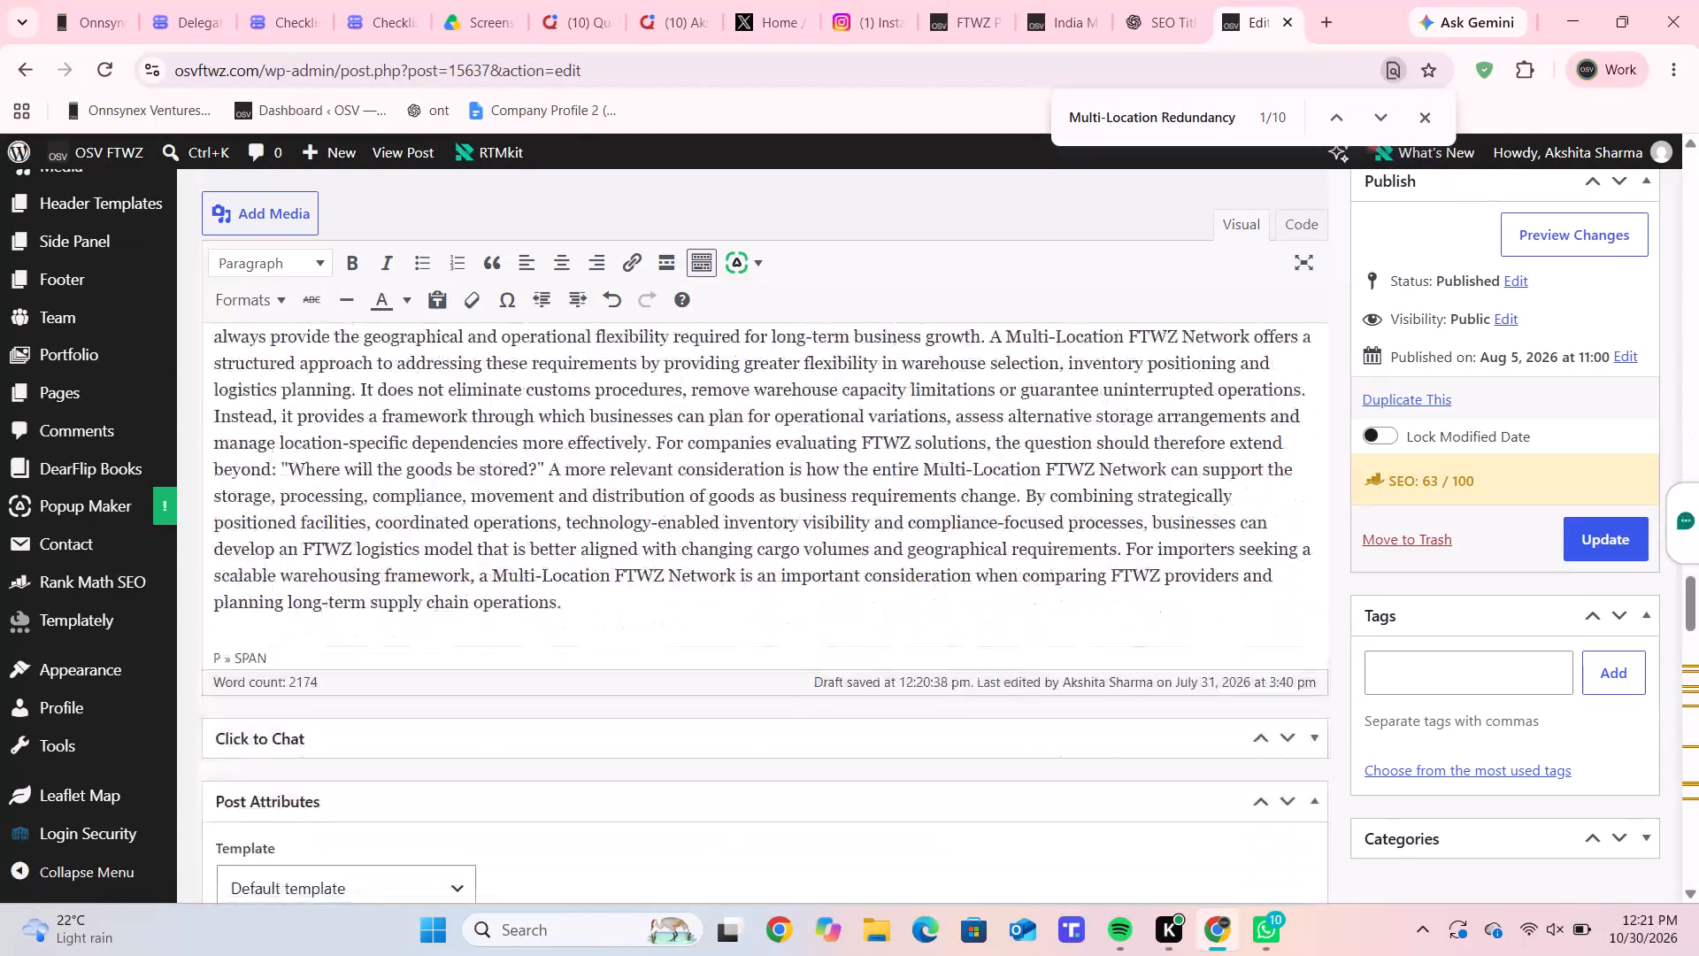
{"action": "scroll", "coordinate": [217, 695], "scroll_direction": "down", "scroll_amount": 5}
{"action": "scroll", "coordinate": [217, 695], "scroll_direction": "right", "scroll_amount": 13}
{"action": "scroll", "coordinate": [217, 695], "scroll_direction": "down", "scroll_amount": 1}
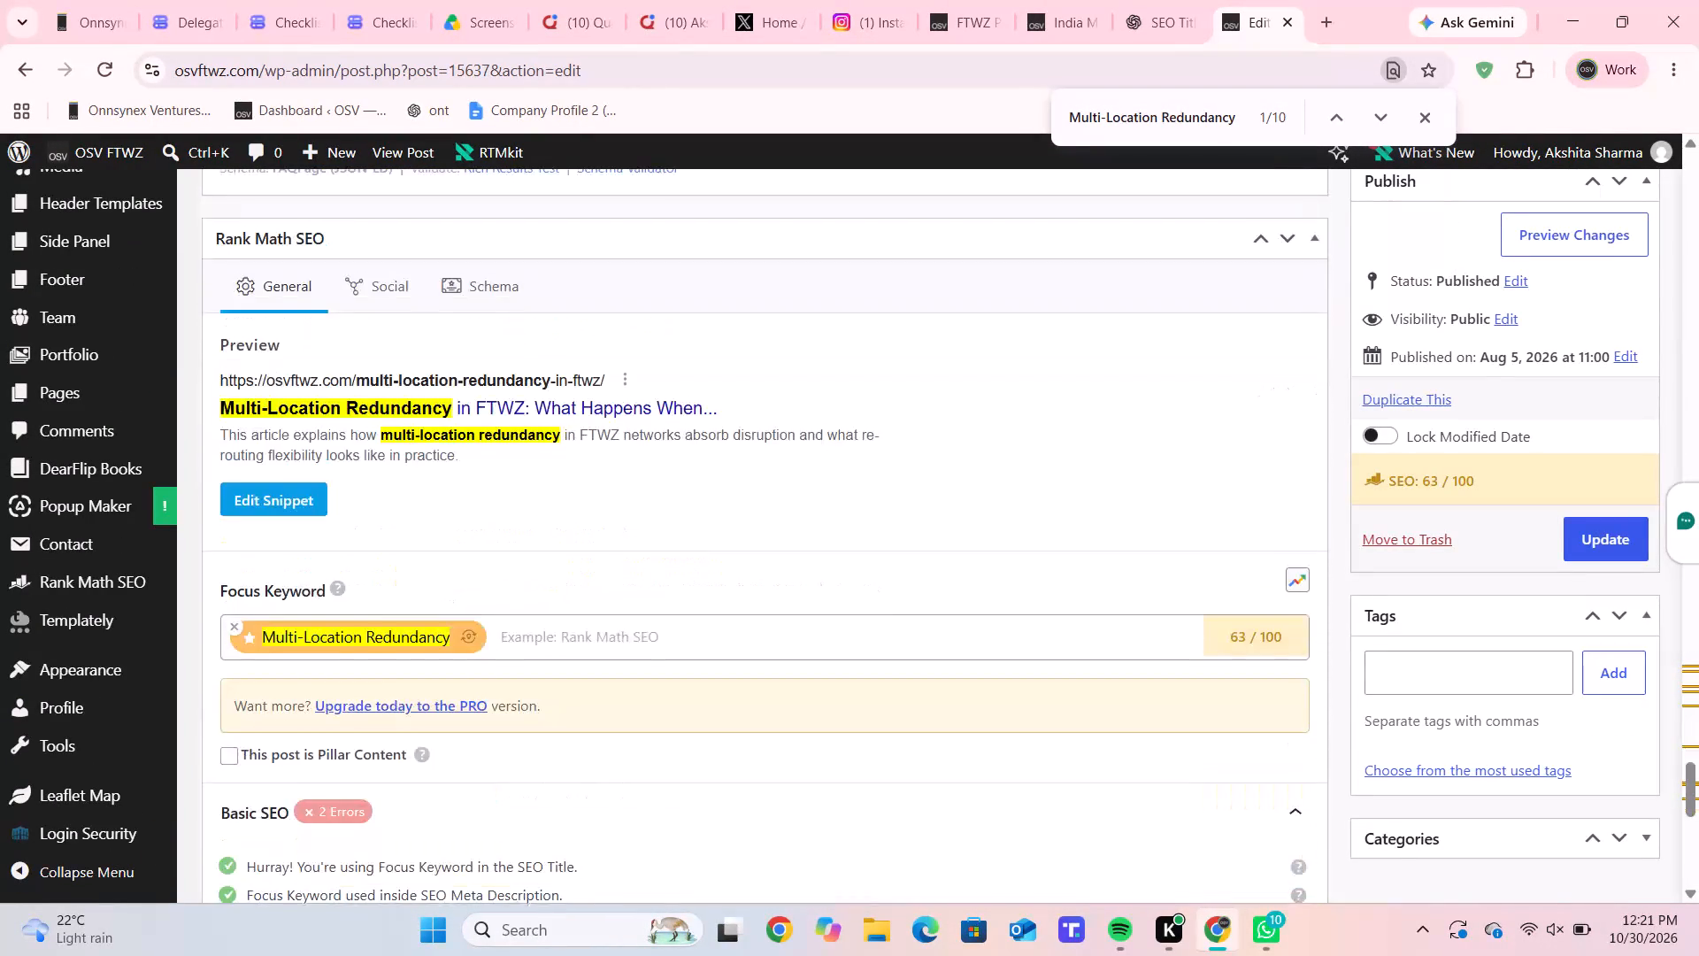
{"action": "left_click", "coordinate": [295, 509]}
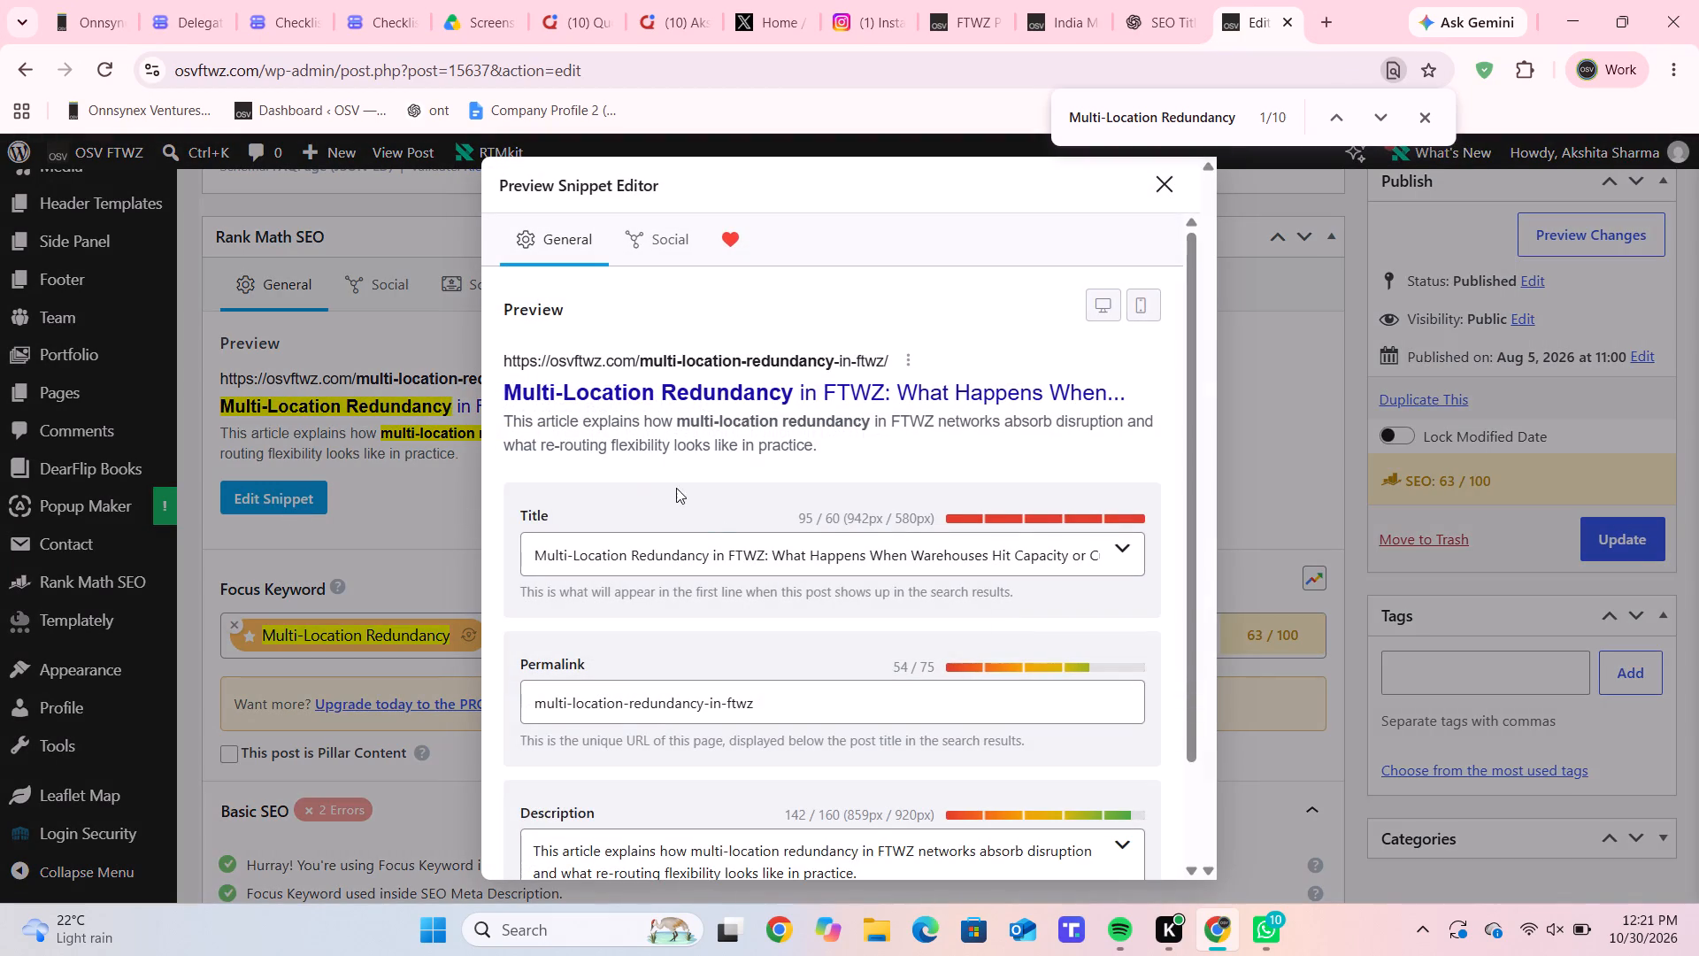
{"action": "left_click", "coordinate": [713, 556]}
{"action": "key", "text": "ctrl+a"}
{"action": "key", "text": "ctrl+v"}
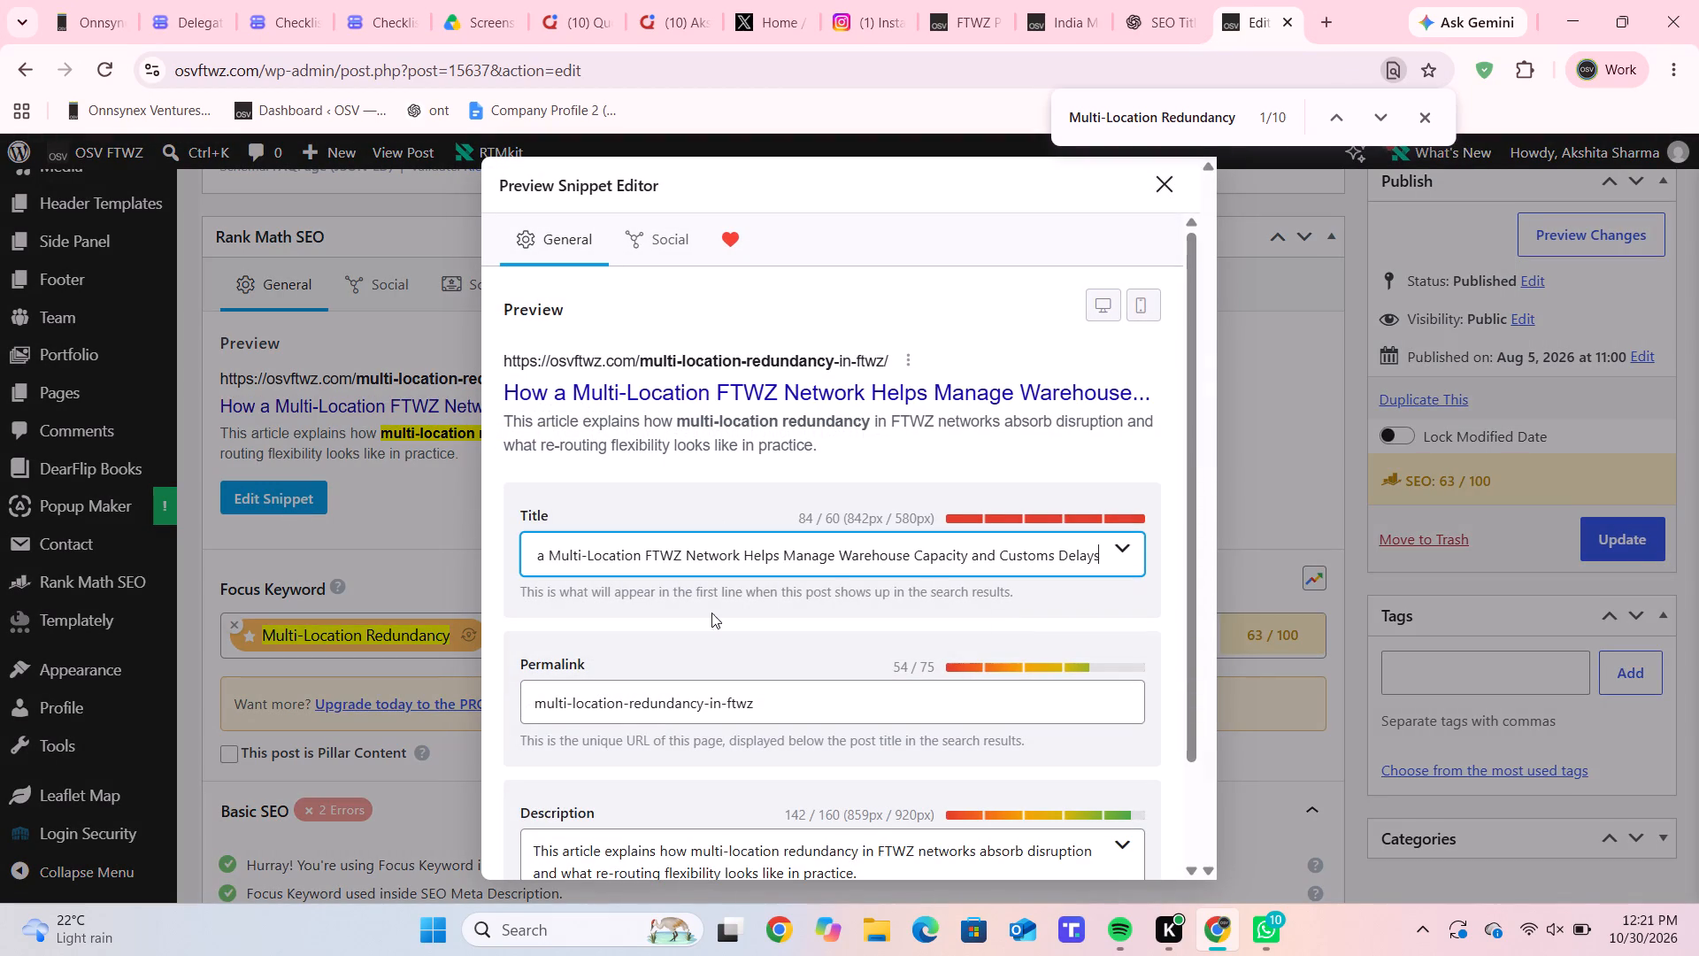
Change the permalink in the snippet editor to "multi-location-ftwz-network".
{"action": "left_click_drag", "start_coordinate": [764, 709], "coordinate": [762, 708]}
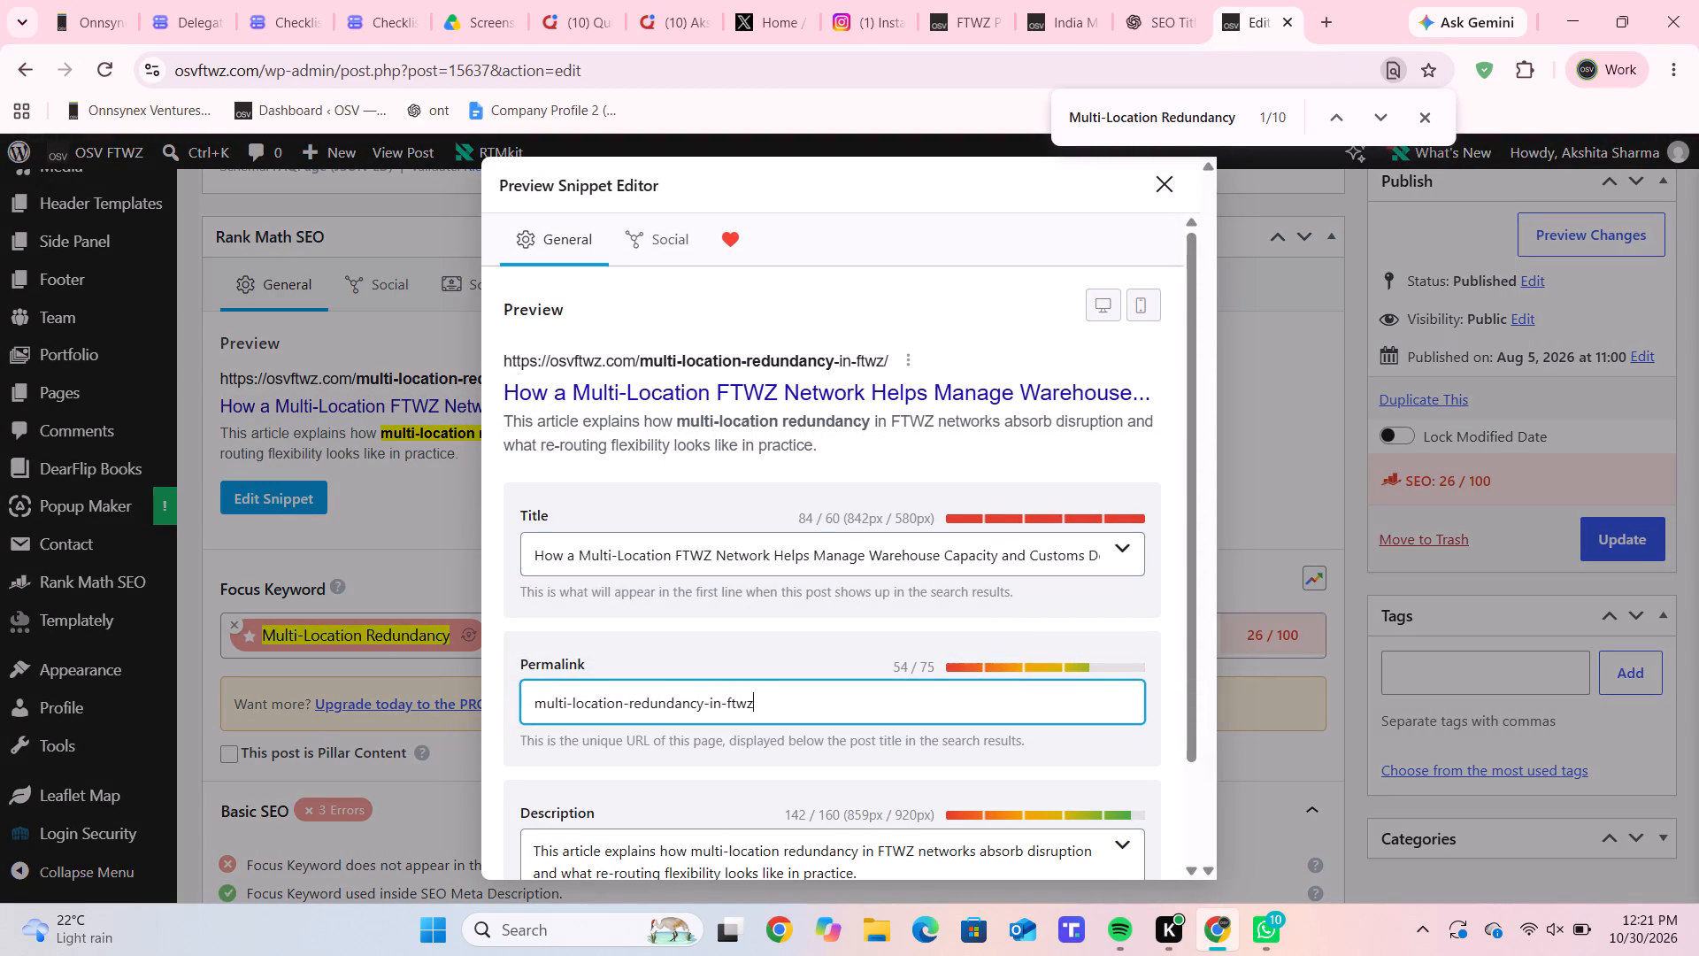
{"action": "left_click_drag", "start_coordinate": [762, 708], "coordinate": [631, 713]}
{"action": "key", "text": "BackSpace"}
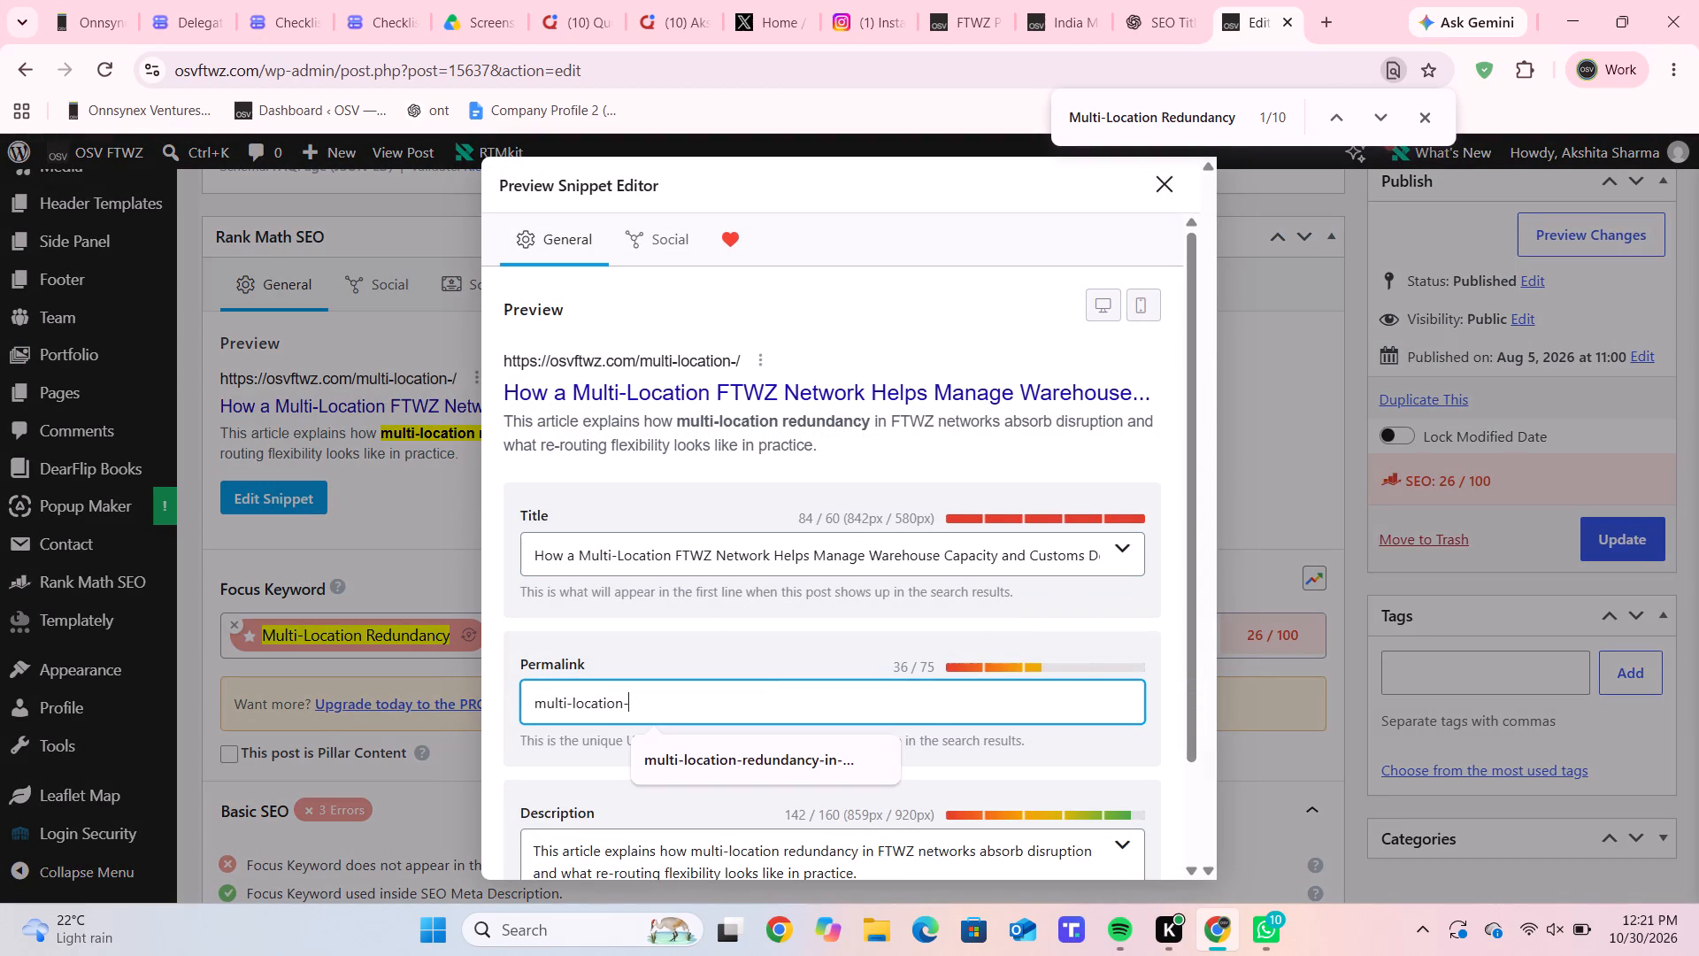
{"action": "type", "text": "ftw"}
{"action": "type", "text": "z-neyw"}
{"action": "key", "text": "BackSpace"}
{"action": "key", "text": "BackSpace"}
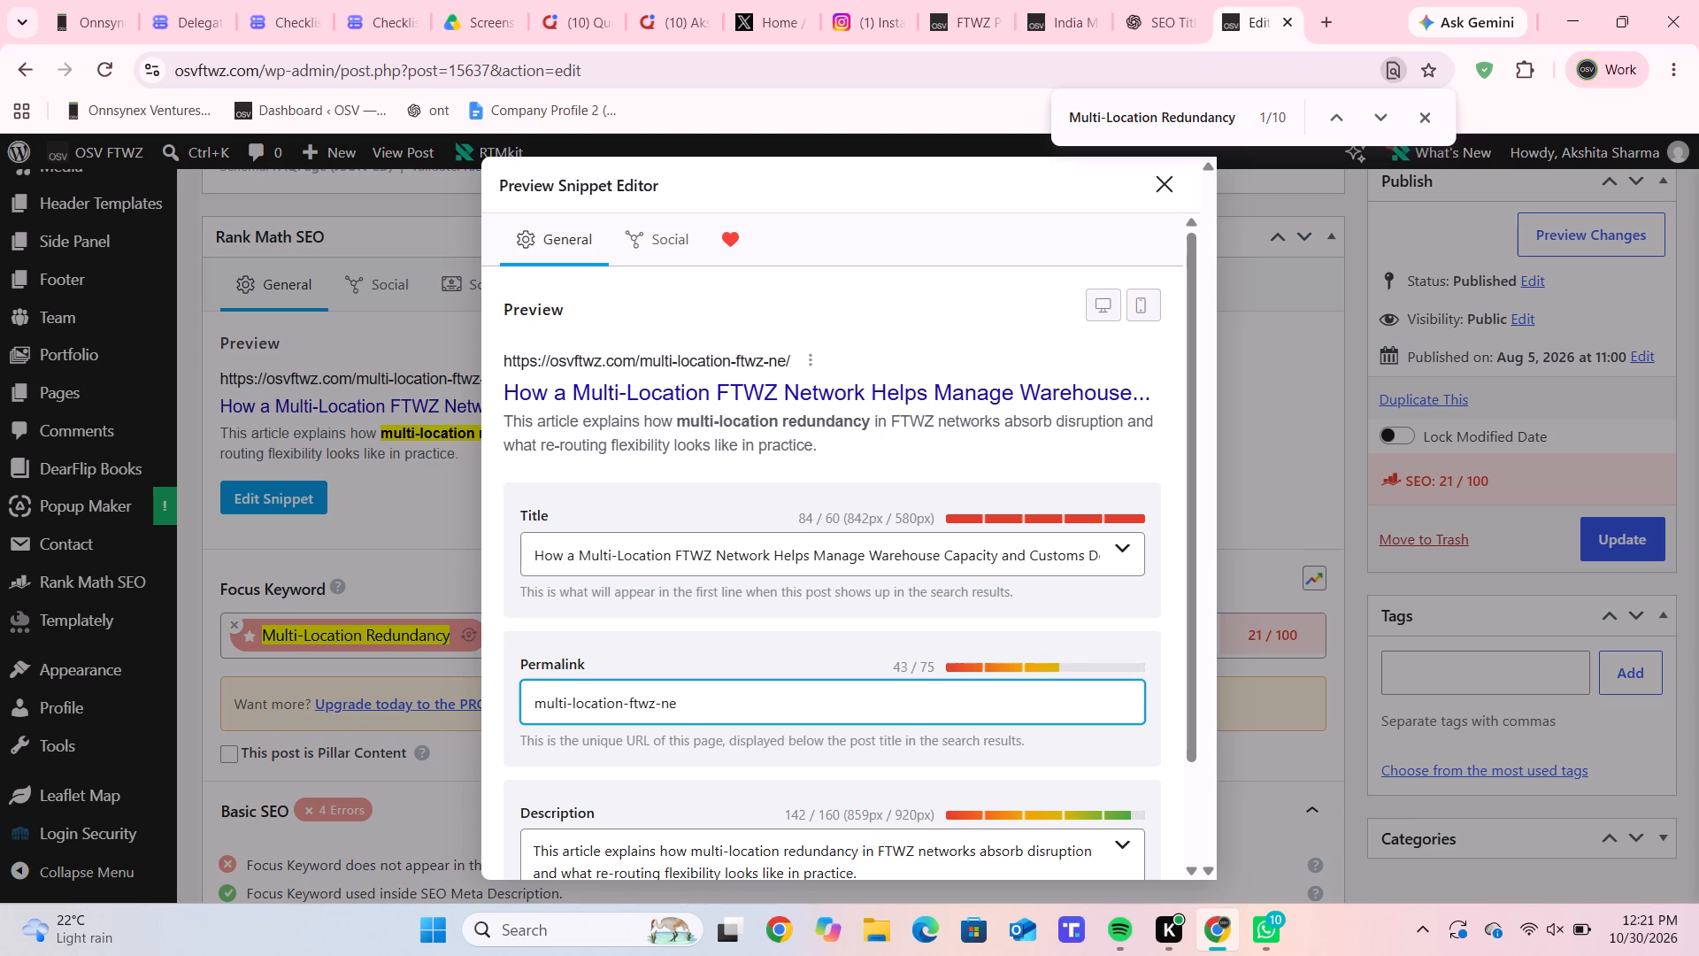
{"action": "type", "text": "twork"}
Replace "redundancy in FTWZ" with "FTWZ" in the SEO description so it reads "multi-location FTWZ networks", and close the snippet editor.
{"action": "scroll", "coordinate": [801, 829], "scroll_direction": "down", "scroll_amount": 1}
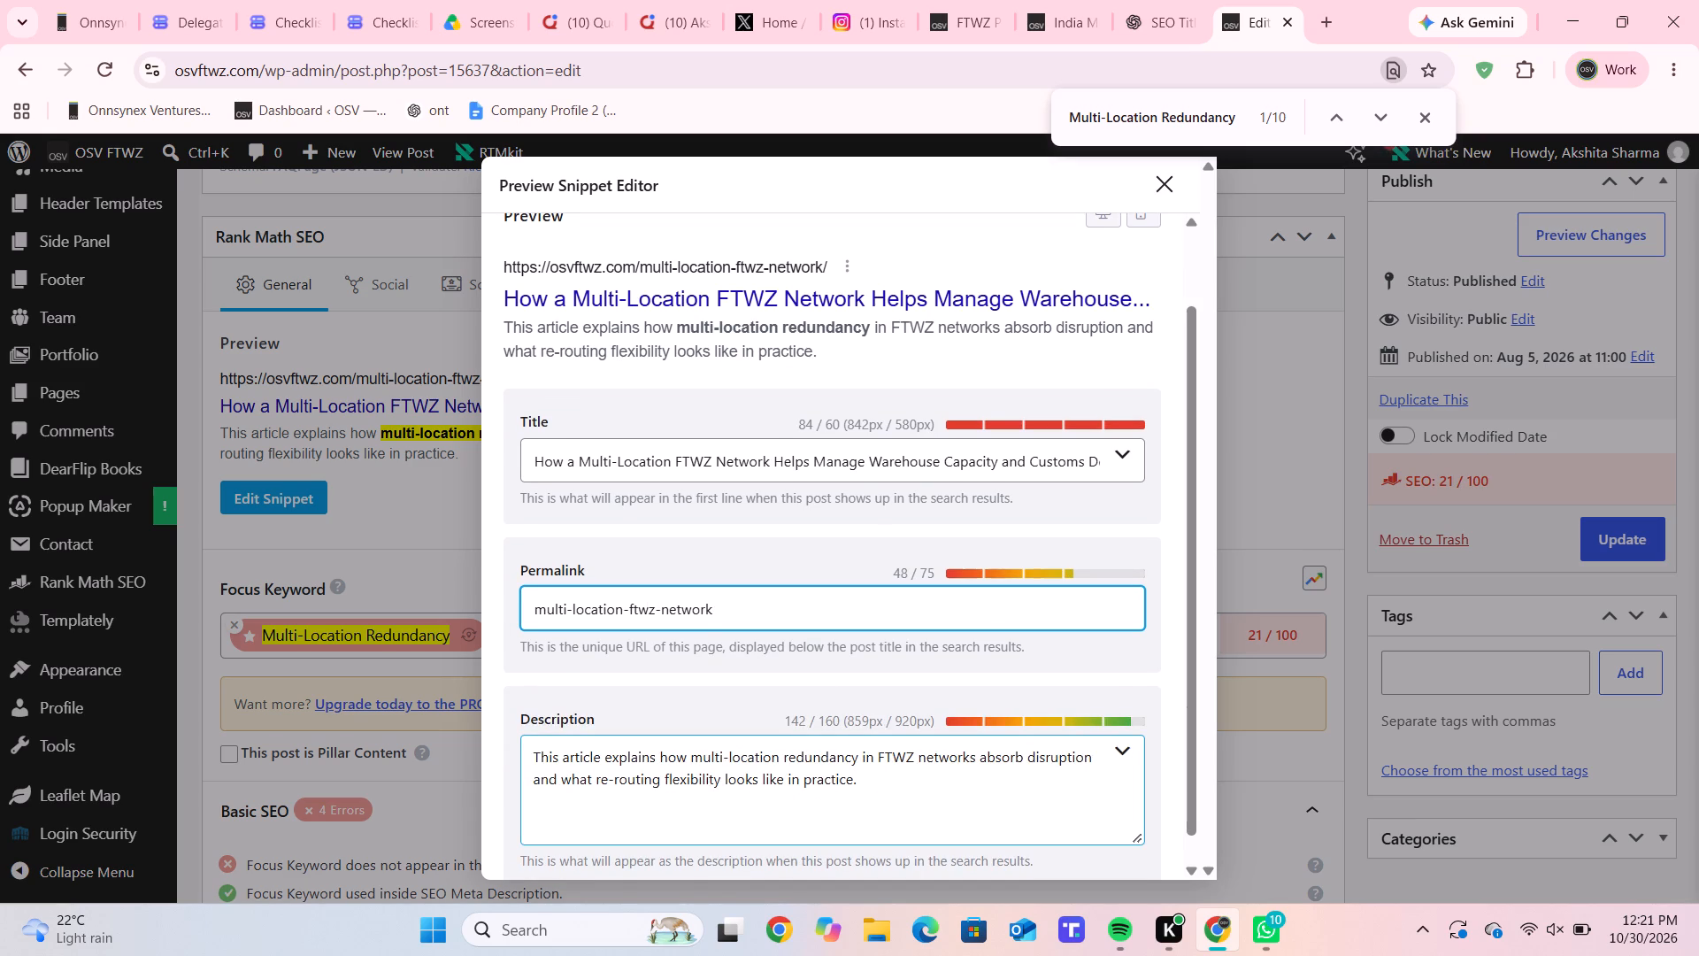
{"action": "left_click_drag", "start_coordinate": [913, 759], "coordinate": [793, 758]}
{"action": "key", "text": "BackSpace"}
{"action": "key", "text": "BackSpace"}
{"action": "key", "text": "BackSpace"}
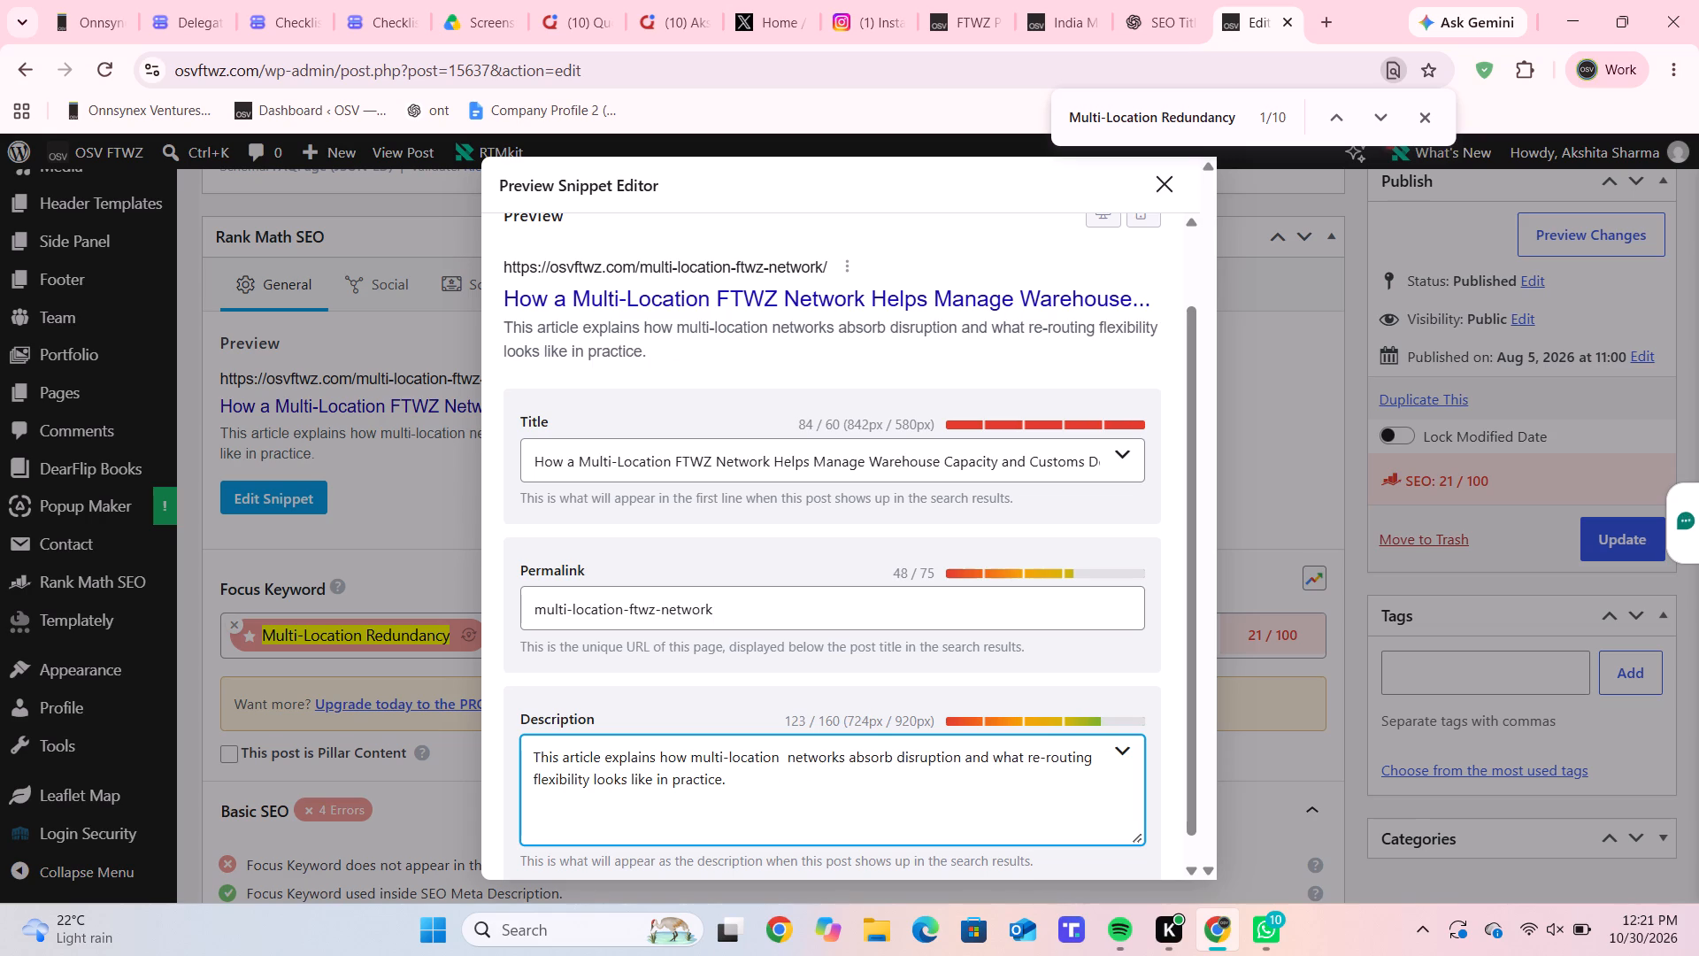
{"action": "type", "text": "FTWZ"}
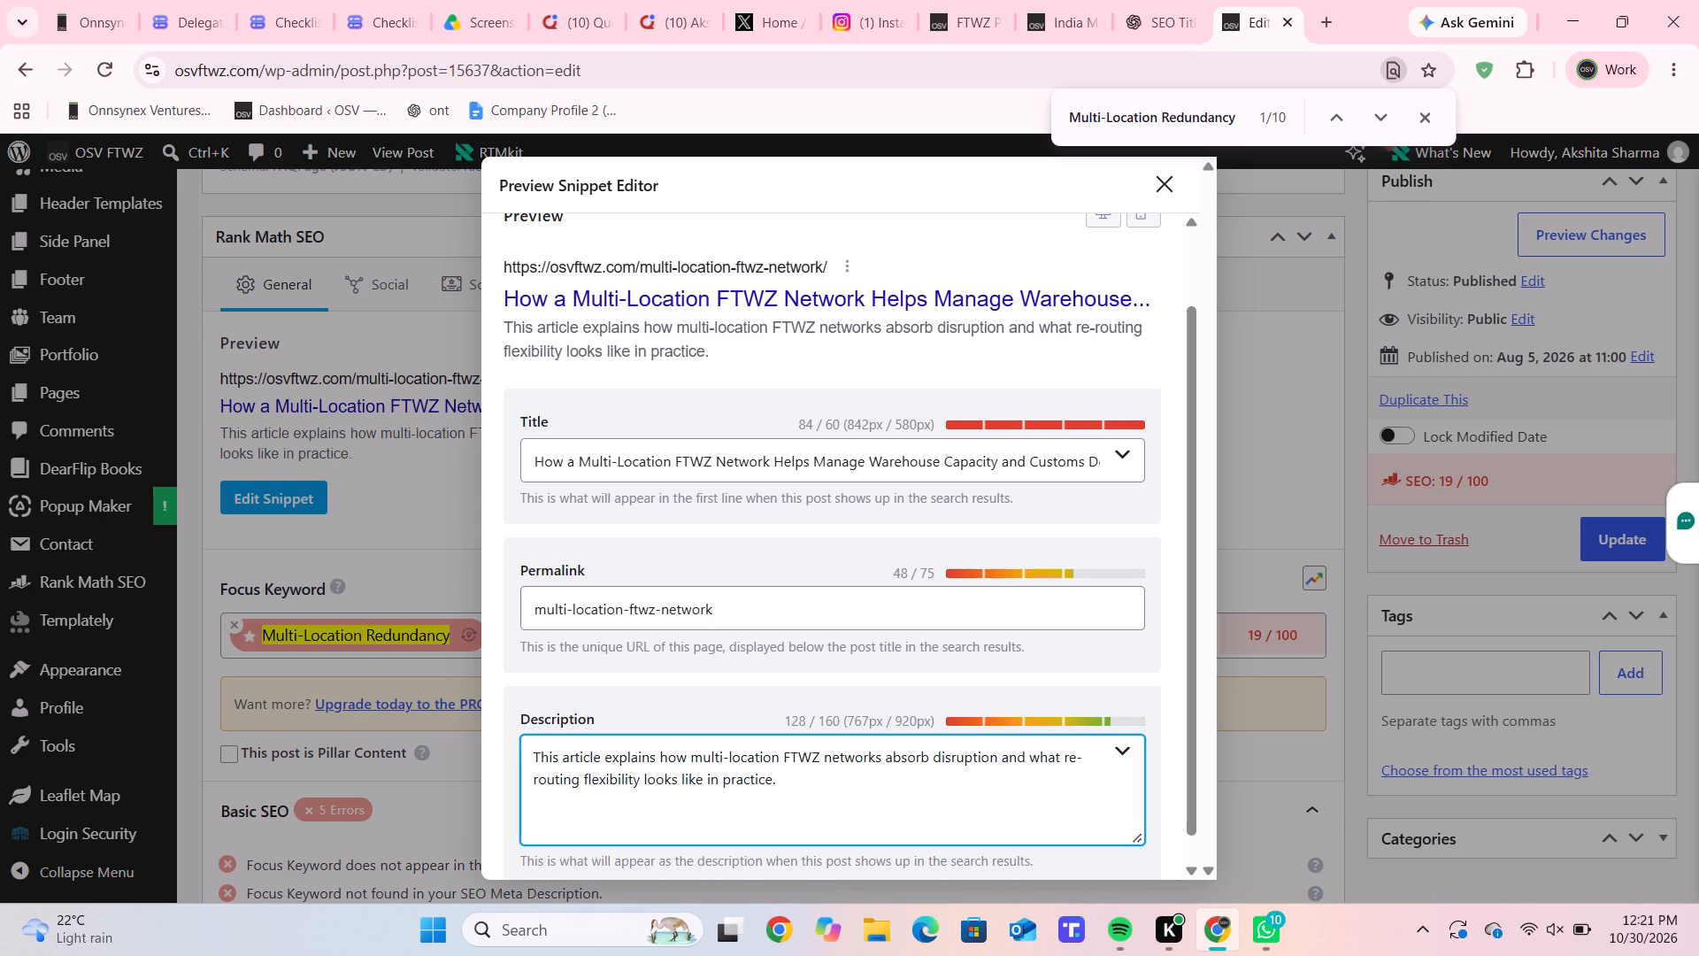
{"action": "left_click", "coordinate": [1139, 637]}
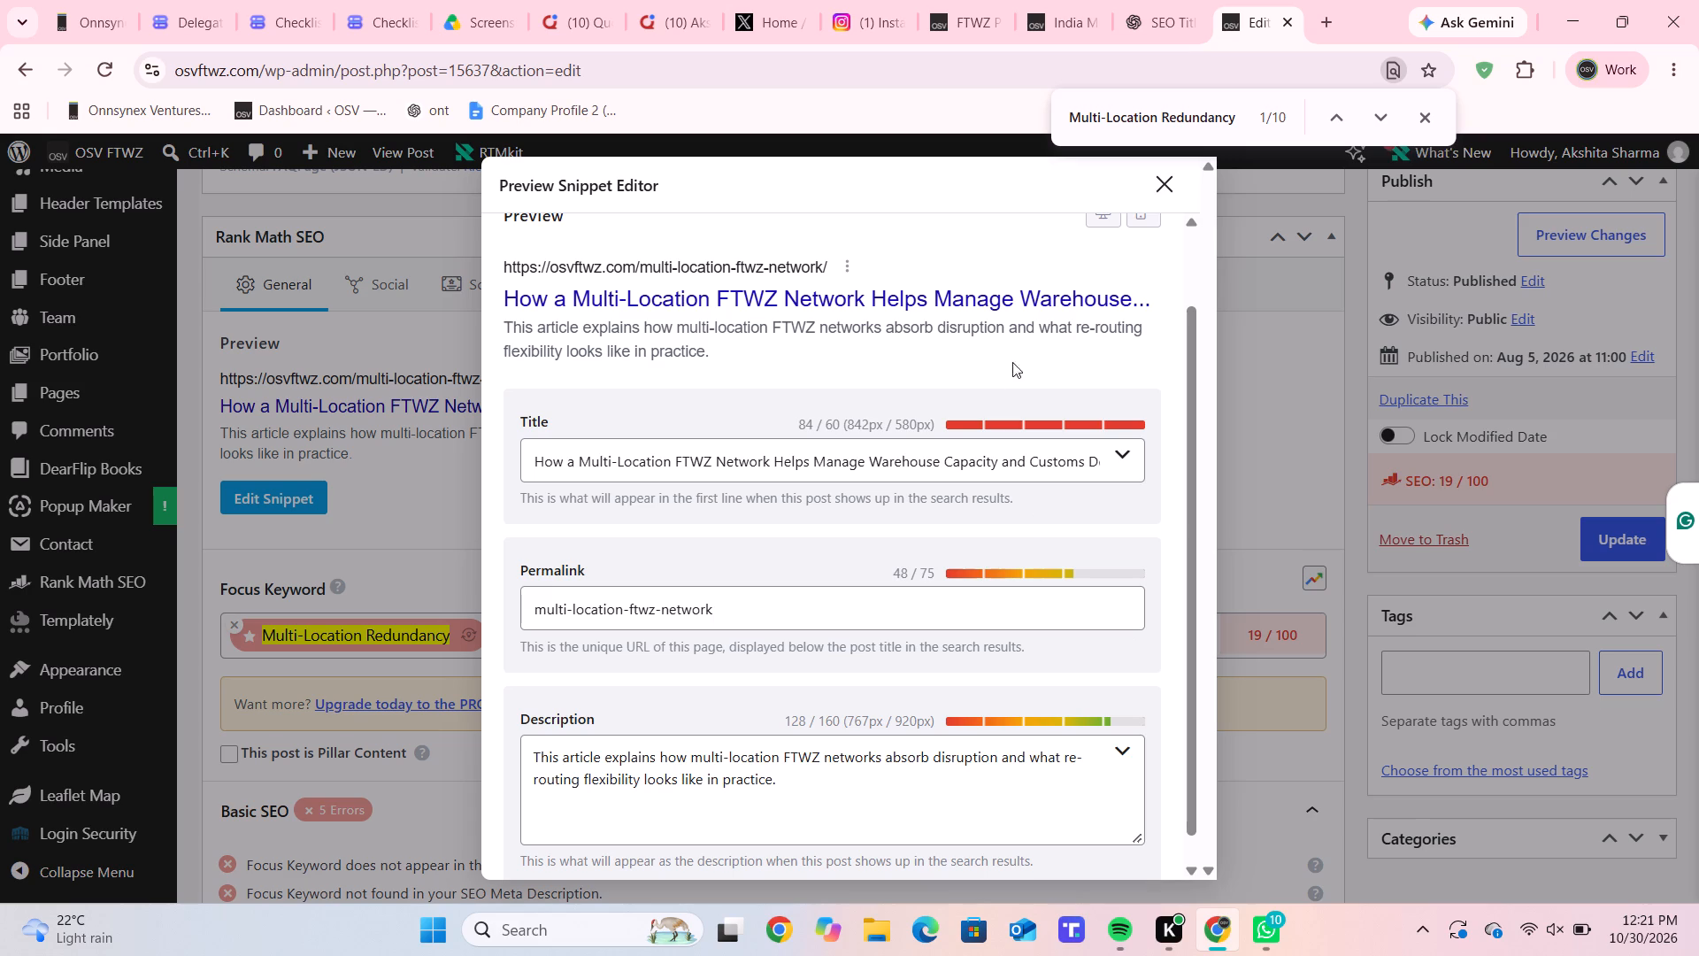
{"action": "left_click", "coordinate": [1162, 191]}
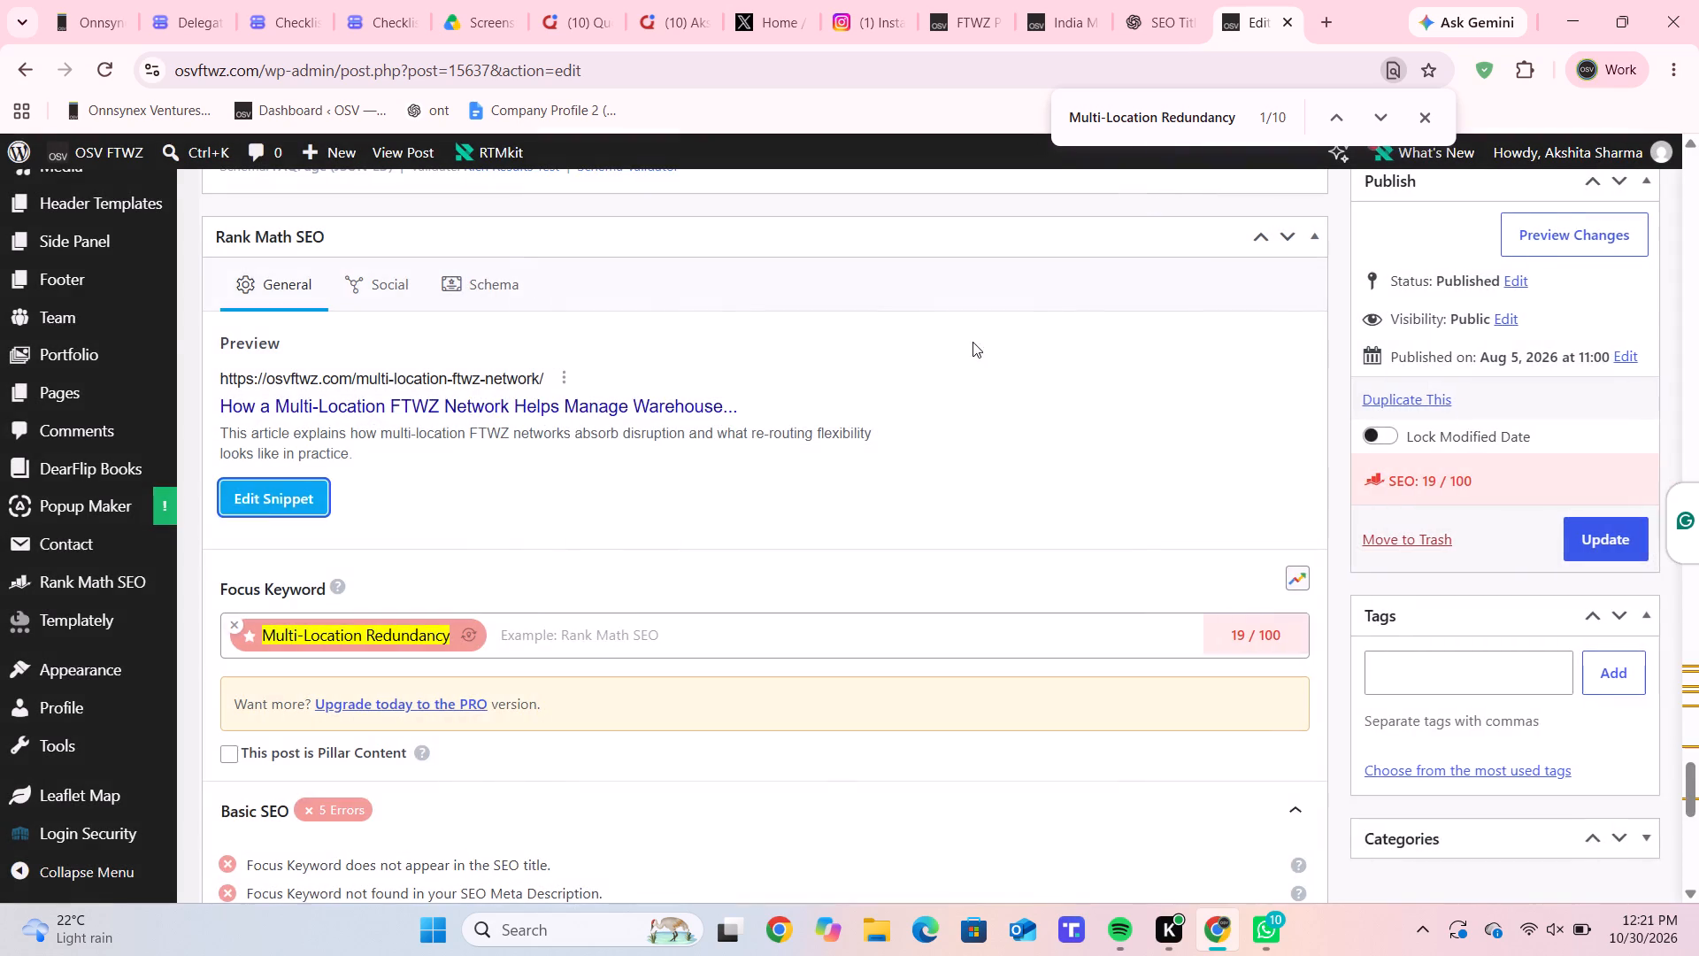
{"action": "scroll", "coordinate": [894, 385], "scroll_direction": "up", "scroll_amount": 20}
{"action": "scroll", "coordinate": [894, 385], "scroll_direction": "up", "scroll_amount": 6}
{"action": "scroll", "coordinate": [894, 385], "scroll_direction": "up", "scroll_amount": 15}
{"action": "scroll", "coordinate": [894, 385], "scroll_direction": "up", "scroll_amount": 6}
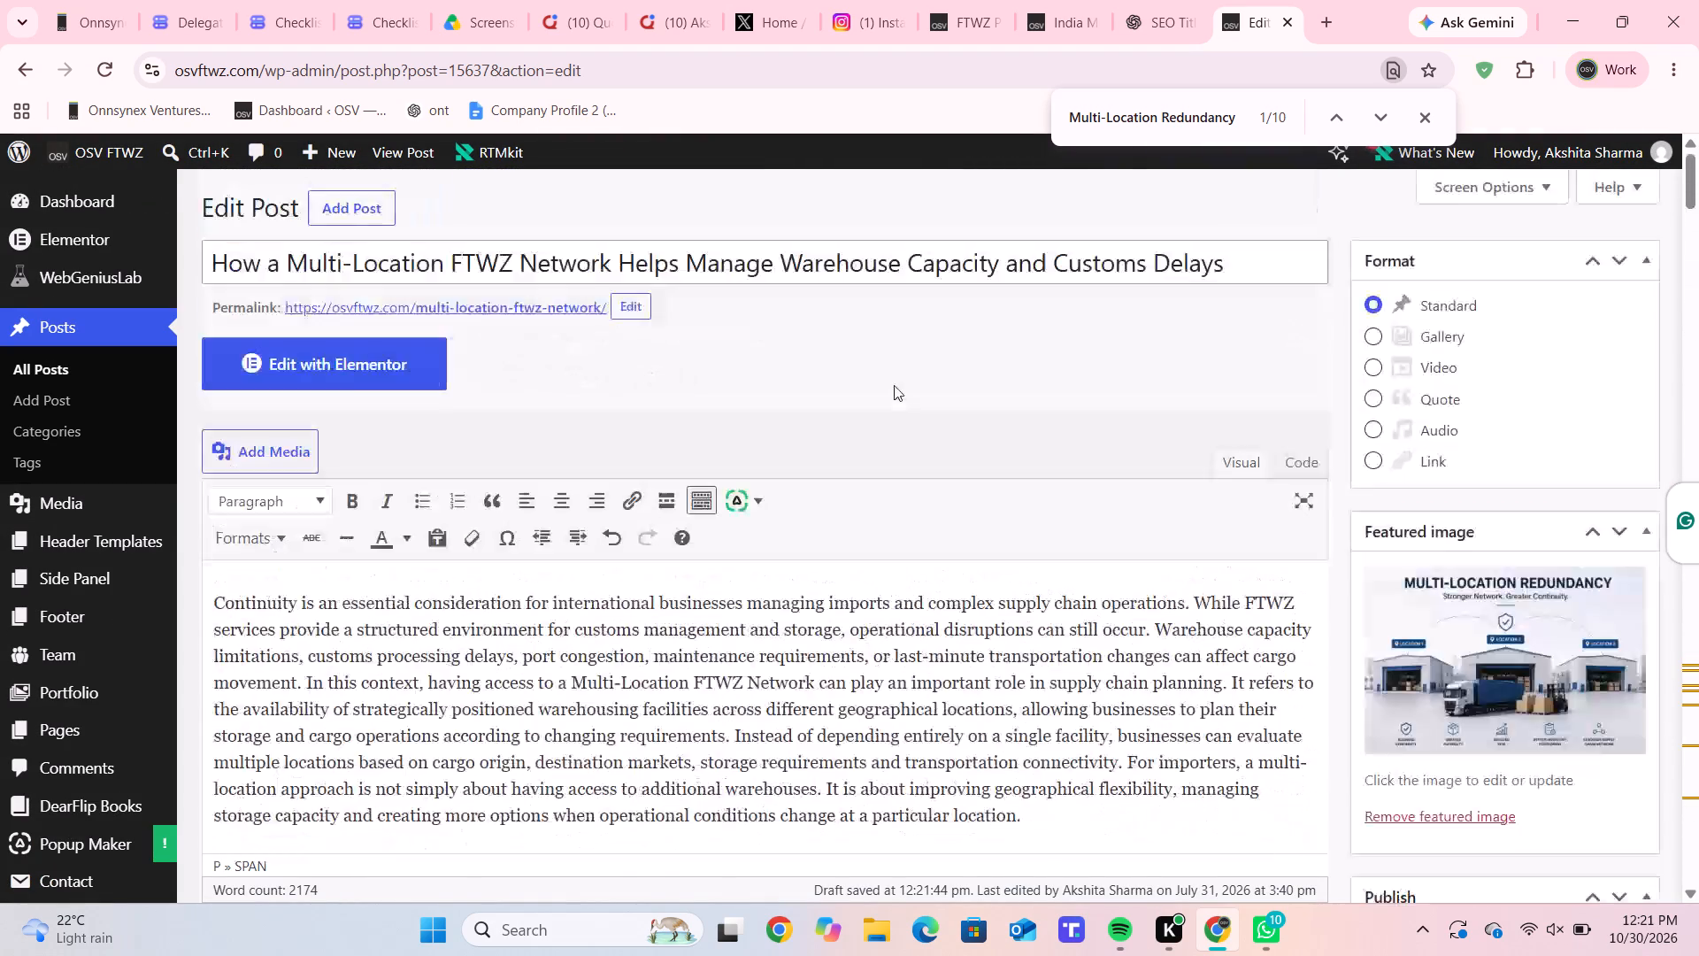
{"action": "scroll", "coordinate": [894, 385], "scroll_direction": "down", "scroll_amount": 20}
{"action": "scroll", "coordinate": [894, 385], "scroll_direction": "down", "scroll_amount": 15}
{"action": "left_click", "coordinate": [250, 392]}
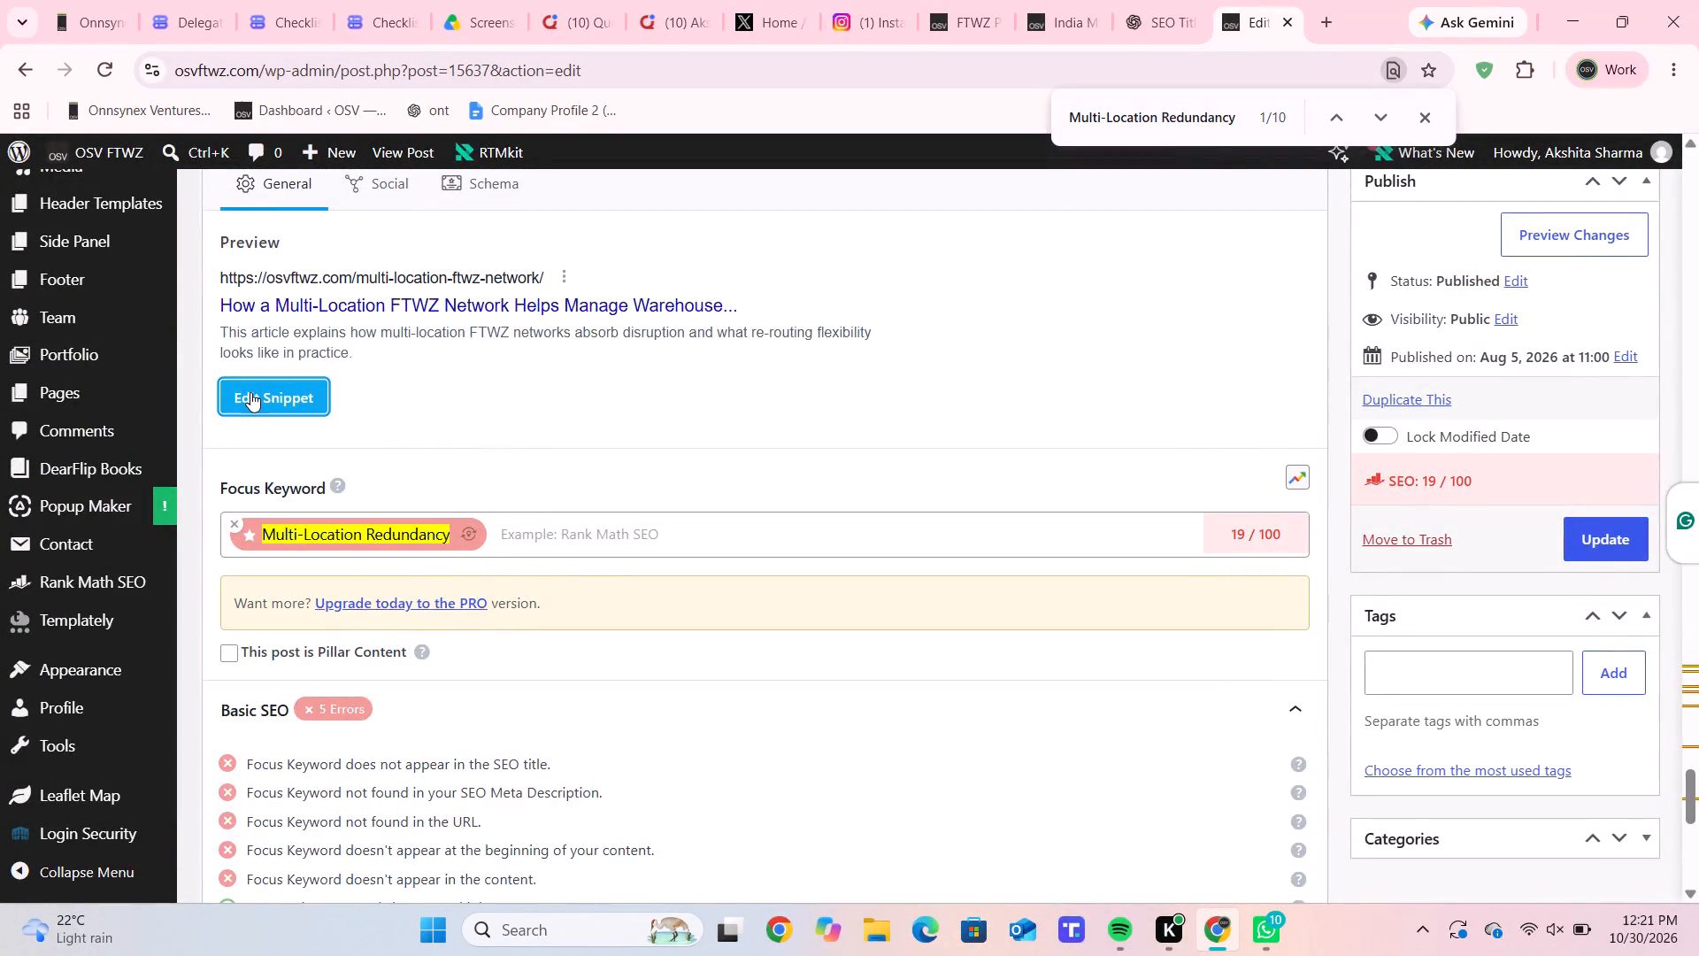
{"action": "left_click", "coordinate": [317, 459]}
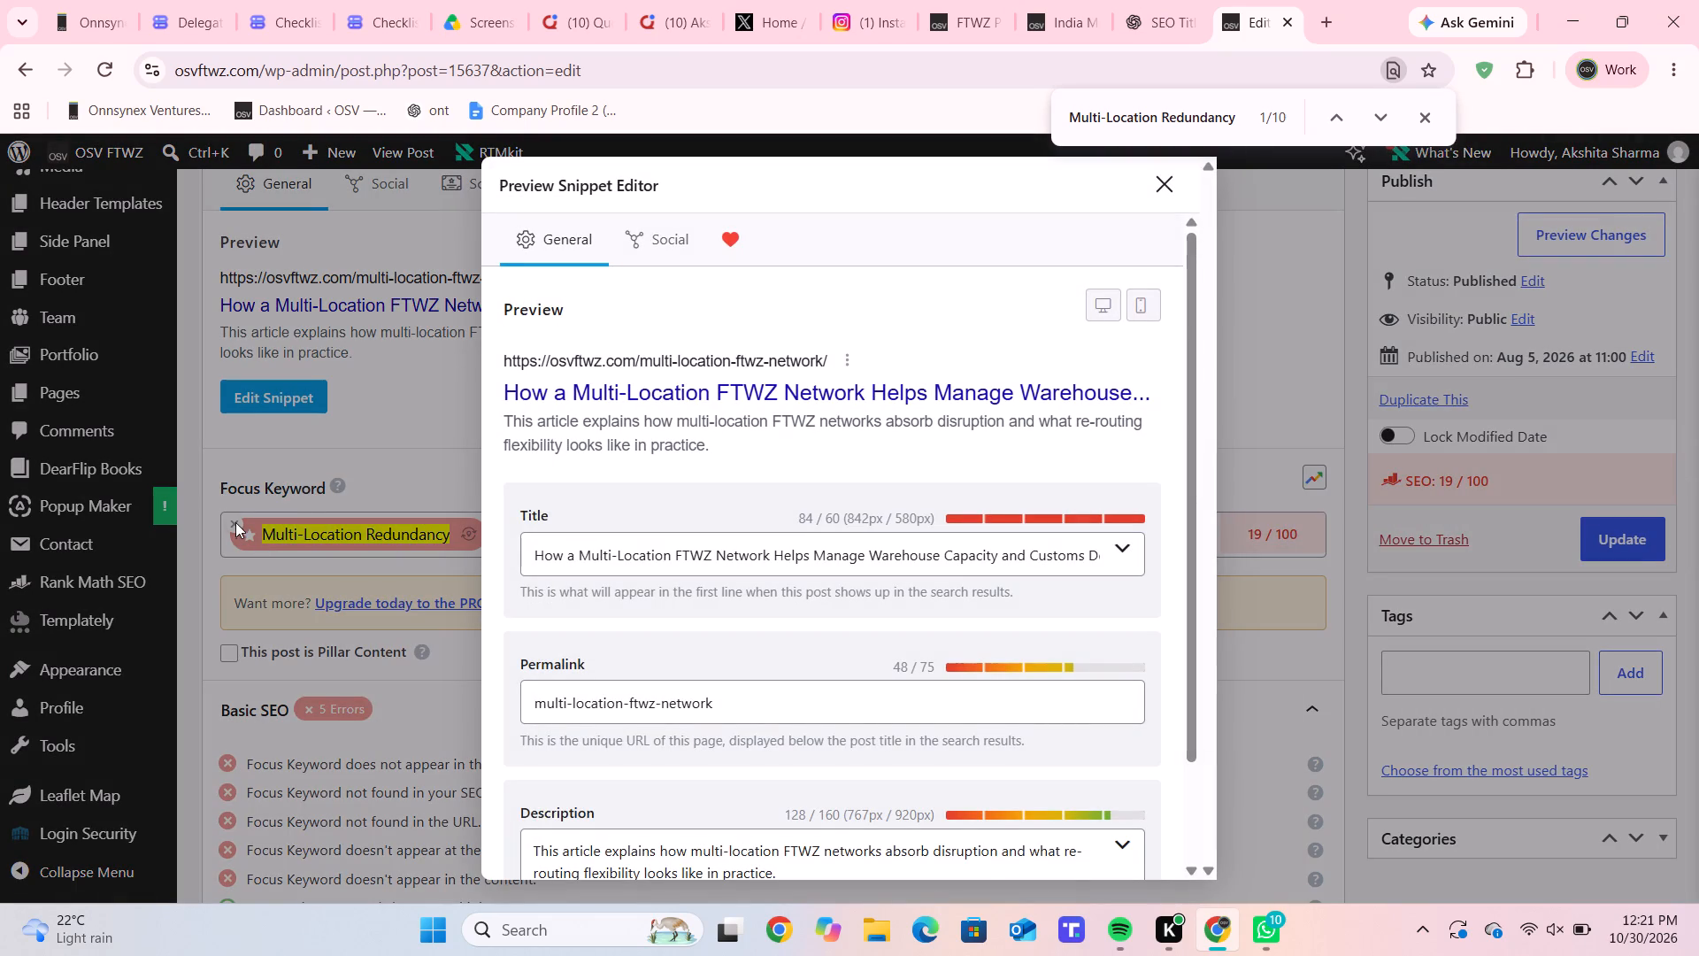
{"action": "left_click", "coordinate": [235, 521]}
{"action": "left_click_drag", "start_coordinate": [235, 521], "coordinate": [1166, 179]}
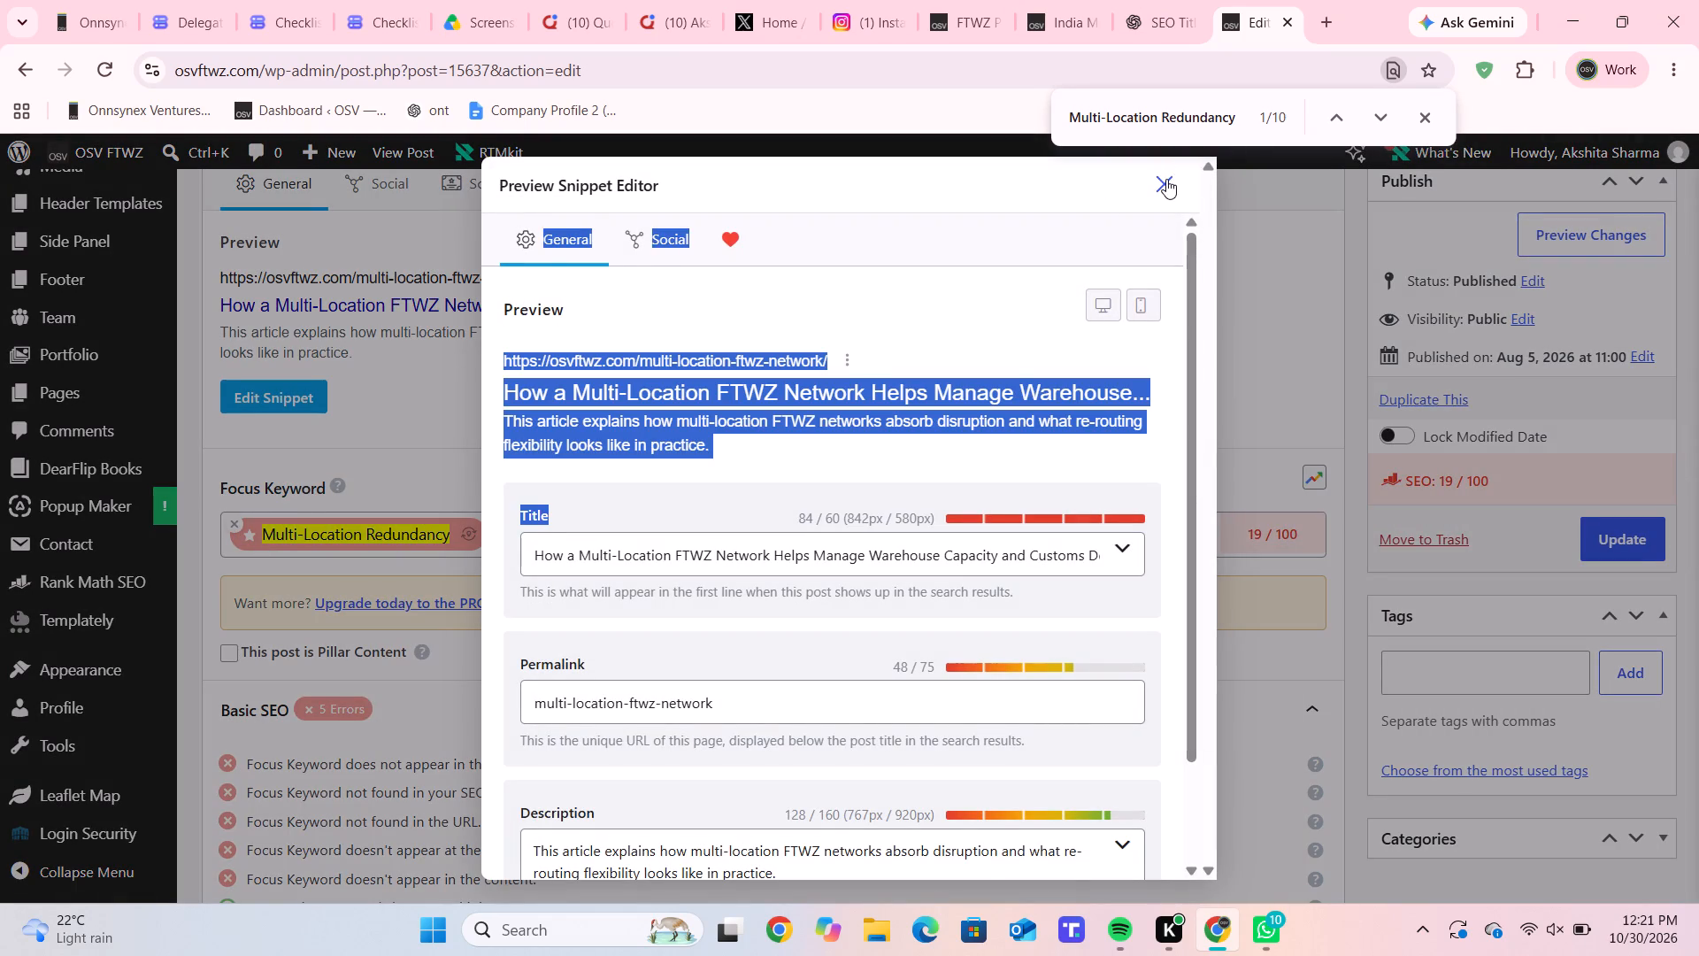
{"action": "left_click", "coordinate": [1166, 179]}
Replace the focus keyword "Multi-Location Redundancy" with "Multi-Location FTWZ Network".
{"action": "left_click", "coordinate": [237, 522]}
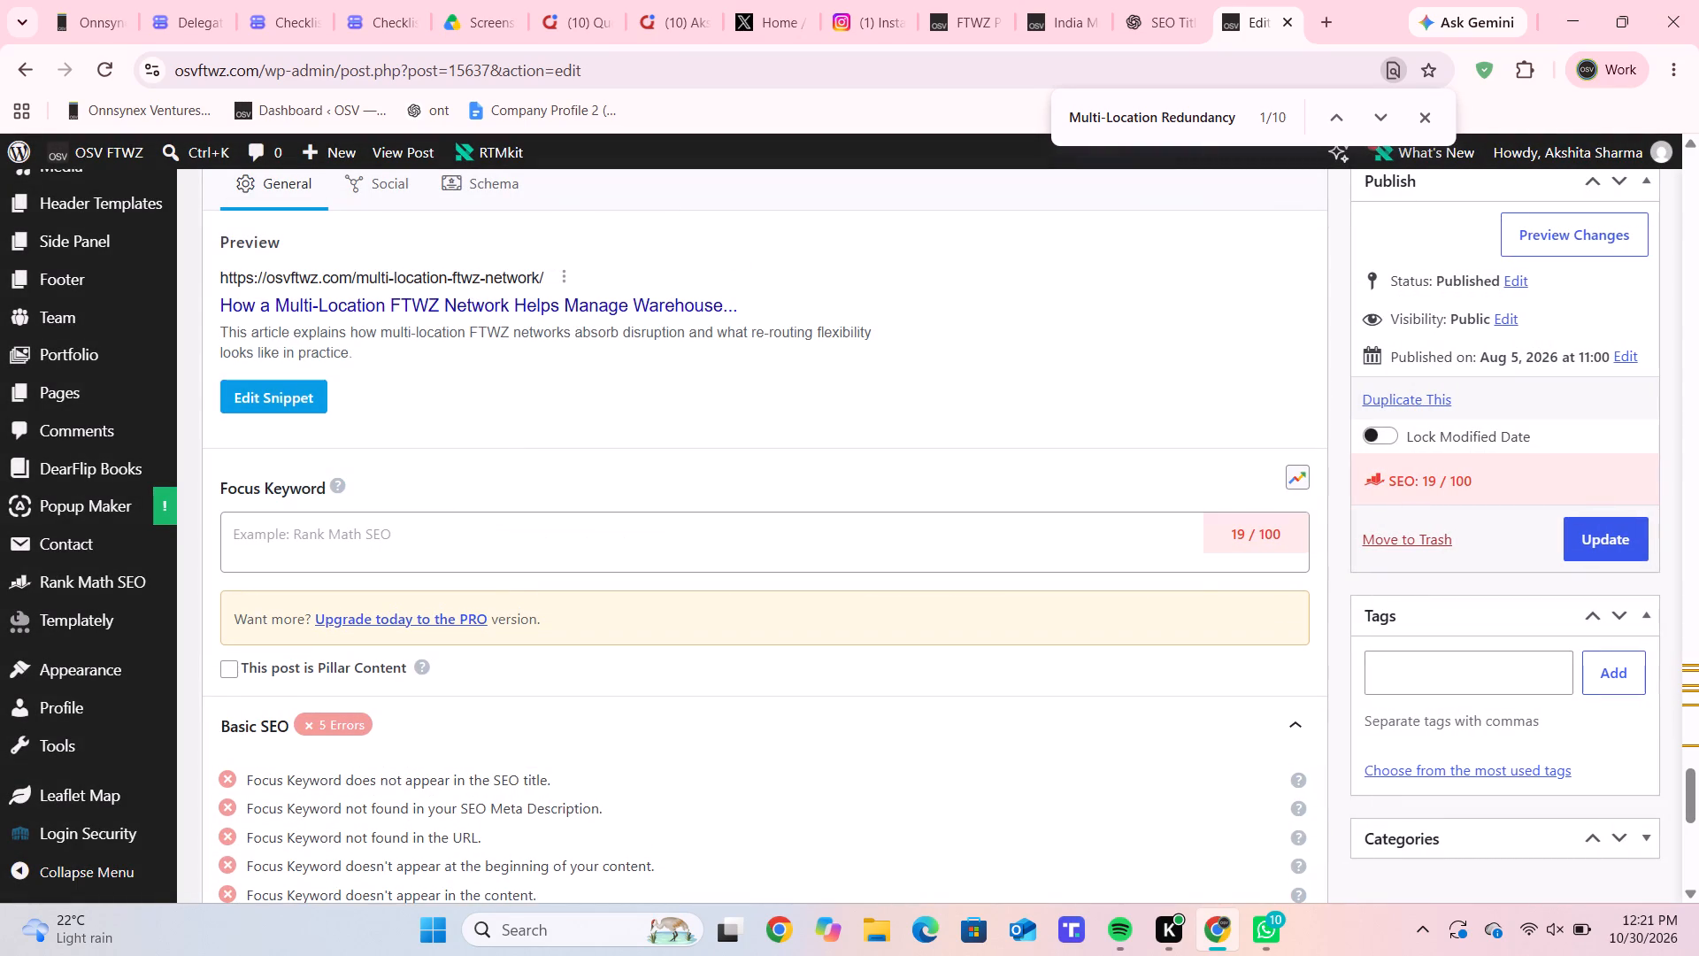
{"action": "left_click", "coordinate": [360, 546]}
{"action": "type", "text": "Multi-"}
{"action": "type", "text": "Location FTWZ Network"}
{"action": "key", "text": "Return"}
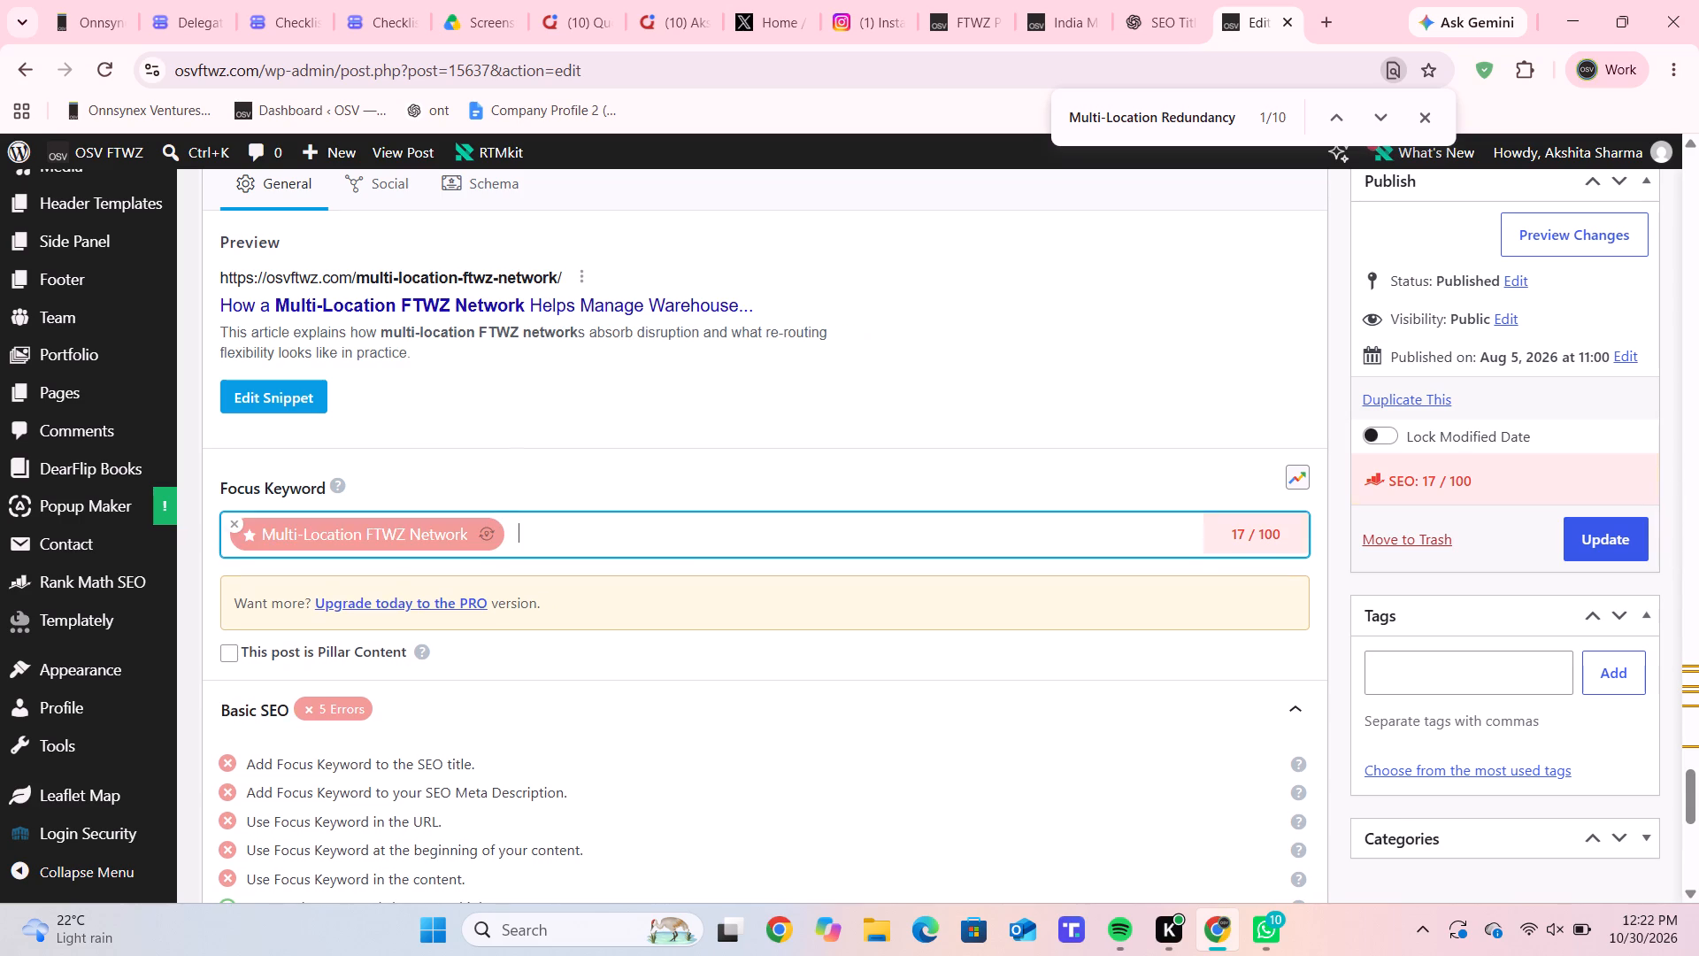
Review the Basic SEO checks and expand the Additional, Title Readability and Content Readability checks for the new focus keyword.
{"action": "scroll", "coordinate": [512, 649], "scroll_direction": "down", "scroll_amount": 3}
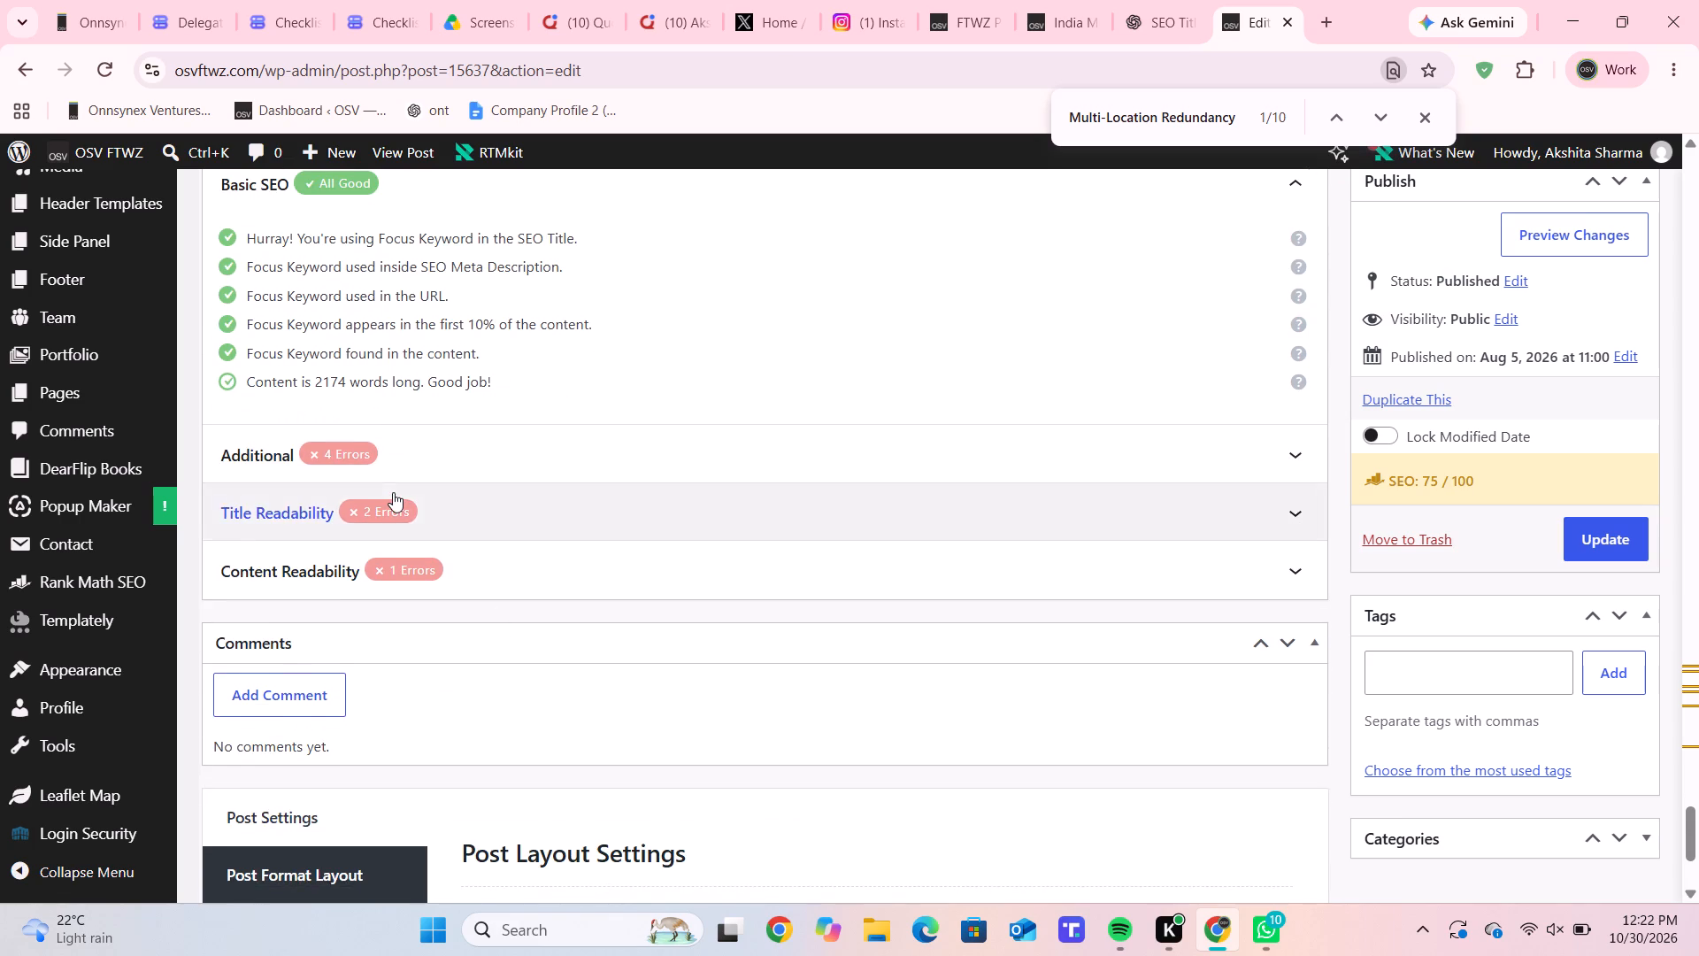
{"action": "left_click", "coordinate": [325, 559]}
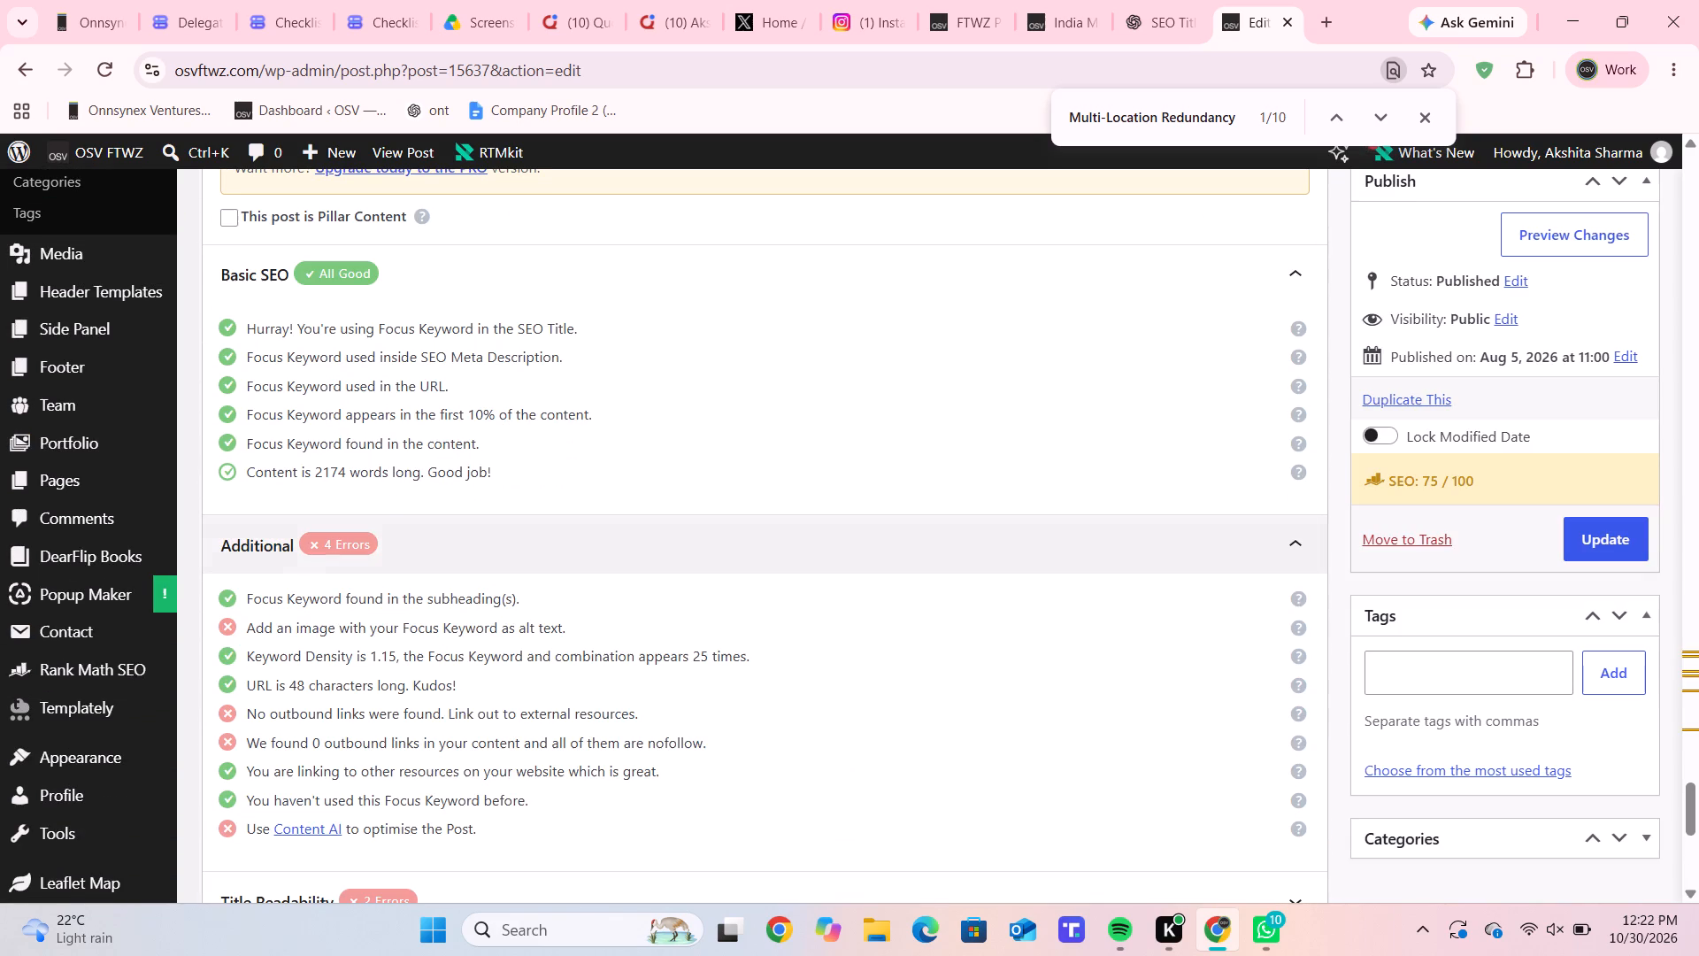
{"action": "scroll", "coordinate": [349, 710], "scroll_direction": "down", "scroll_amount": 2}
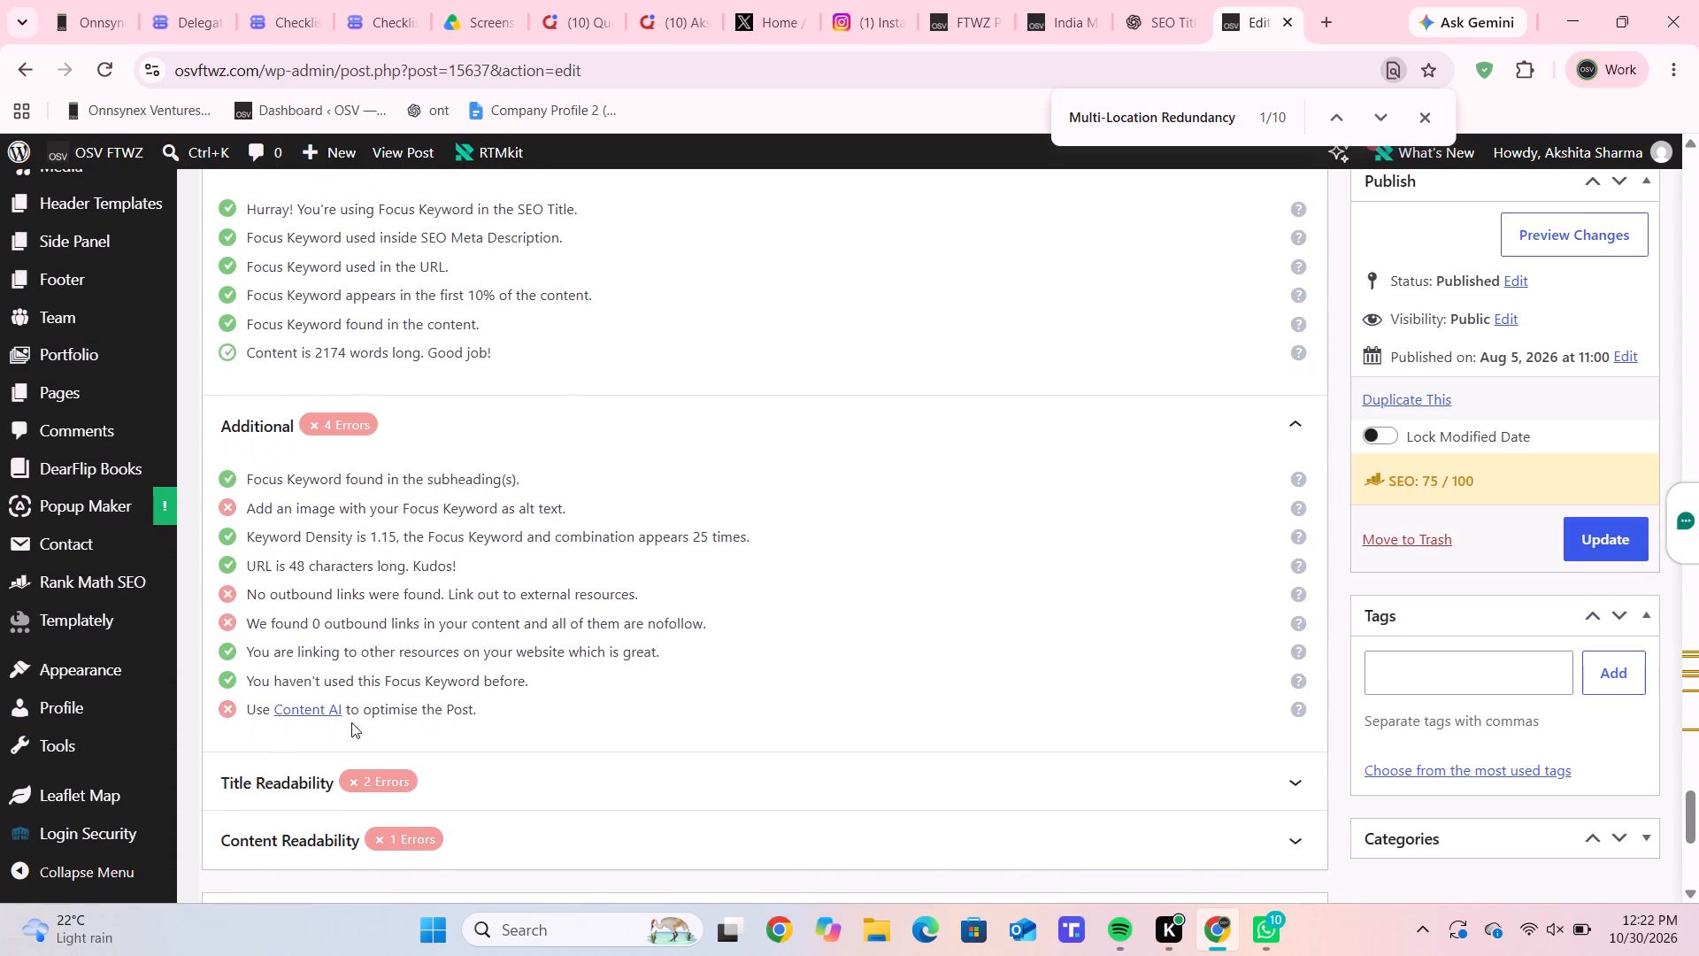
{"action": "left_click", "coordinate": [364, 762]}
{"action": "scroll", "coordinate": [364, 762], "scroll_direction": "down", "scroll_amount": 2}
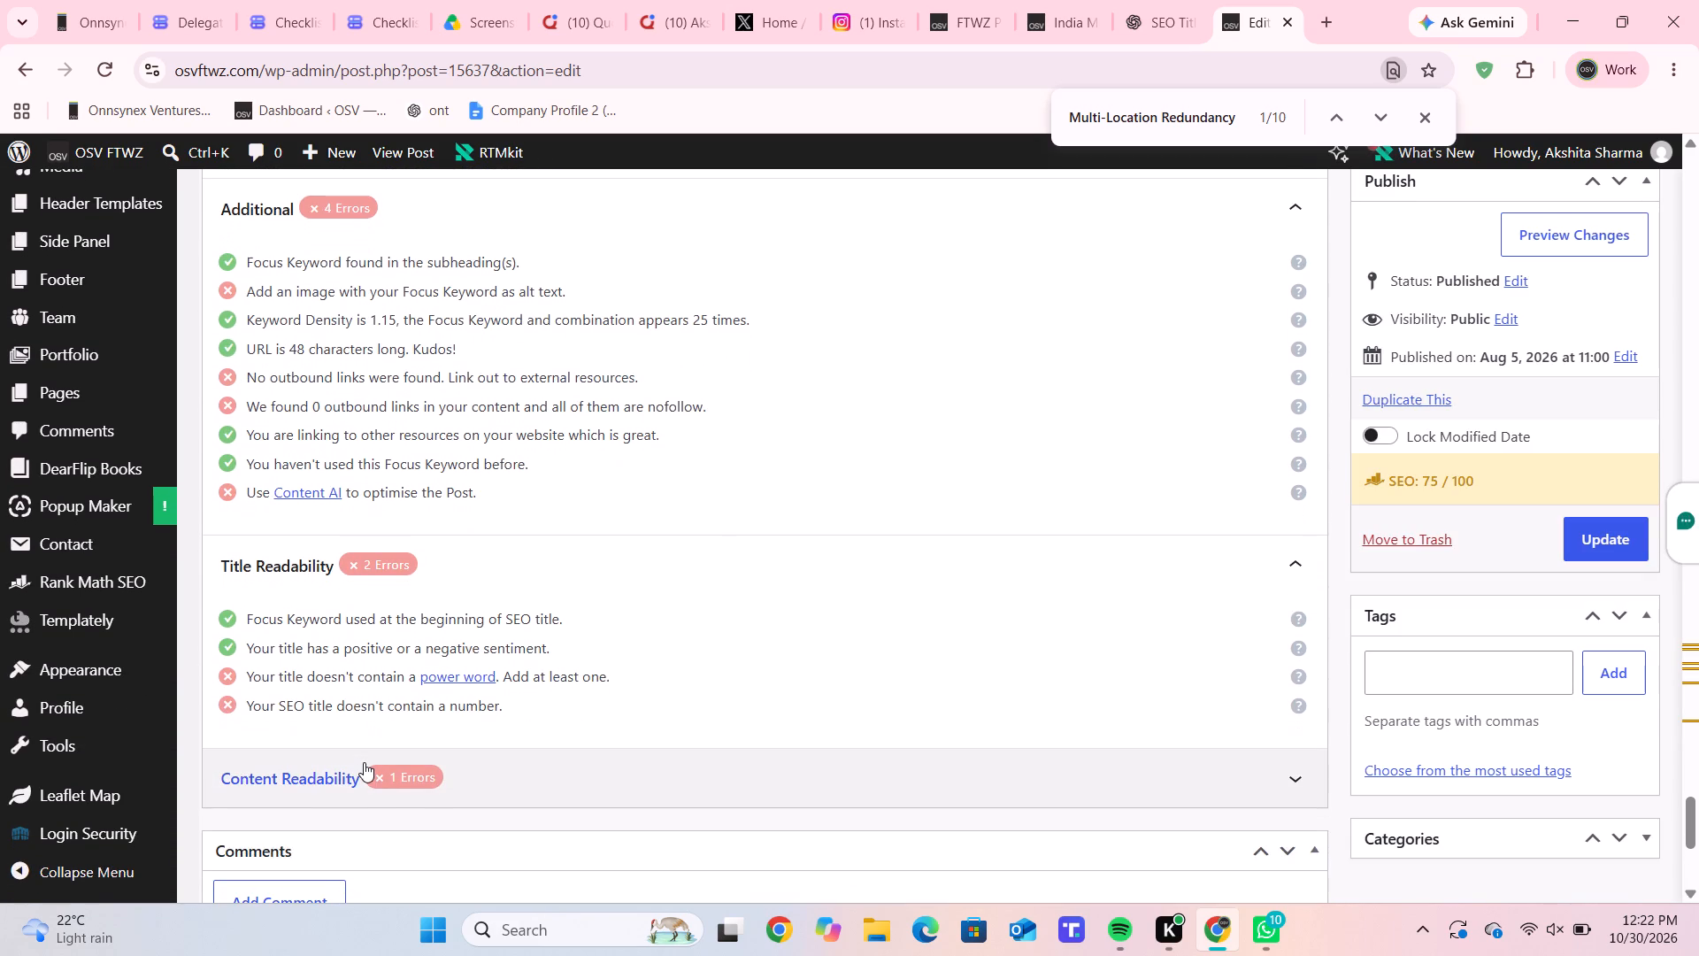
{"action": "scroll", "coordinate": [364, 762], "scroll_direction": "down", "scroll_amount": 1}
{"action": "left_click", "coordinate": [364, 762]}
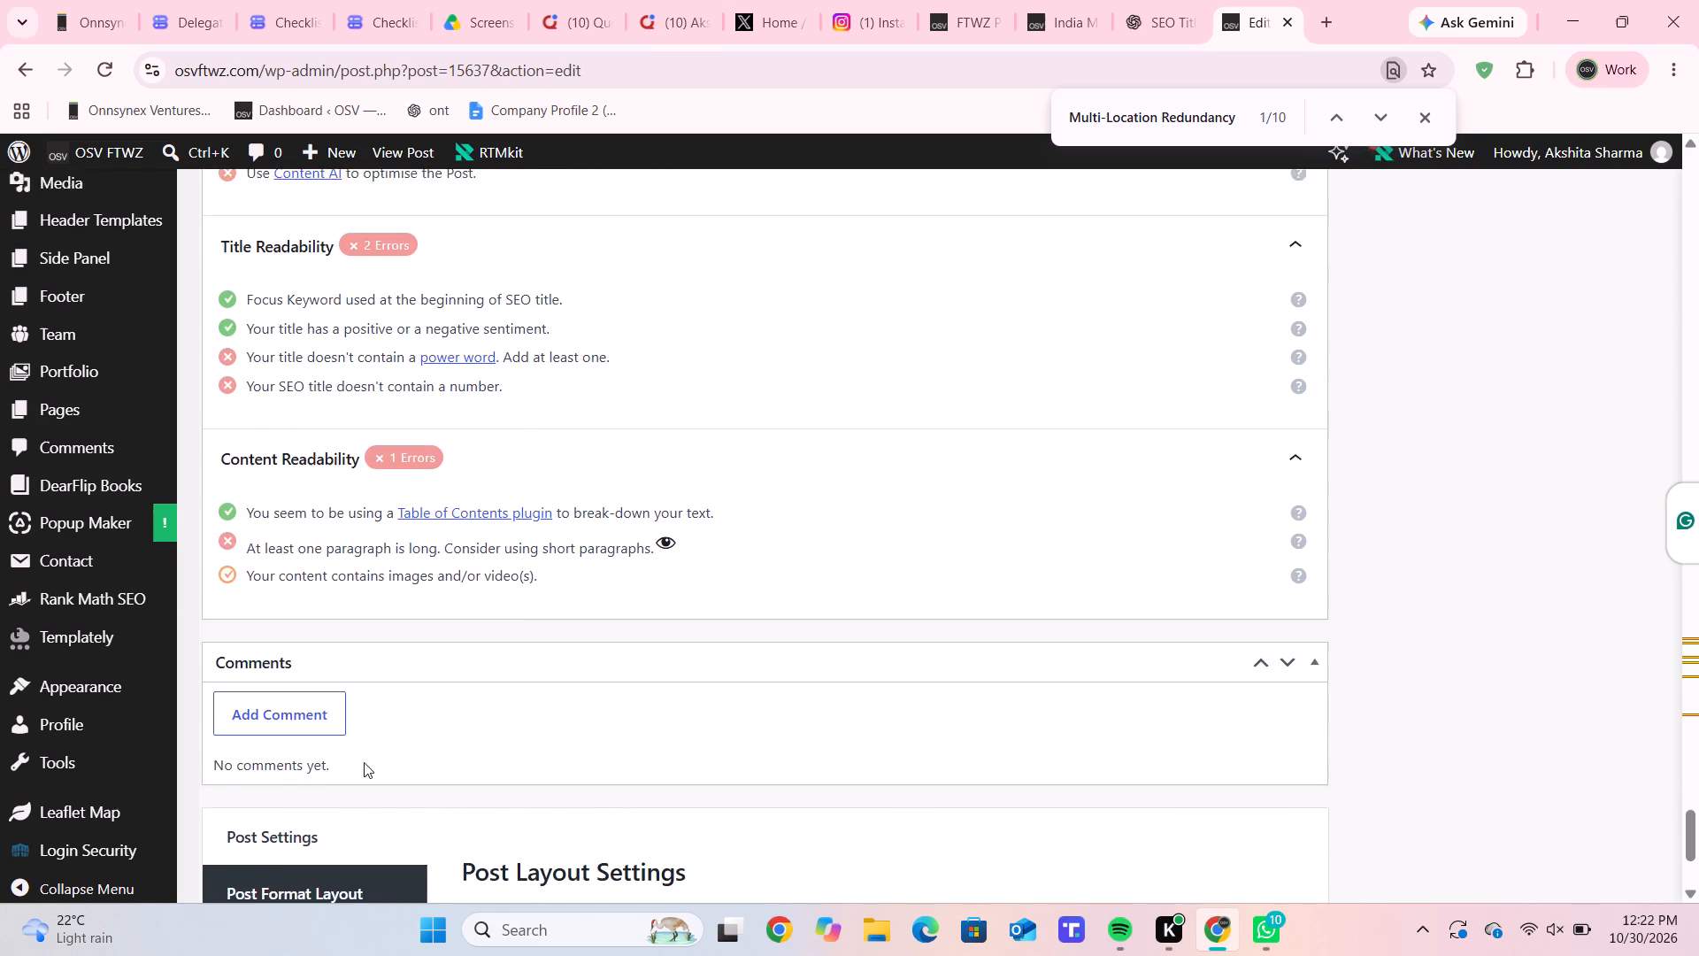
Open the featured image's attachment details and read through its alt text.
{"action": "scroll", "coordinate": [364, 762], "scroll_direction": "up", "scroll_amount": 9}
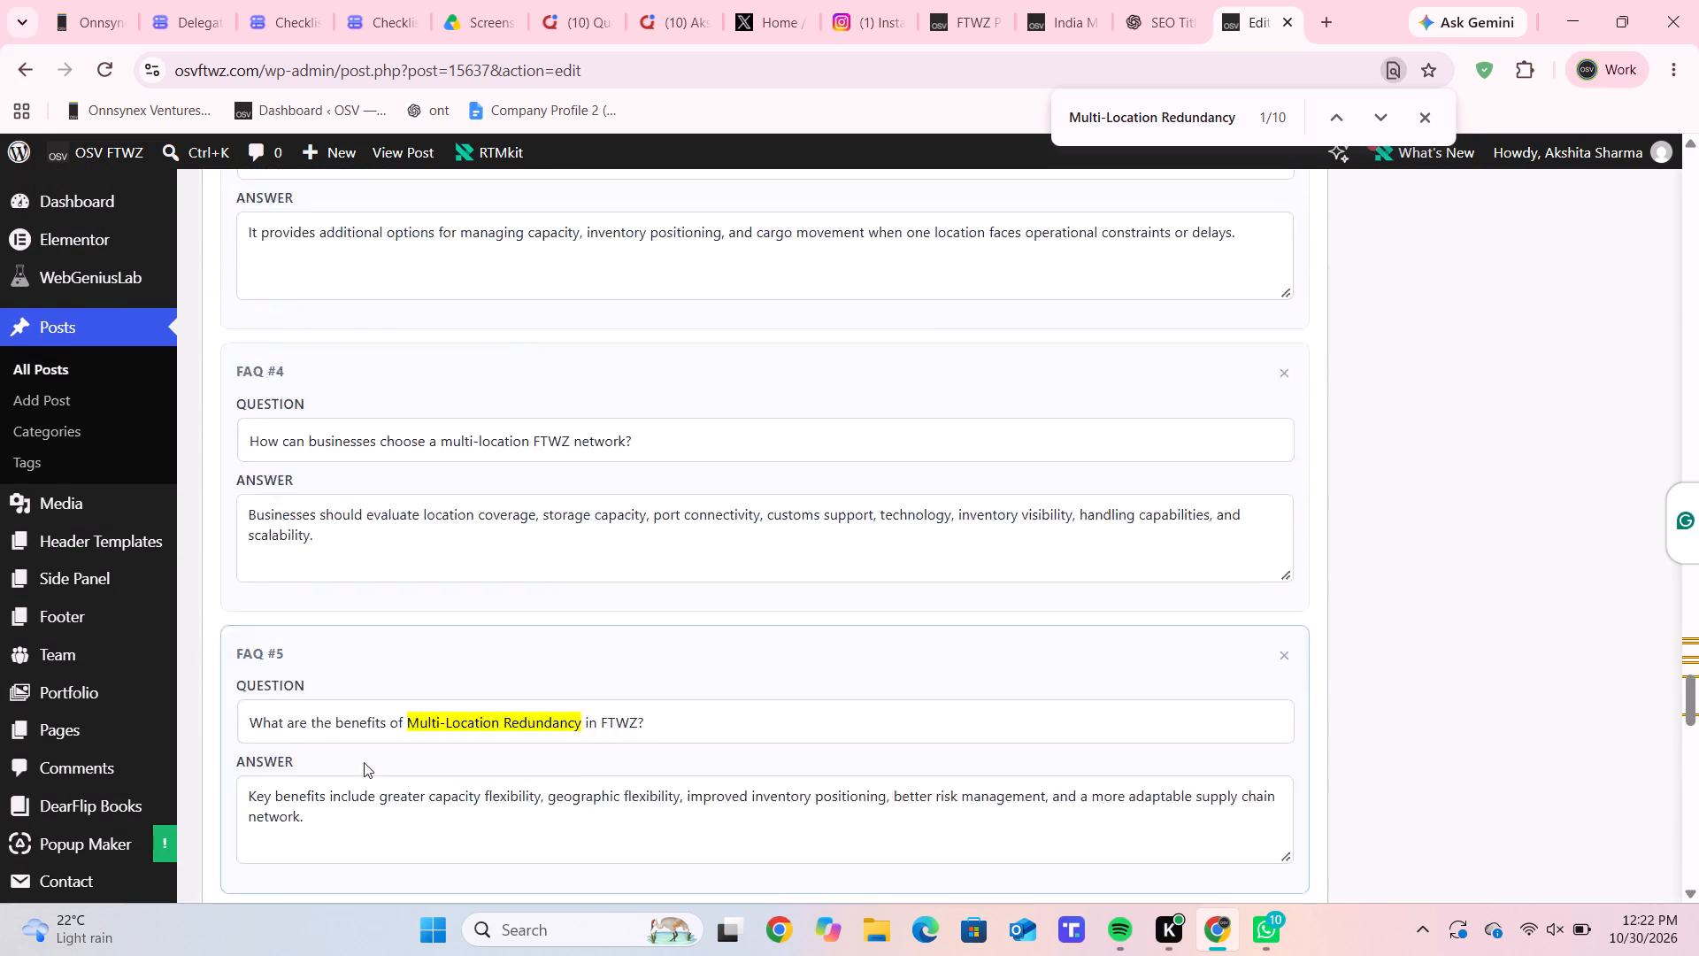
{"action": "scroll", "coordinate": [364, 762], "scroll_direction": "up", "scroll_amount": 9}
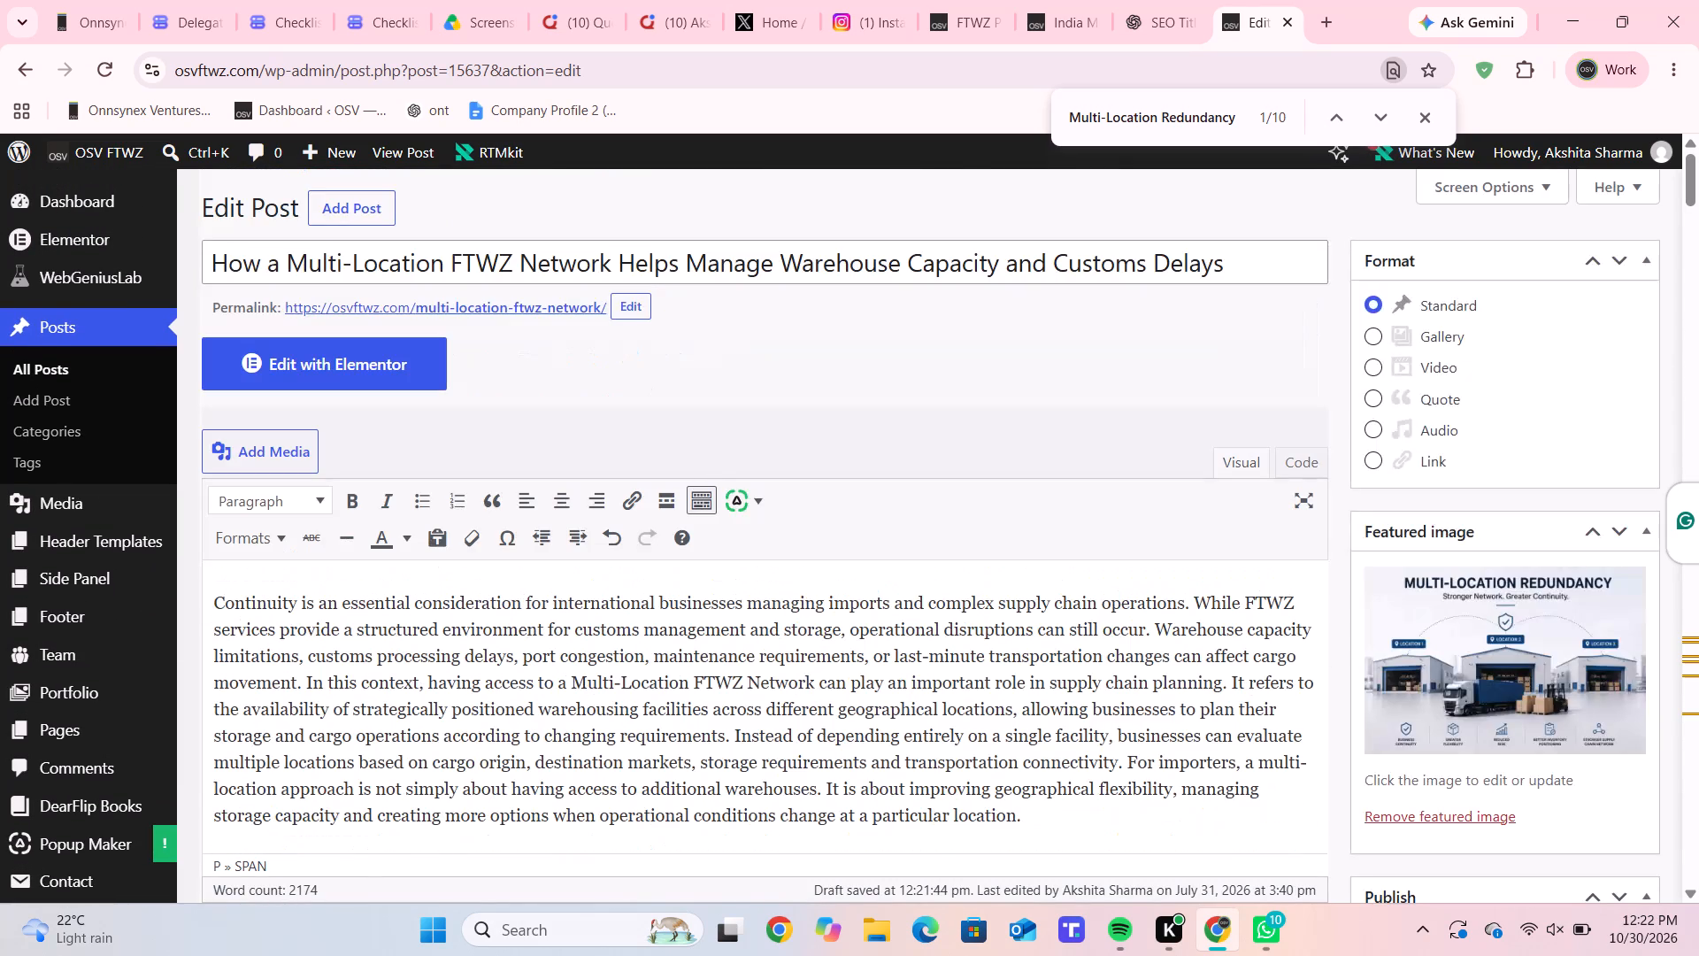
{"action": "left_click", "coordinate": [1460, 627]}
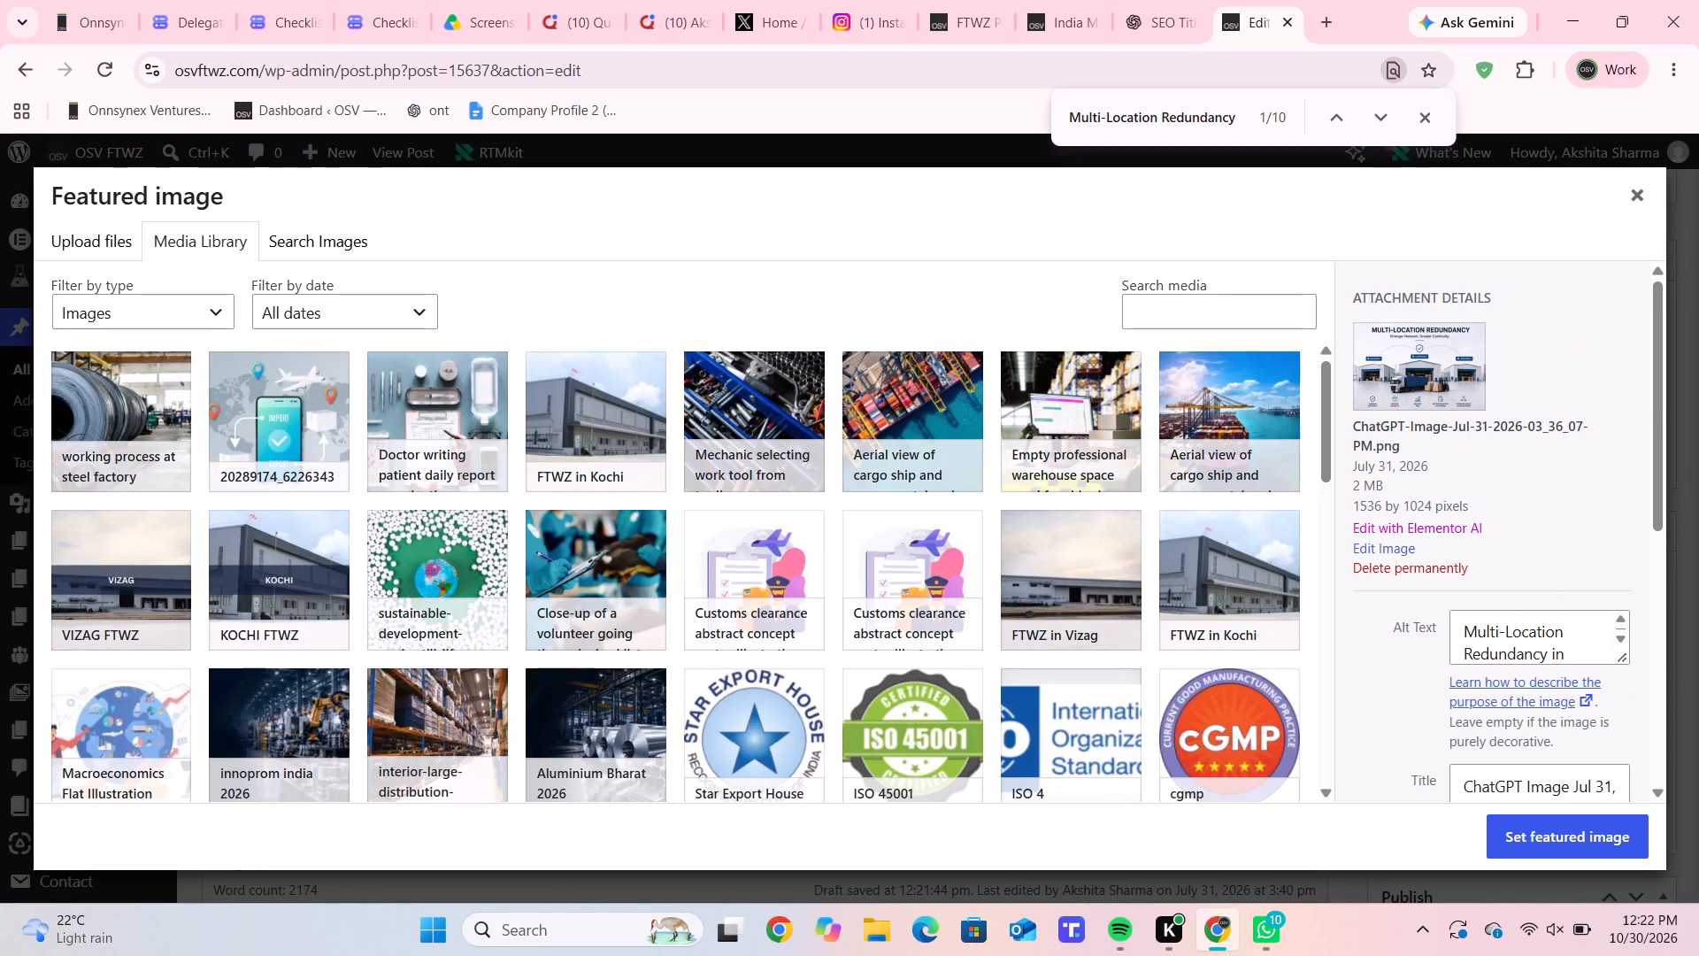
{"action": "left_click_drag", "start_coordinate": [1549, 661], "coordinate": [1466, 657]}
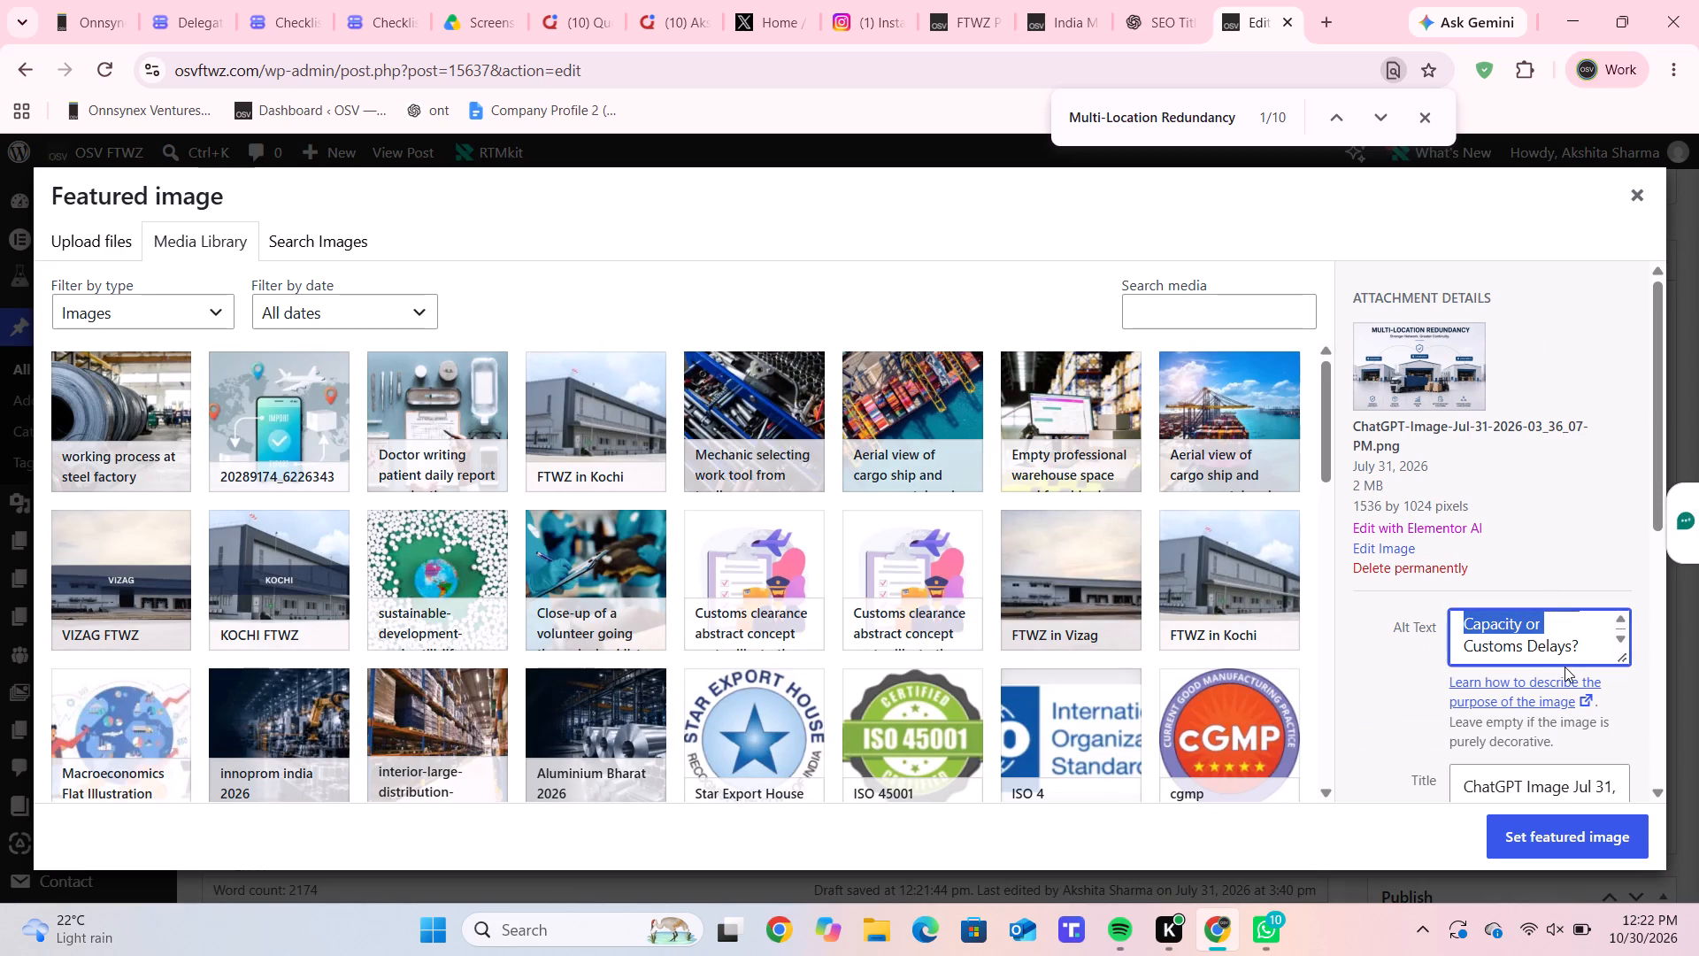
{"action": "left_click", "coordinate": [1587, 648]}
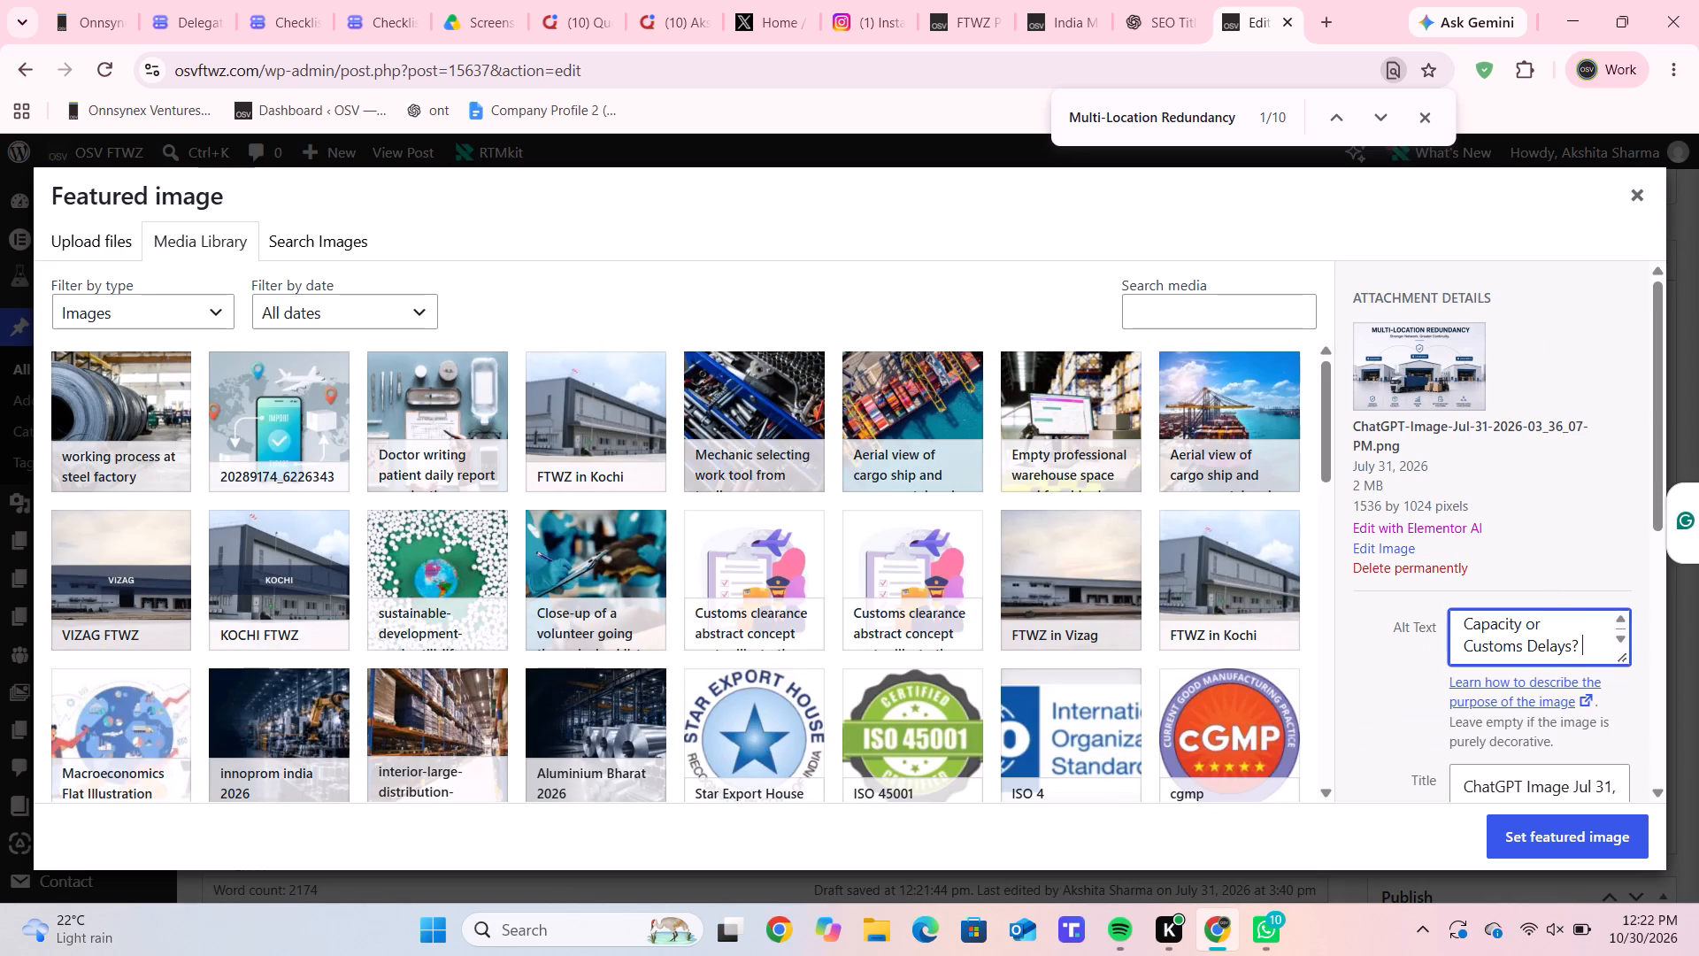
{"action": "scroll", "coordinate": [1587, 648], "scroll_direction": "up", "scroll_amount": 2}
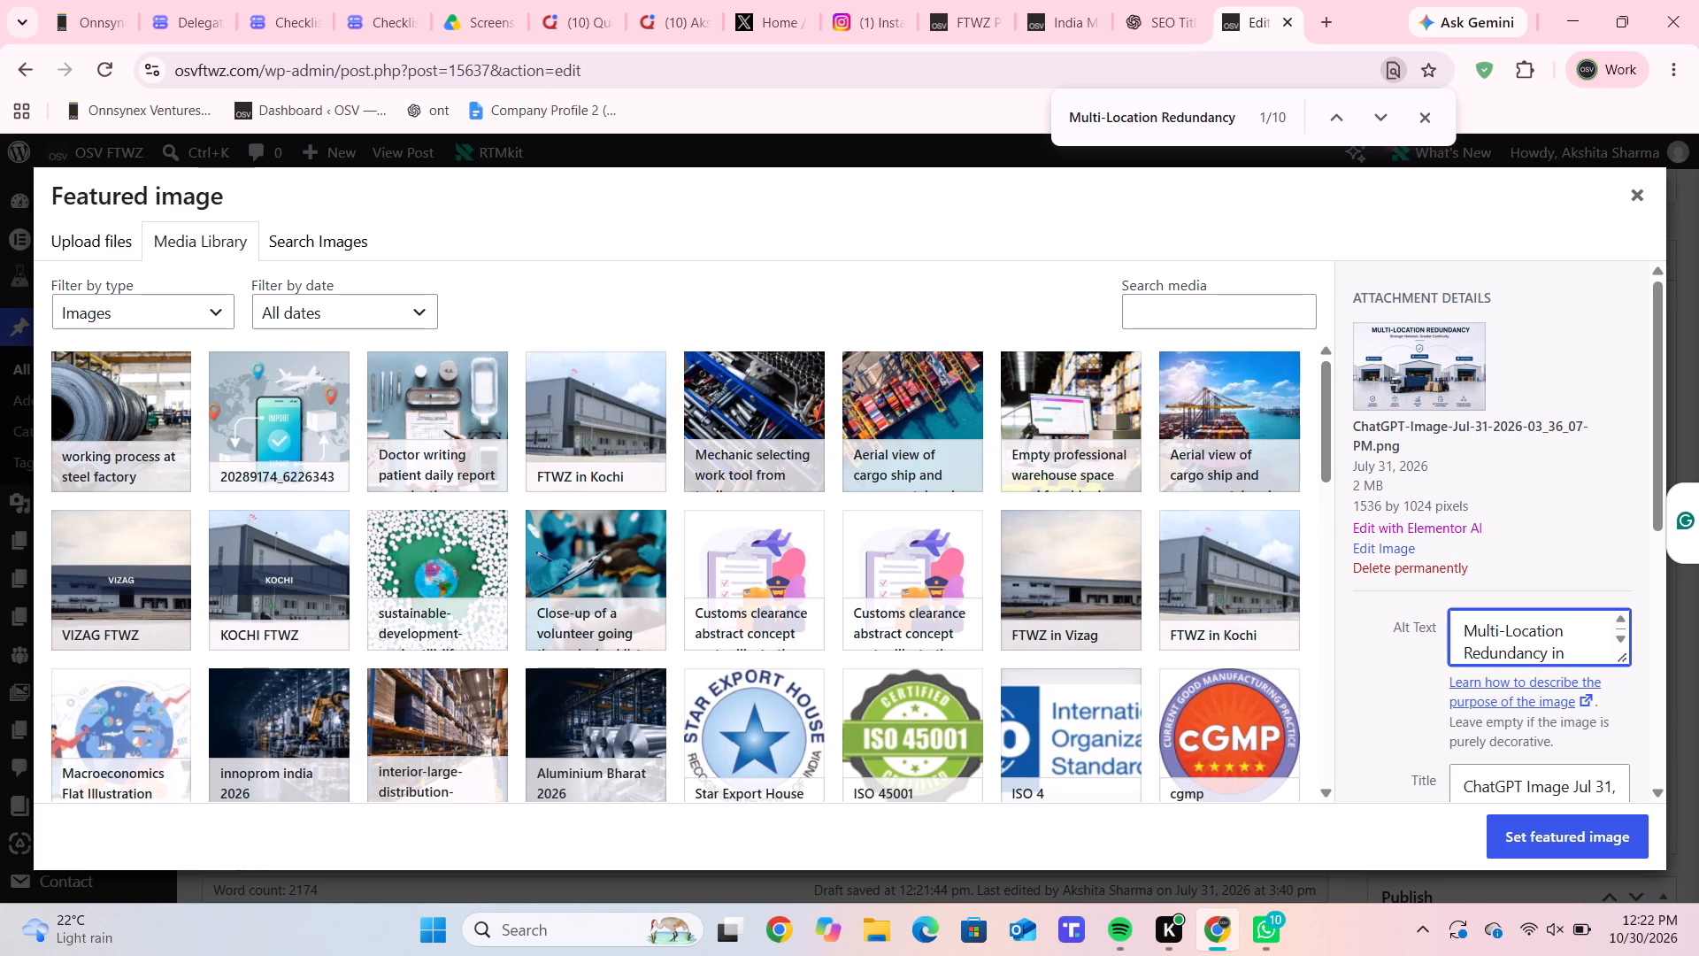
{"action": "left_click", "coordinate": [1636, 191]}
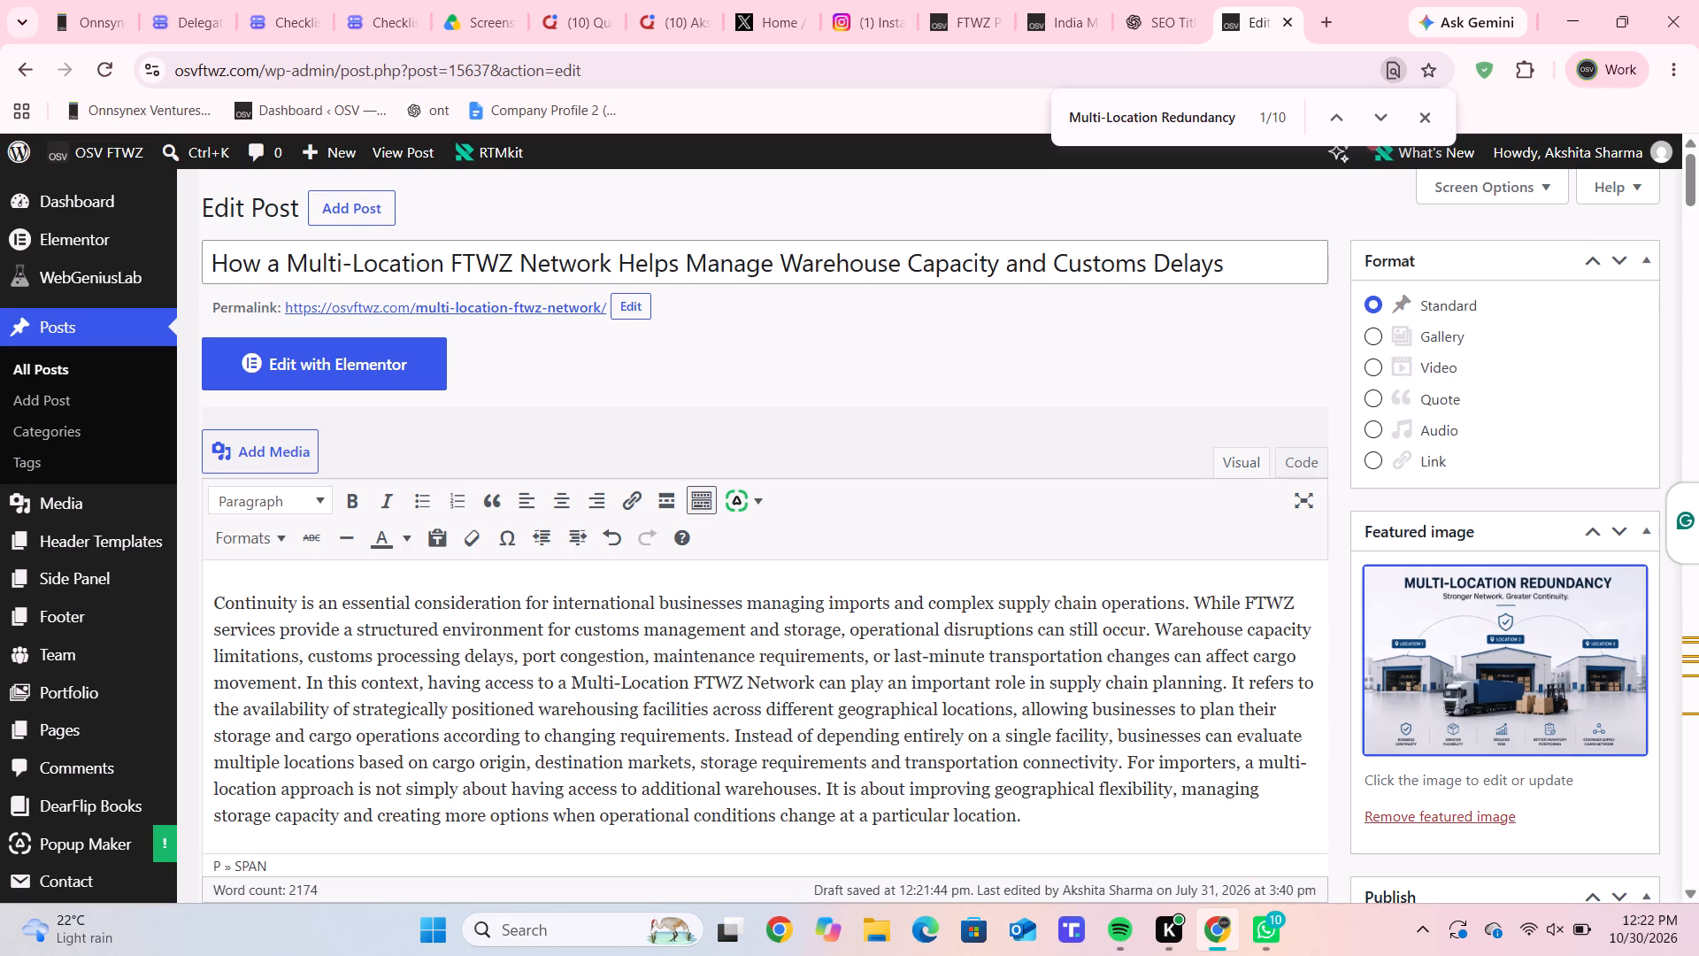
{"action": "left_click_drag", "start_coordinate": [1220, 261], "coordinate": [0, 397]}
{"action": "key", "text": "ctrl+c"}
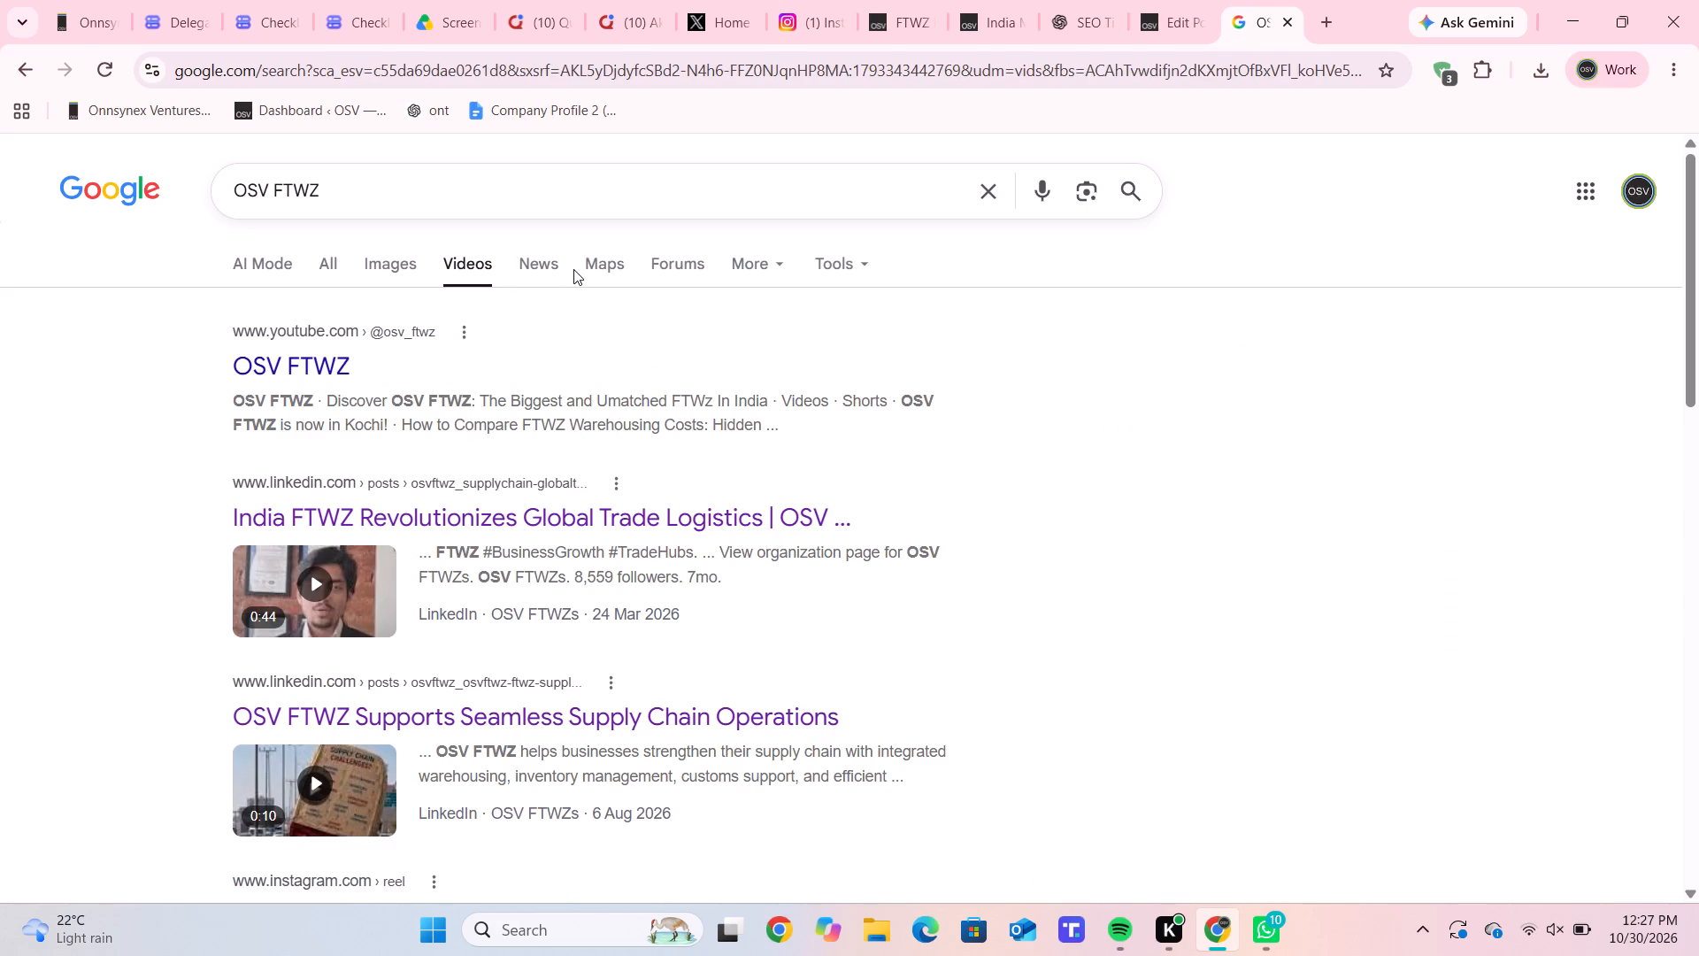
Open the Instagram reel about comparing FTWZ warehouse quotes from the OSV FTWZ video results and copy its share link.
{"action": "scroll", "coordinate": [573, 269], "scroll_direction": "down", "scroll_amount": 1}
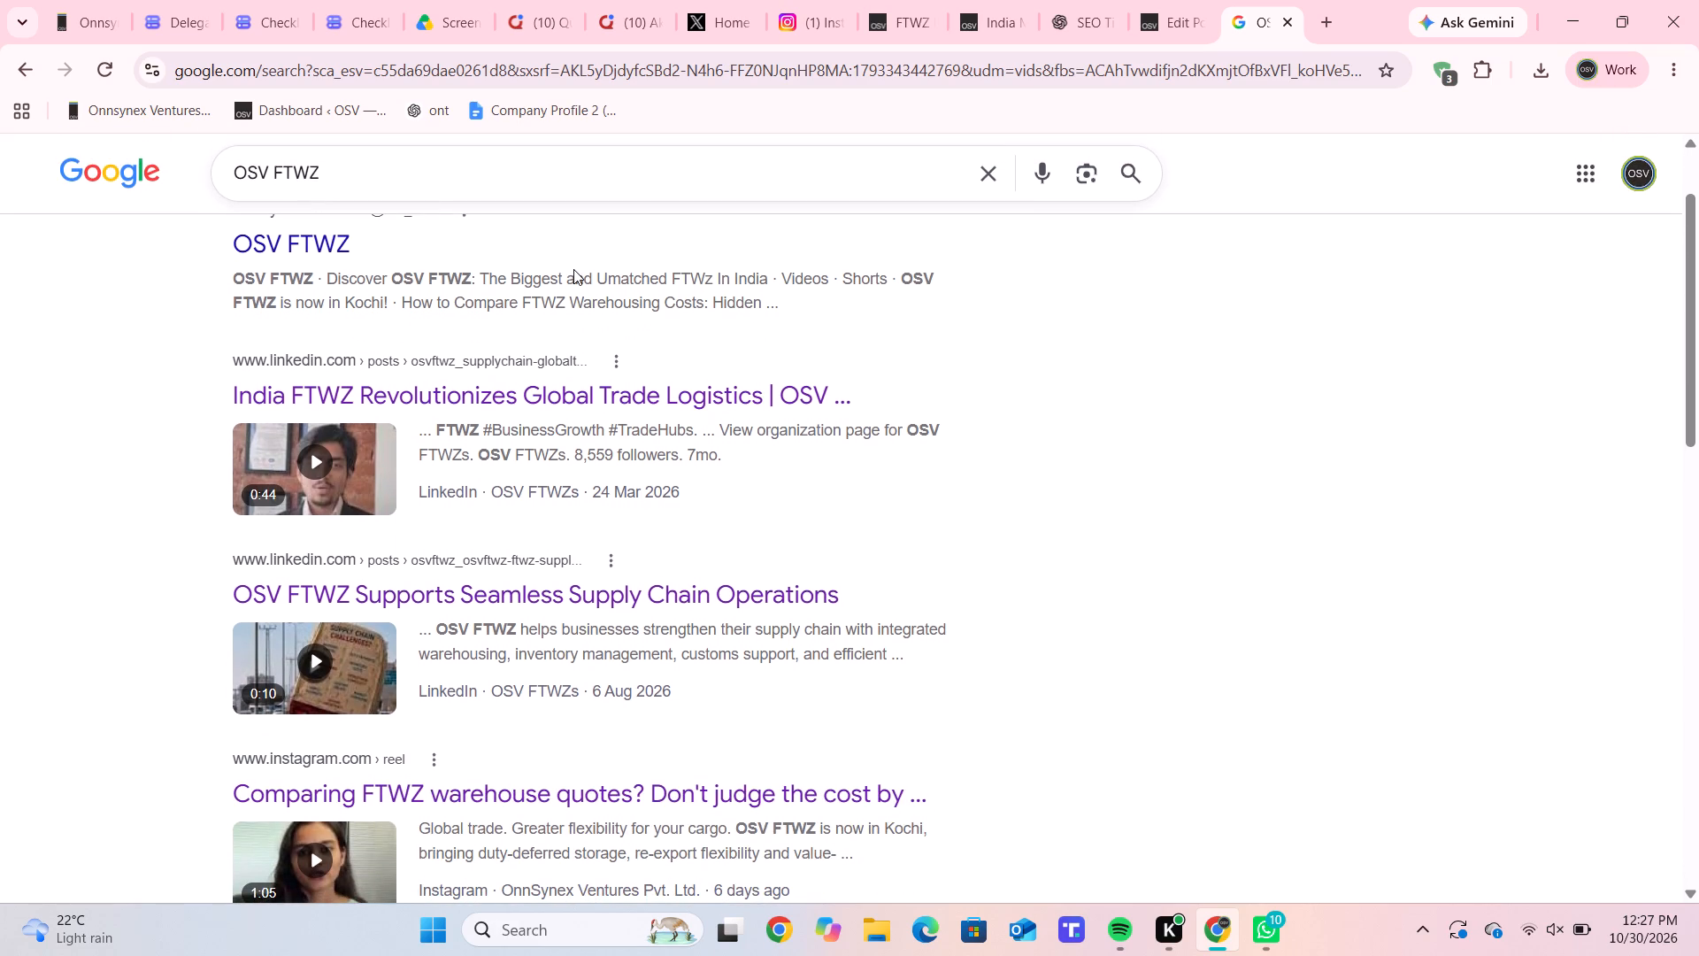
{"action": "scroll", "coordinate": [573, 269], "scroll_direction": "down", "scroll_amount": 1}
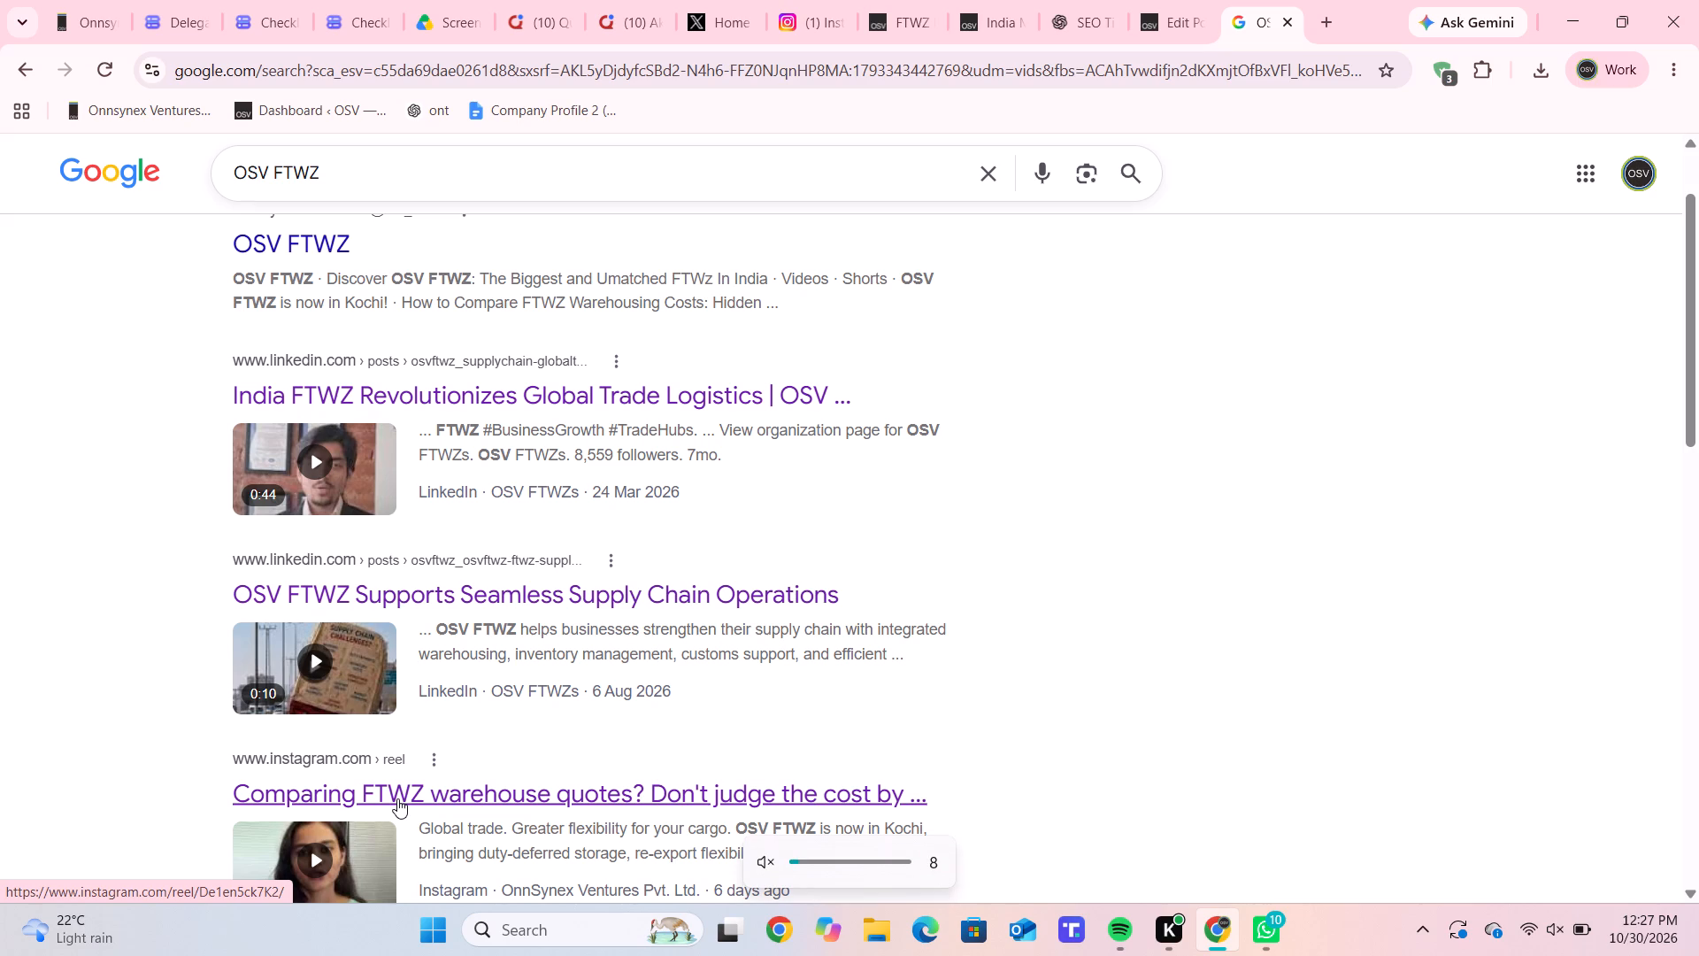
{"action": "left_click", "coordinate": [404, 789]}
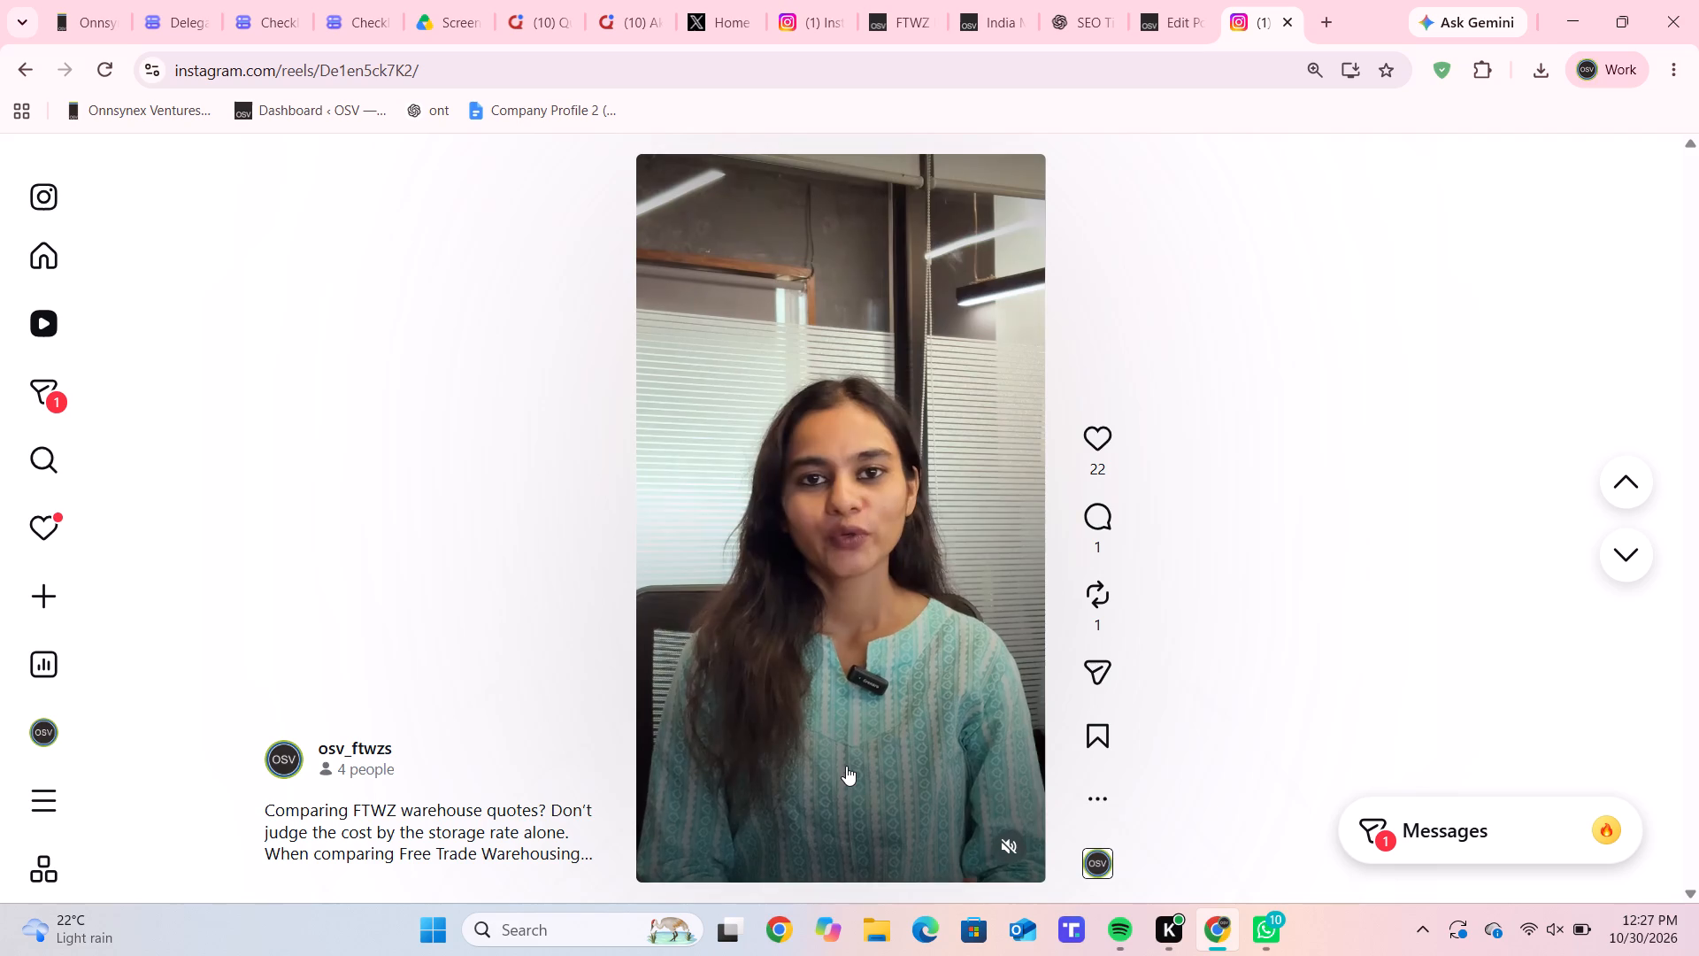
{"action": "left_click", "coordinate": [1100, 680]}
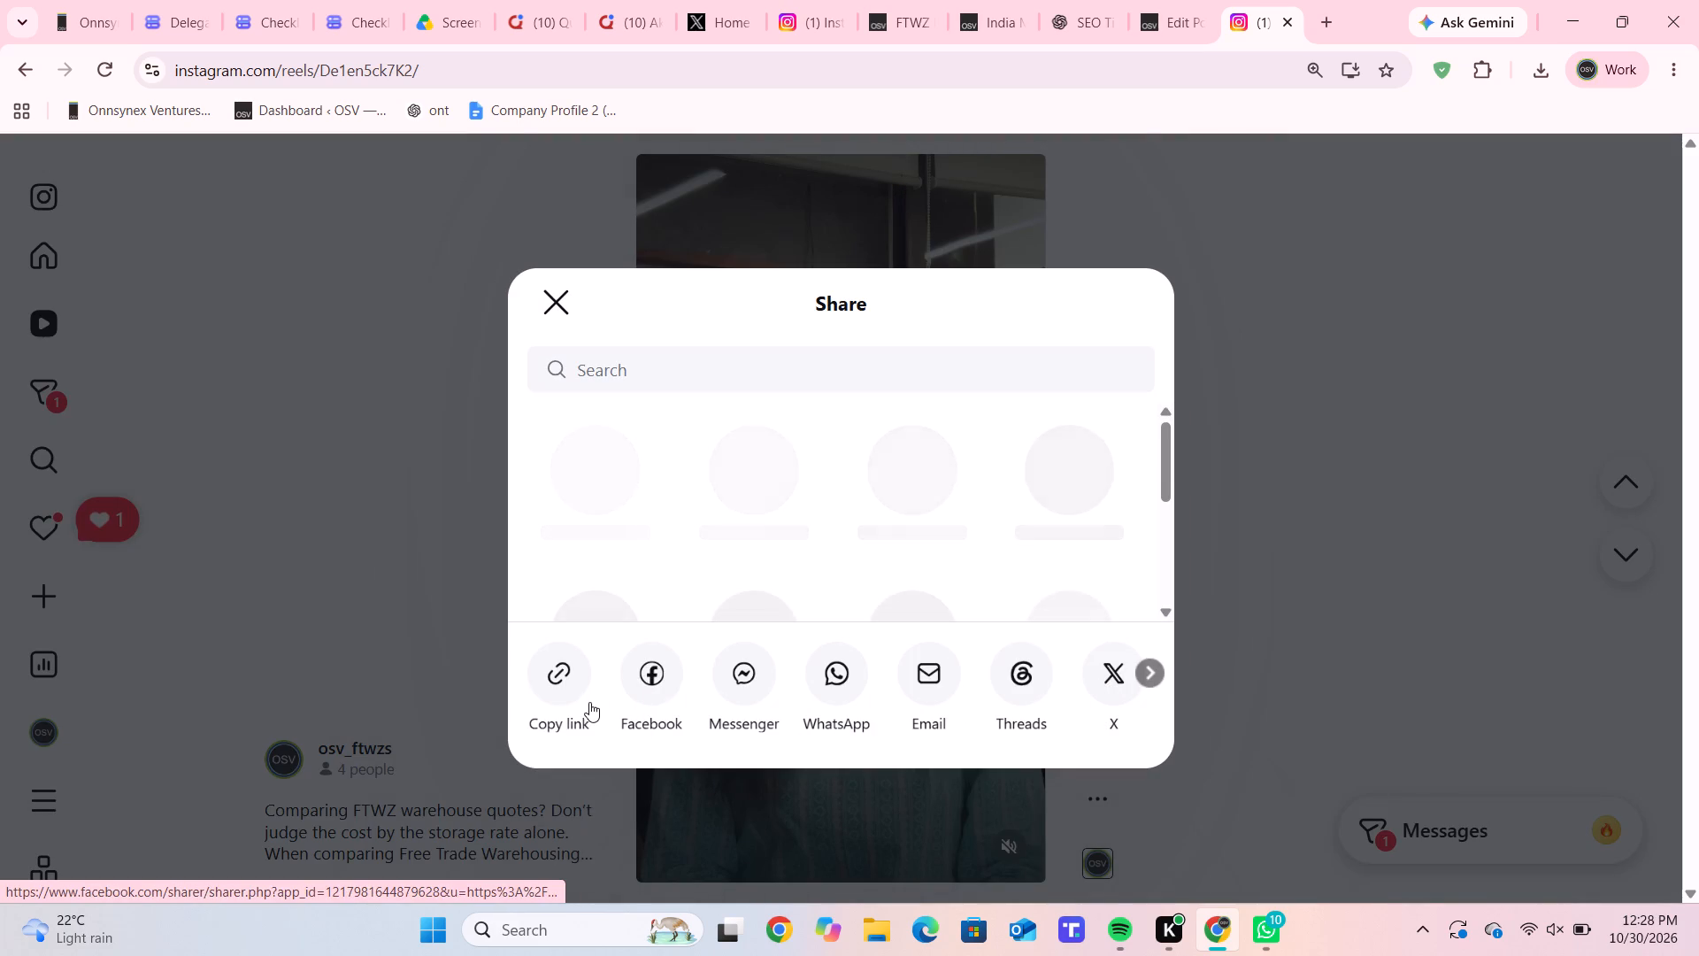
{"action": "left_click", "coordinate": [544, 681]}
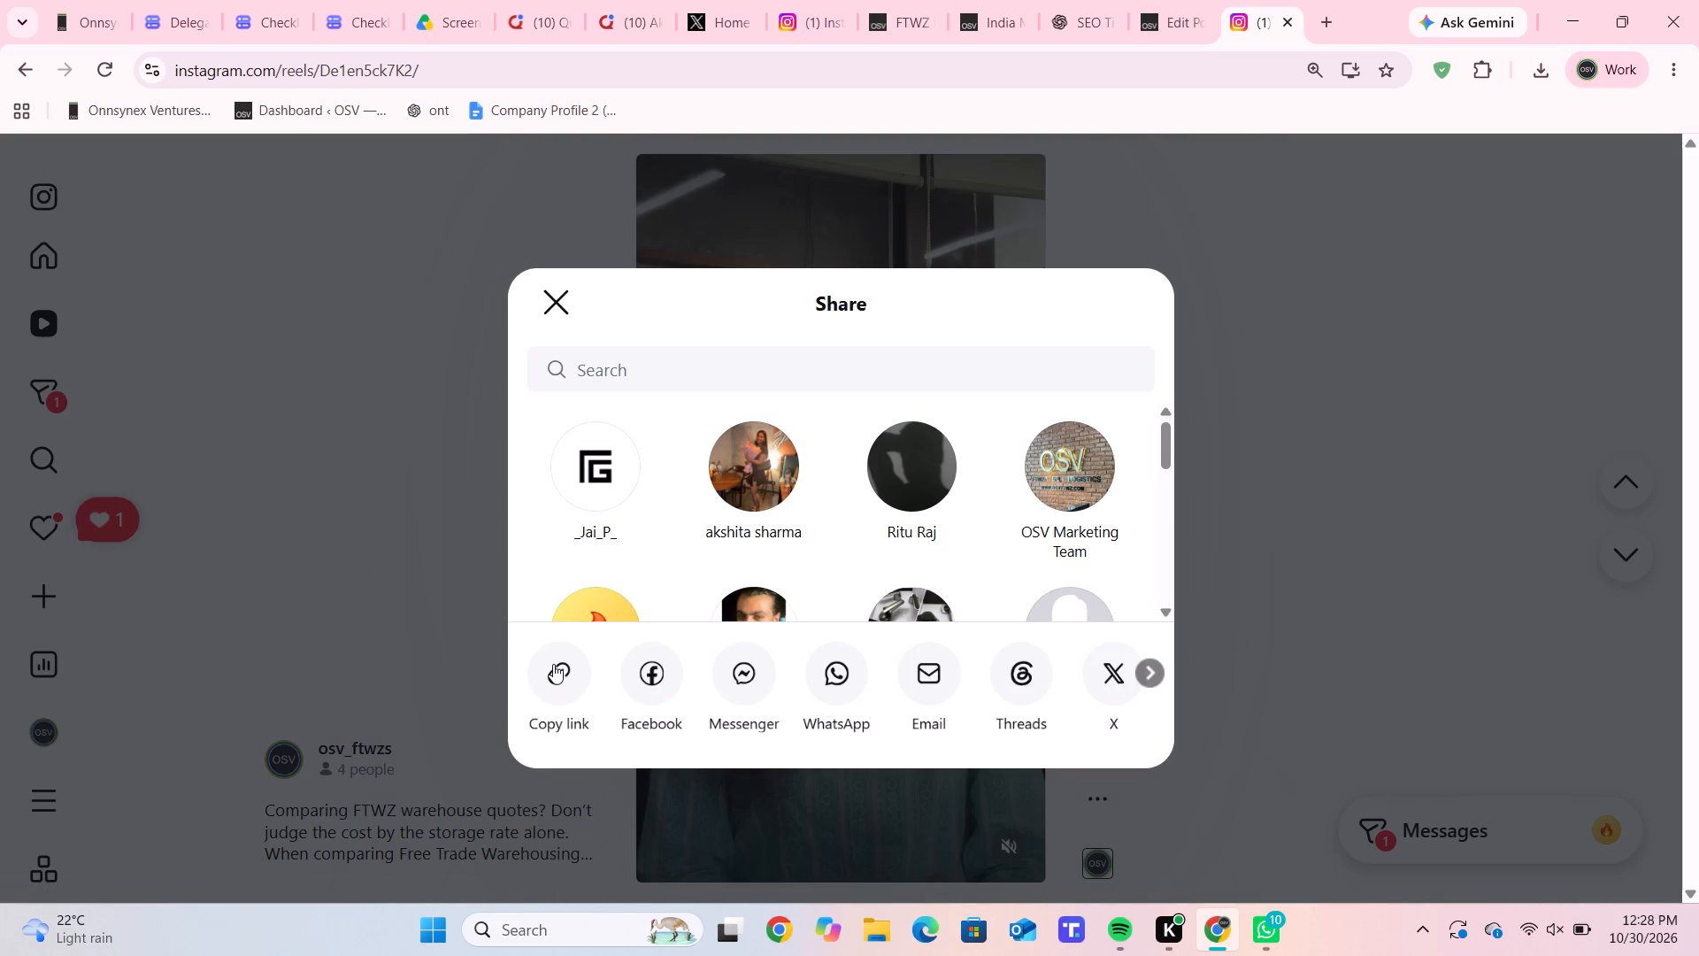
{"action": "left_click", "coordinate": [553, 664]}
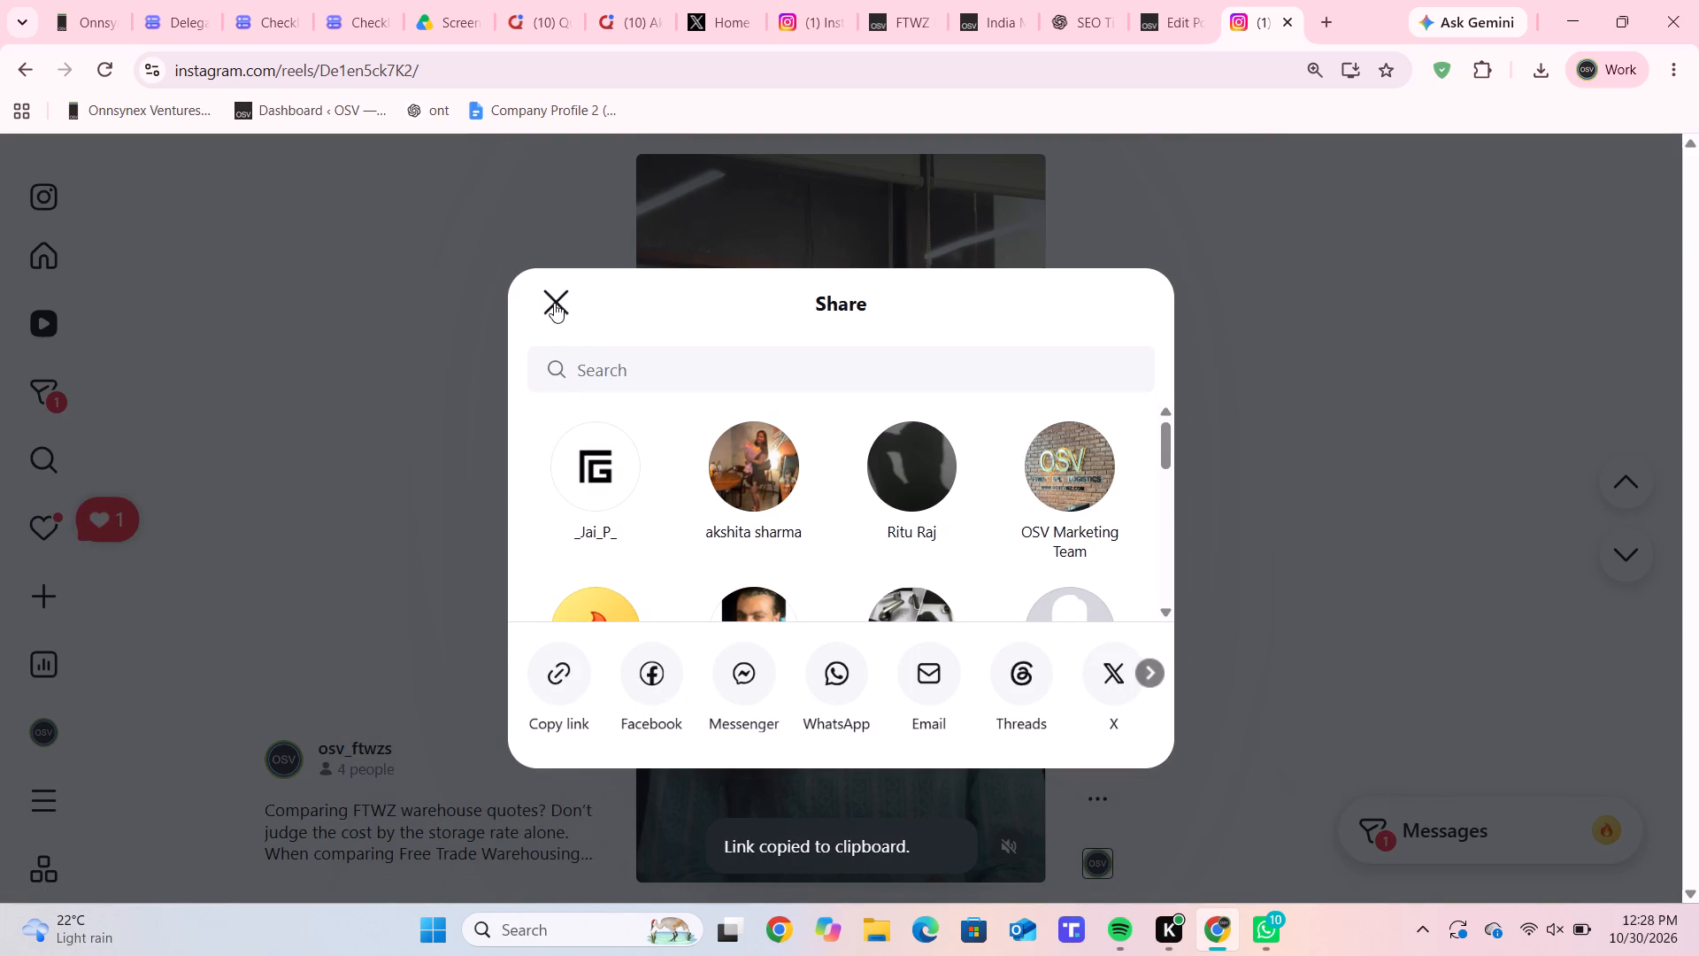
{"action": "left_click", "coordinate": [554, 301]}
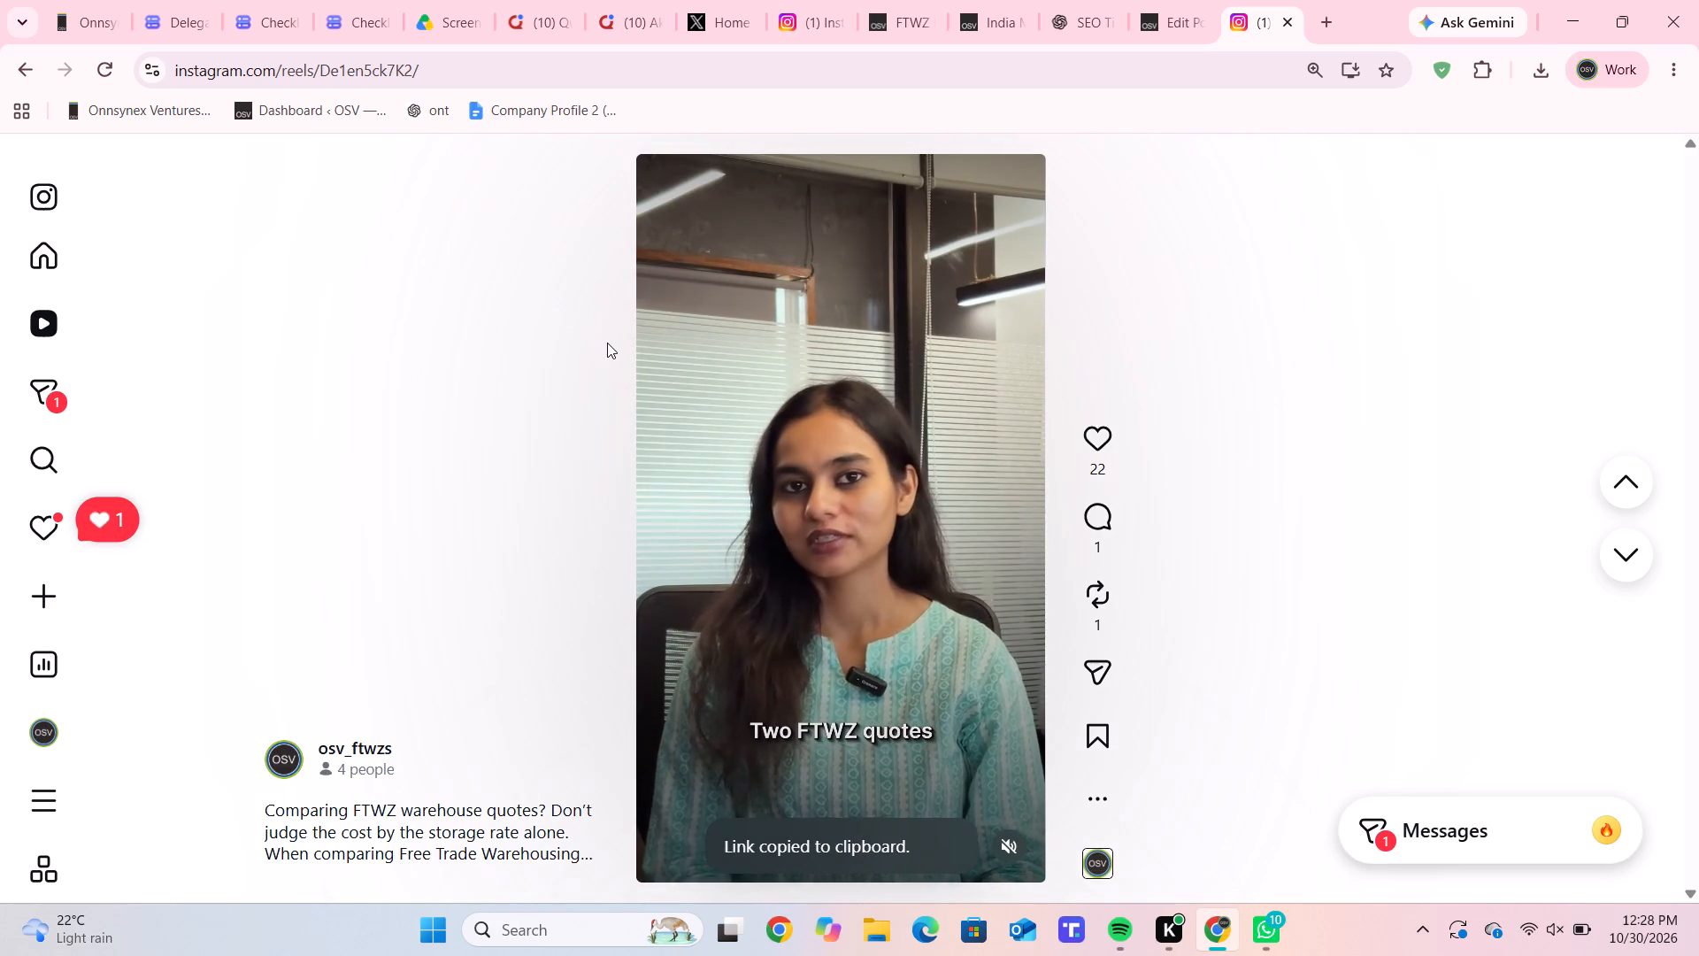
In the WordPress post, link "A Multi-Location FTWZ Network" under "Why Multi-Location FTWZ Network Matters in FTWZ Operations" to the copied Instagram reel URL.
{"action": "left_click", "coordinate": [1172, 0]}
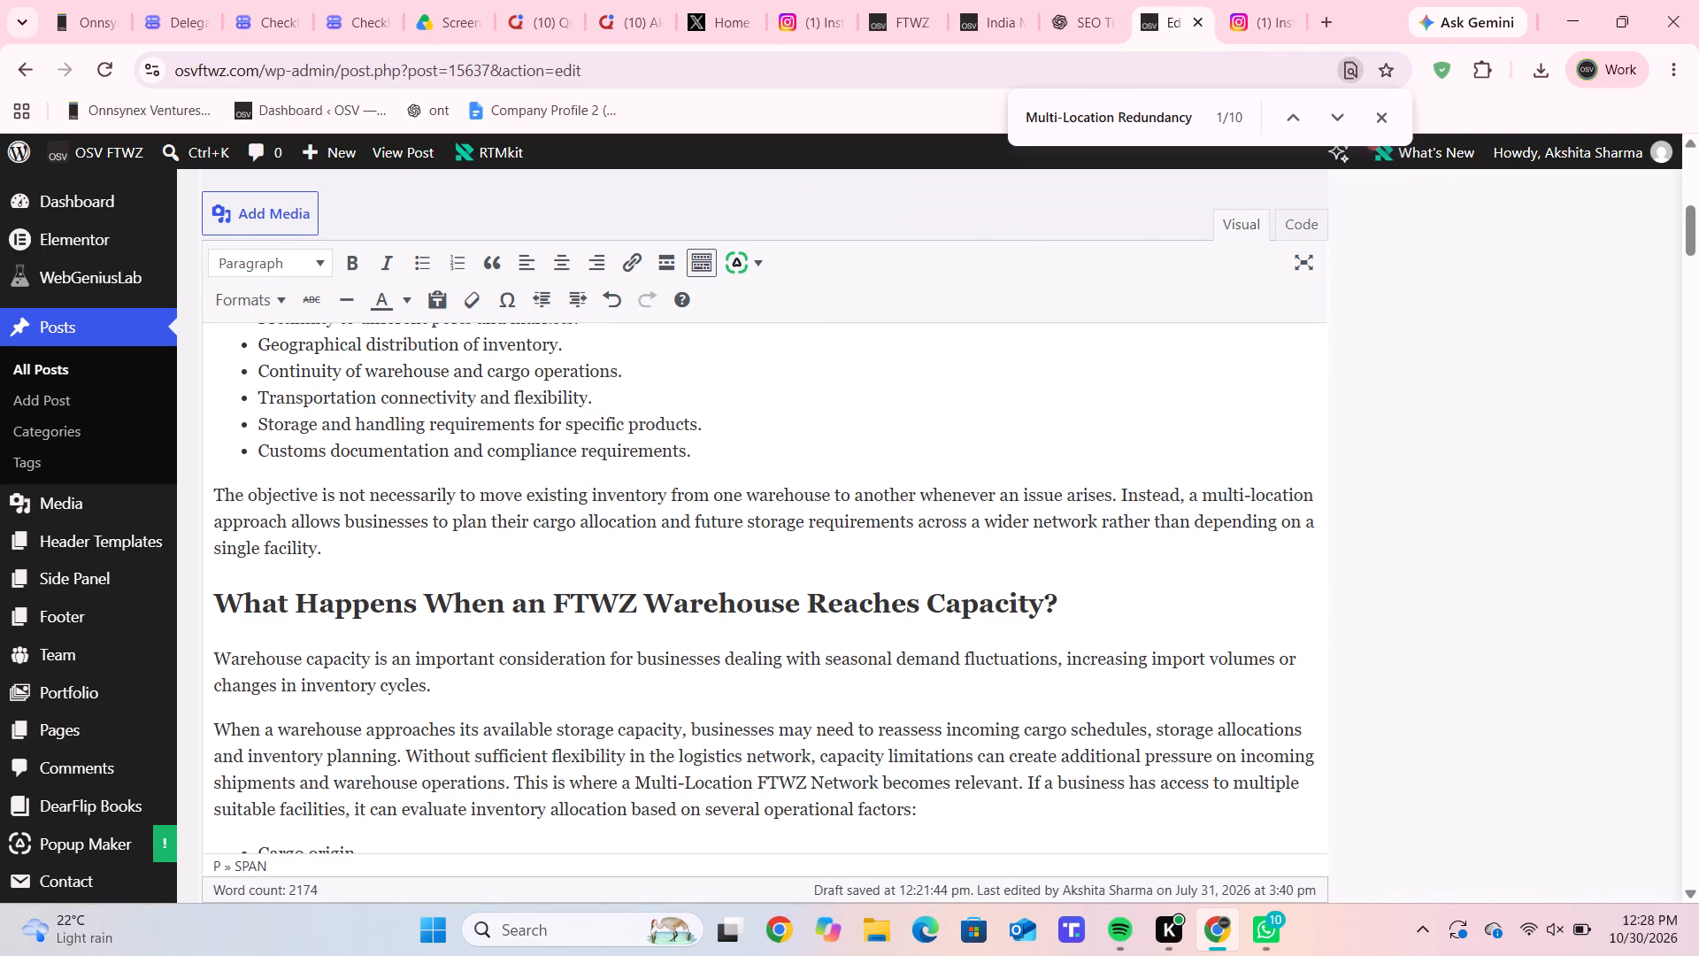
{"action": "scroll", "coordinate": [799, 479], "scroll_direction": "up", "scroll_amount": 19}
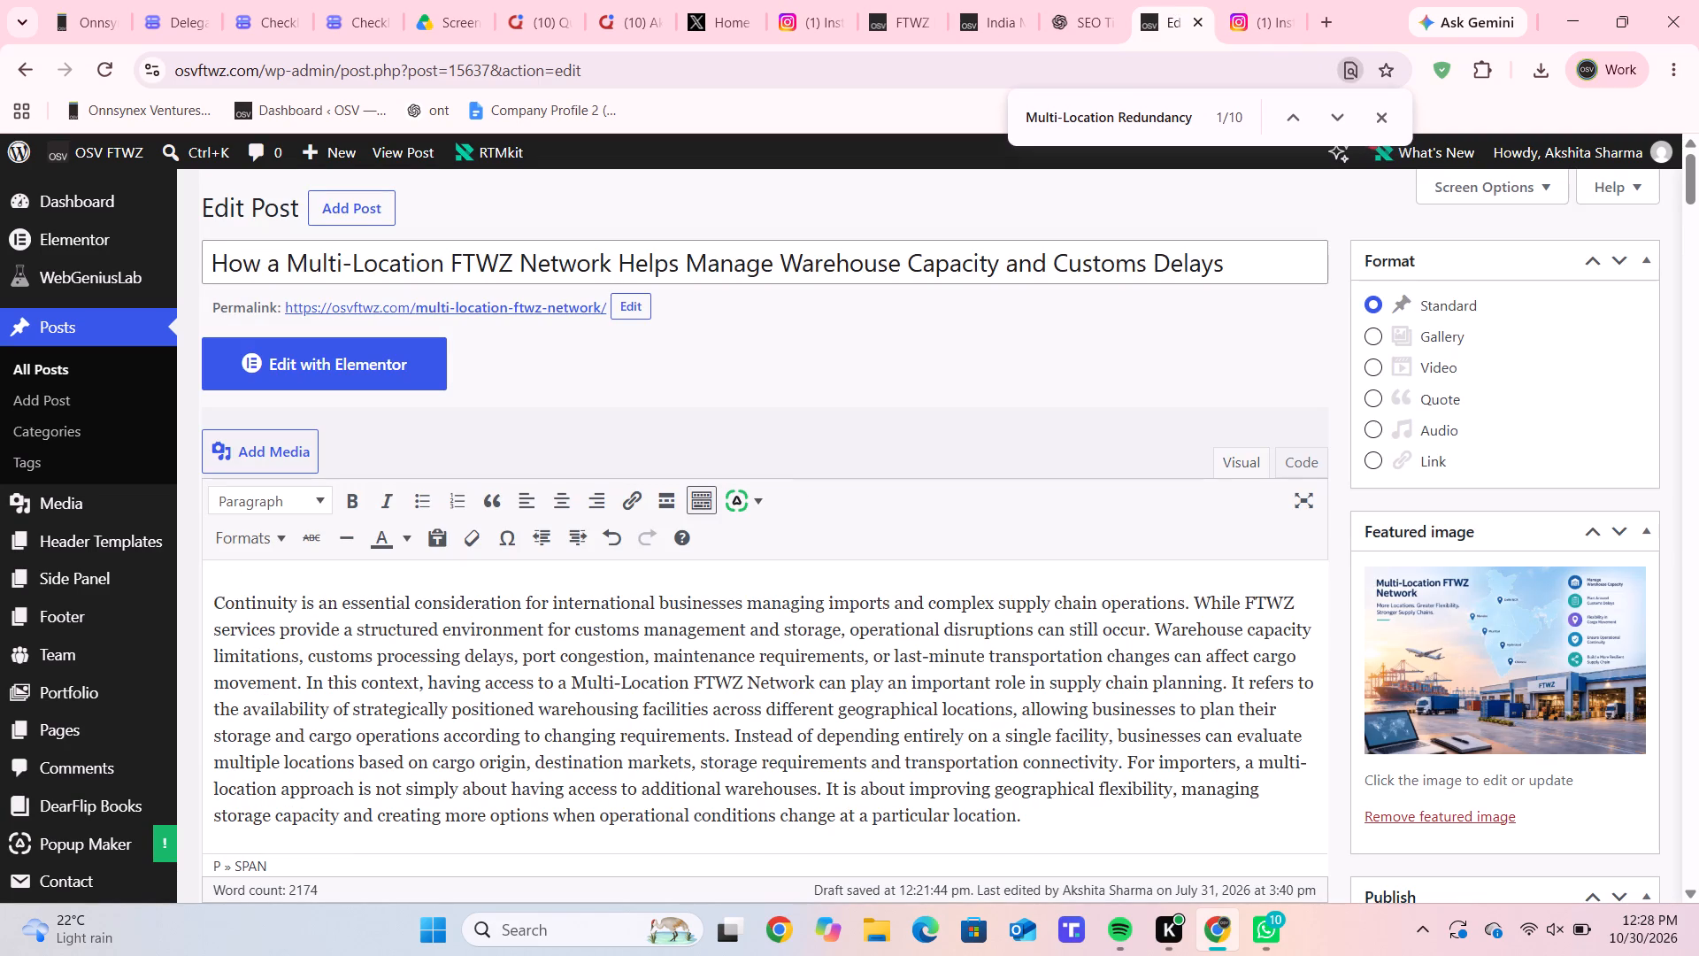
{"action": "scroll", "coordinate": [668, 772], "scroll_direction": "down", "scroll_amount": 1}
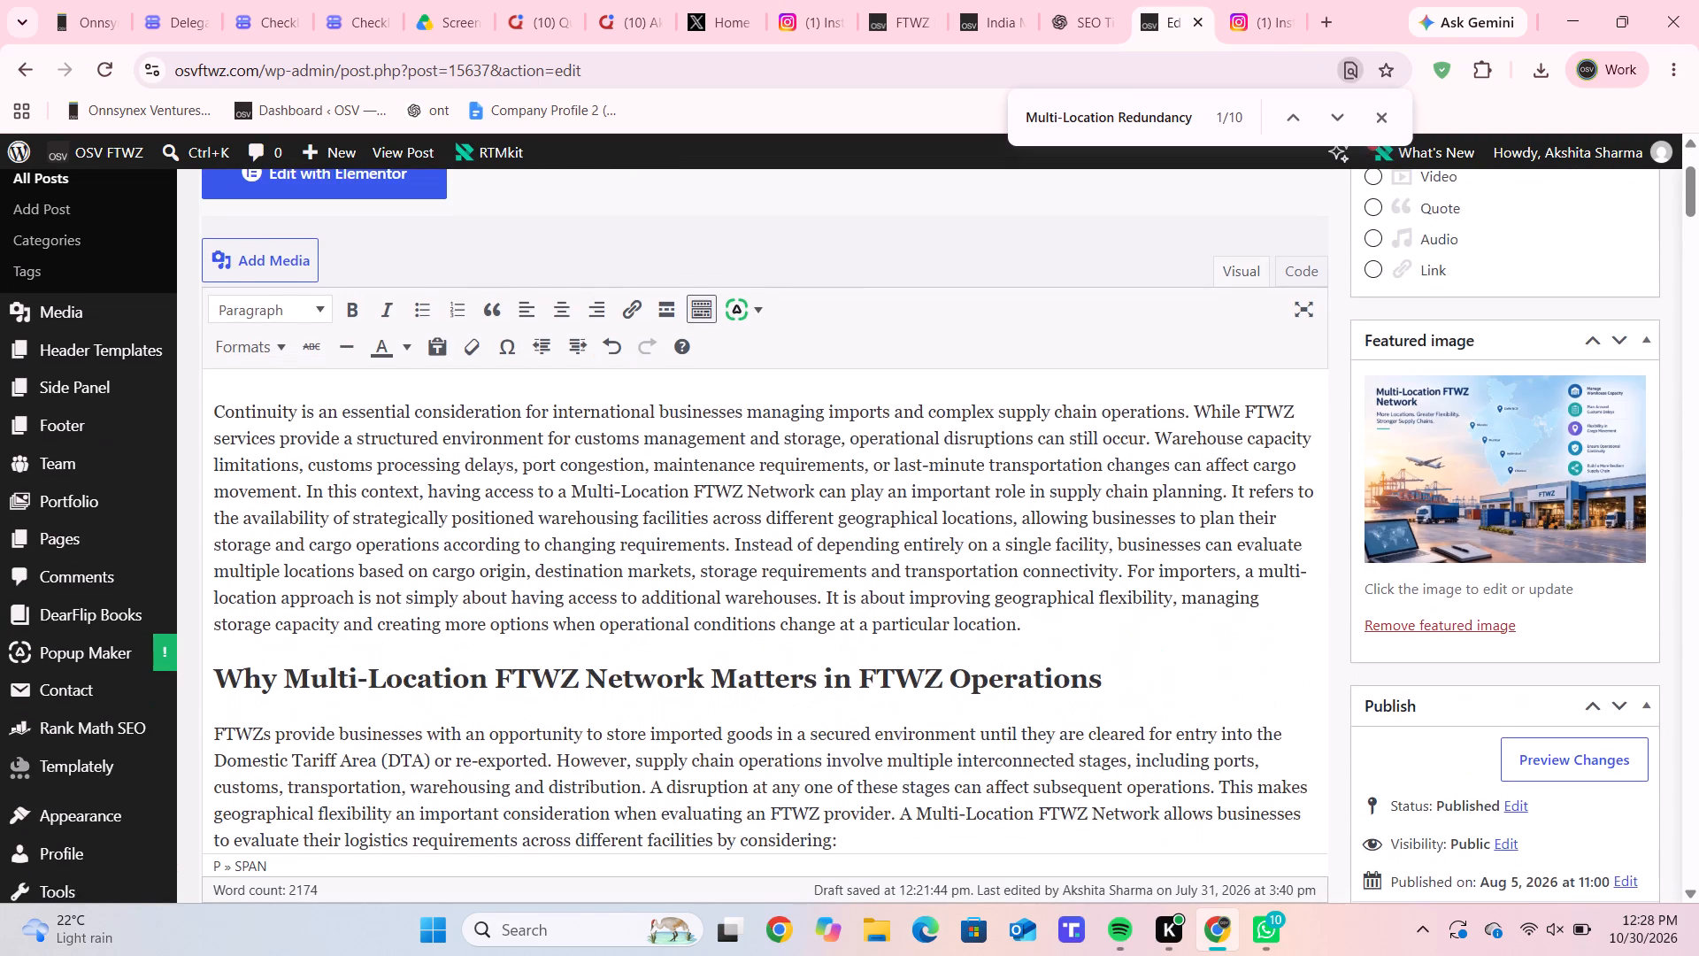
{"action": "scroll", "coordinate": [668, 772], "scroll_direction": "down", "scroll_amount": 1}
{"action": "scroll", "coordinate": [494, 729], "scroll_direction": "down", "scroll_amount": 1}
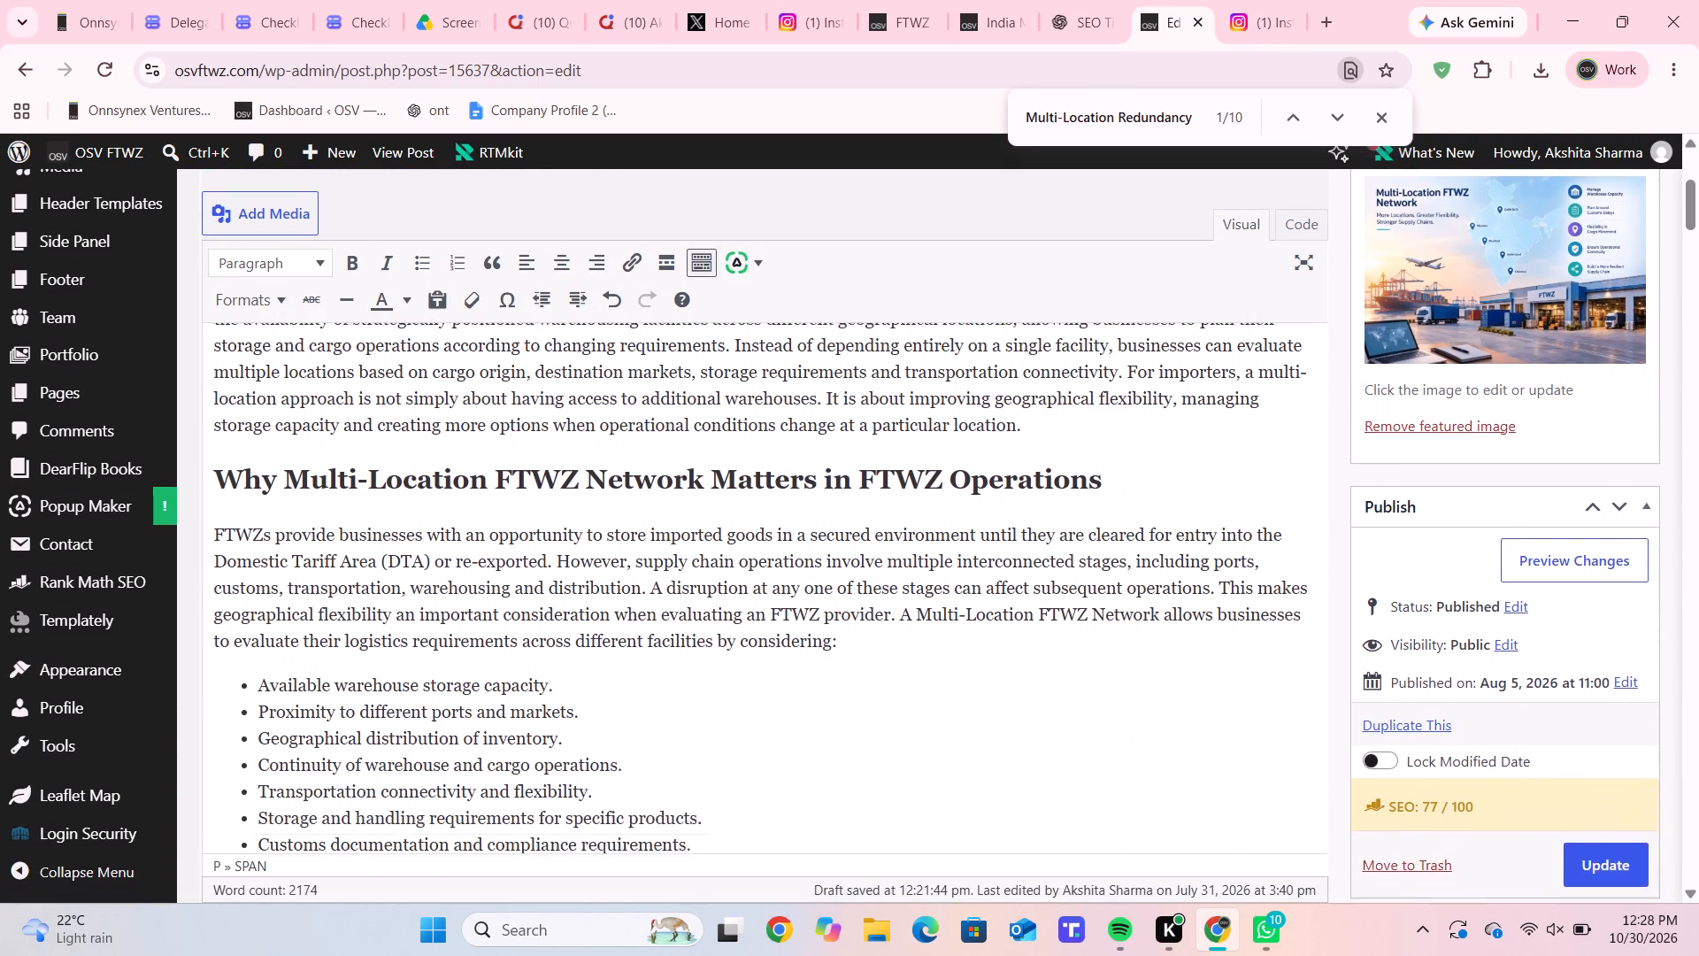
{"action": "scroll", "coordinate": [494, 729], "scroll_direction": "down", "scroll_amount": 1}
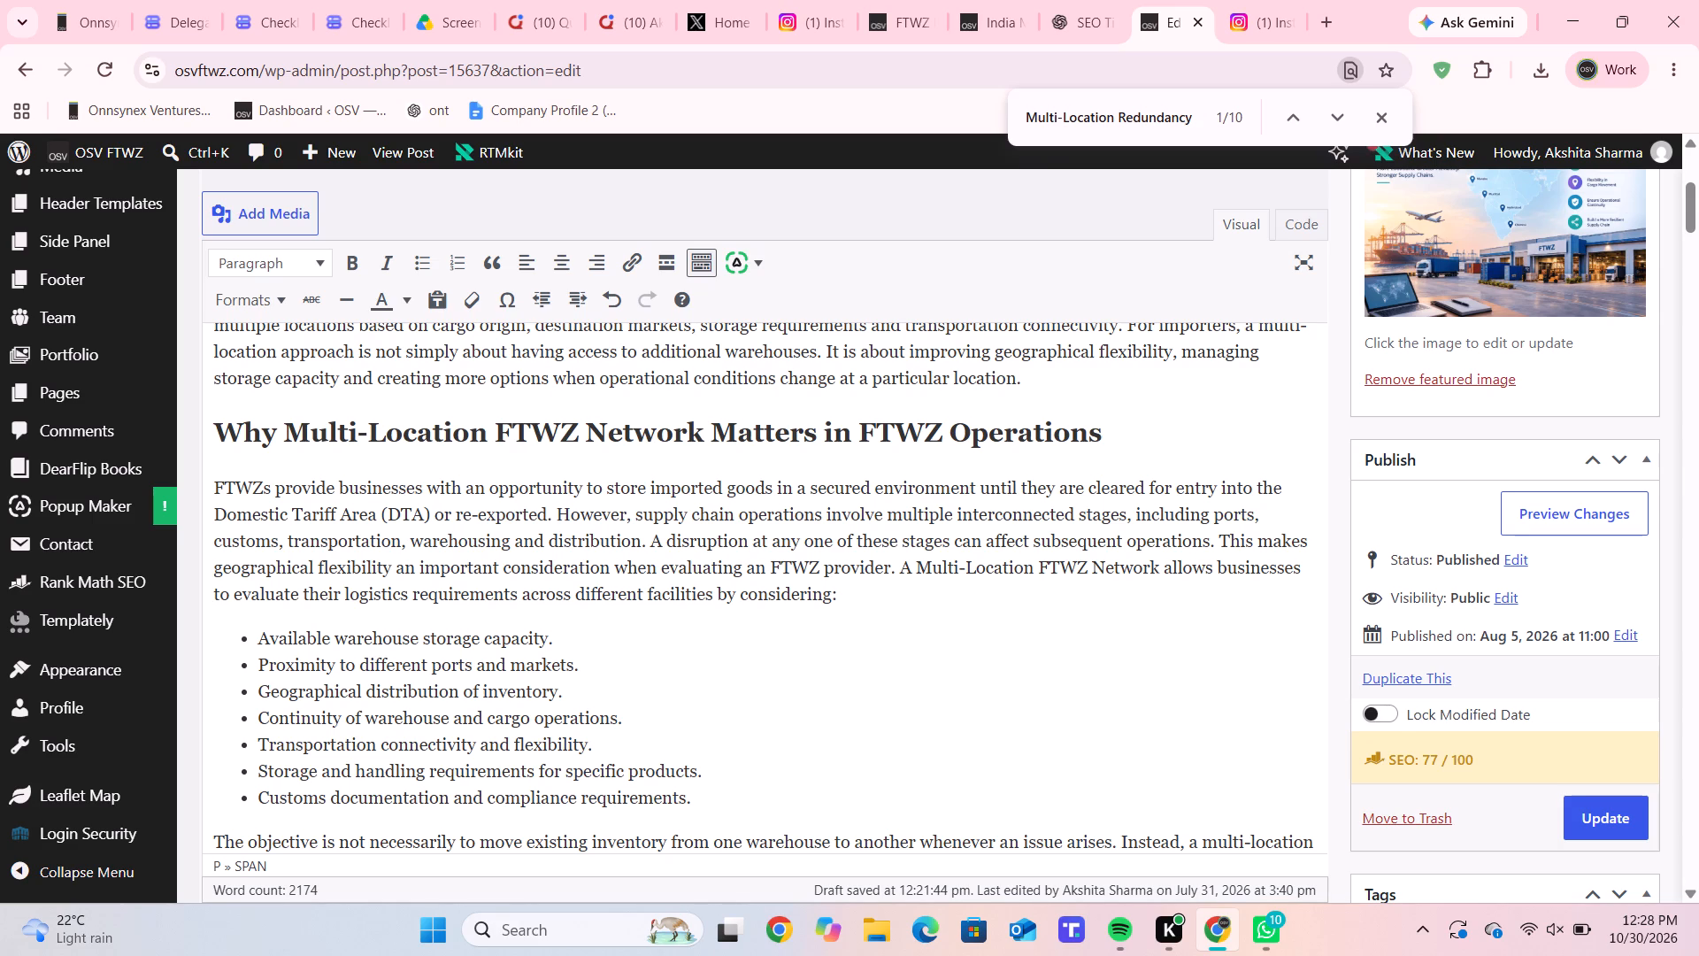
{"action": "left_click_drag", "start_coordinate": [900, 567], "coordinate": [1105, 577]}
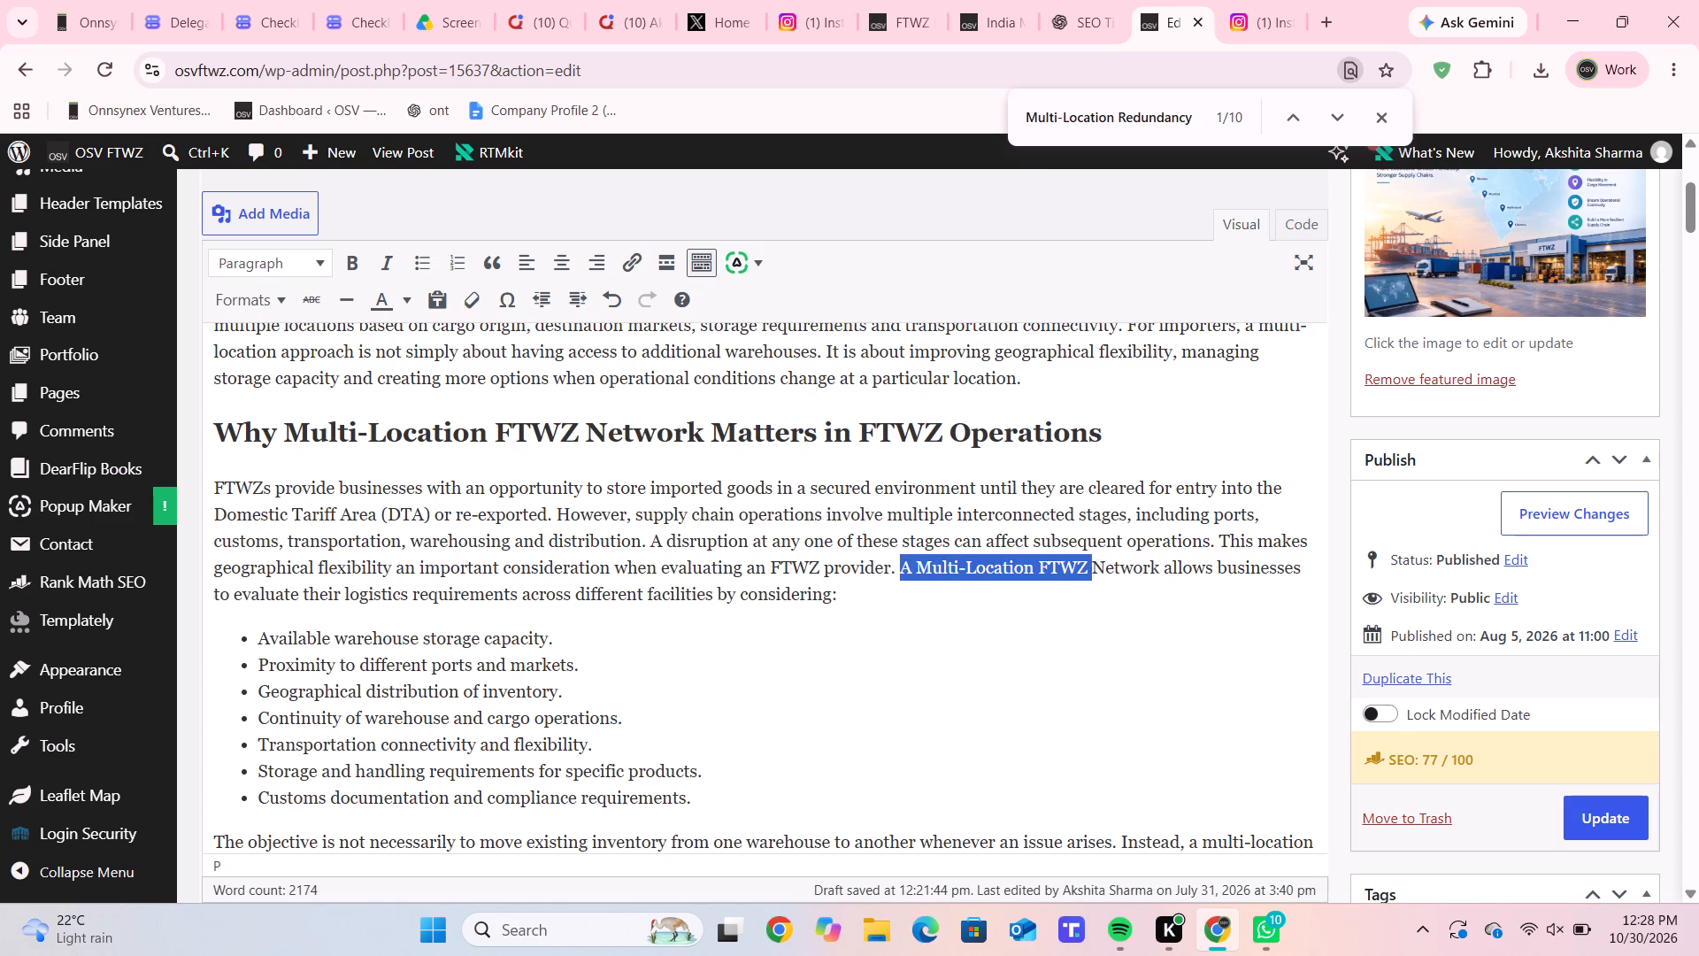
{"action": "left_click_drag", "start_coordinate": [1105, 577], "coordinate": [1161, 572]}
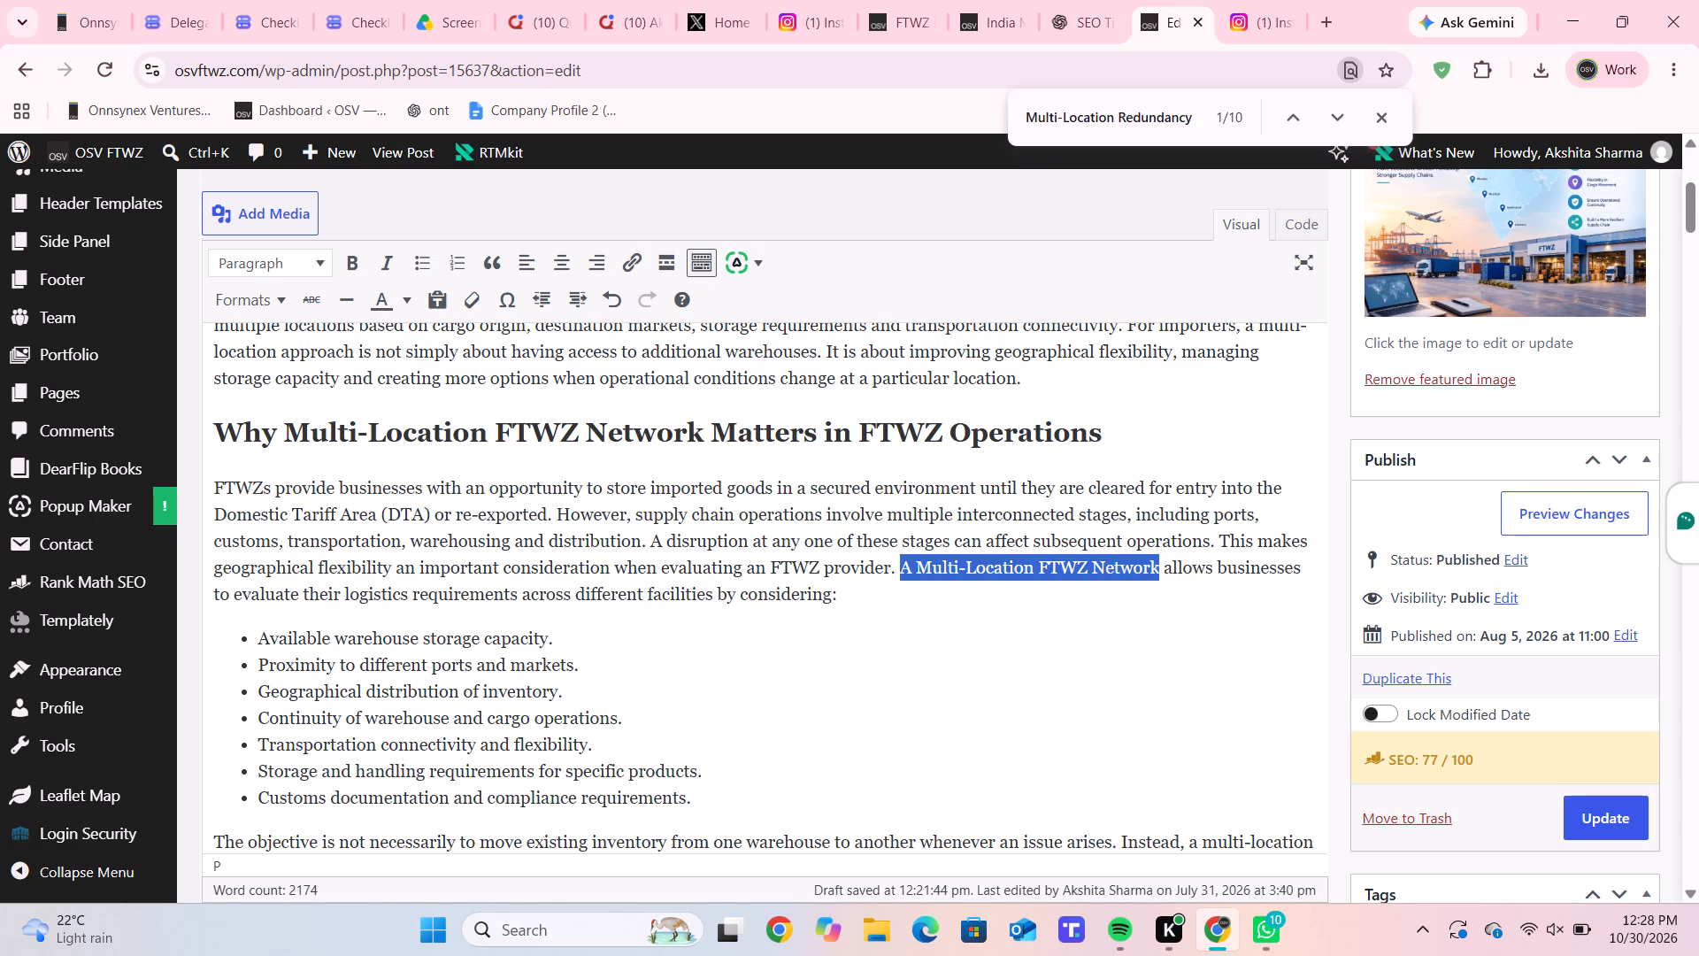
{"action": "left_click", "coordinate": [642, 267]}
{"action": "key", "text": "ctrl+v"}
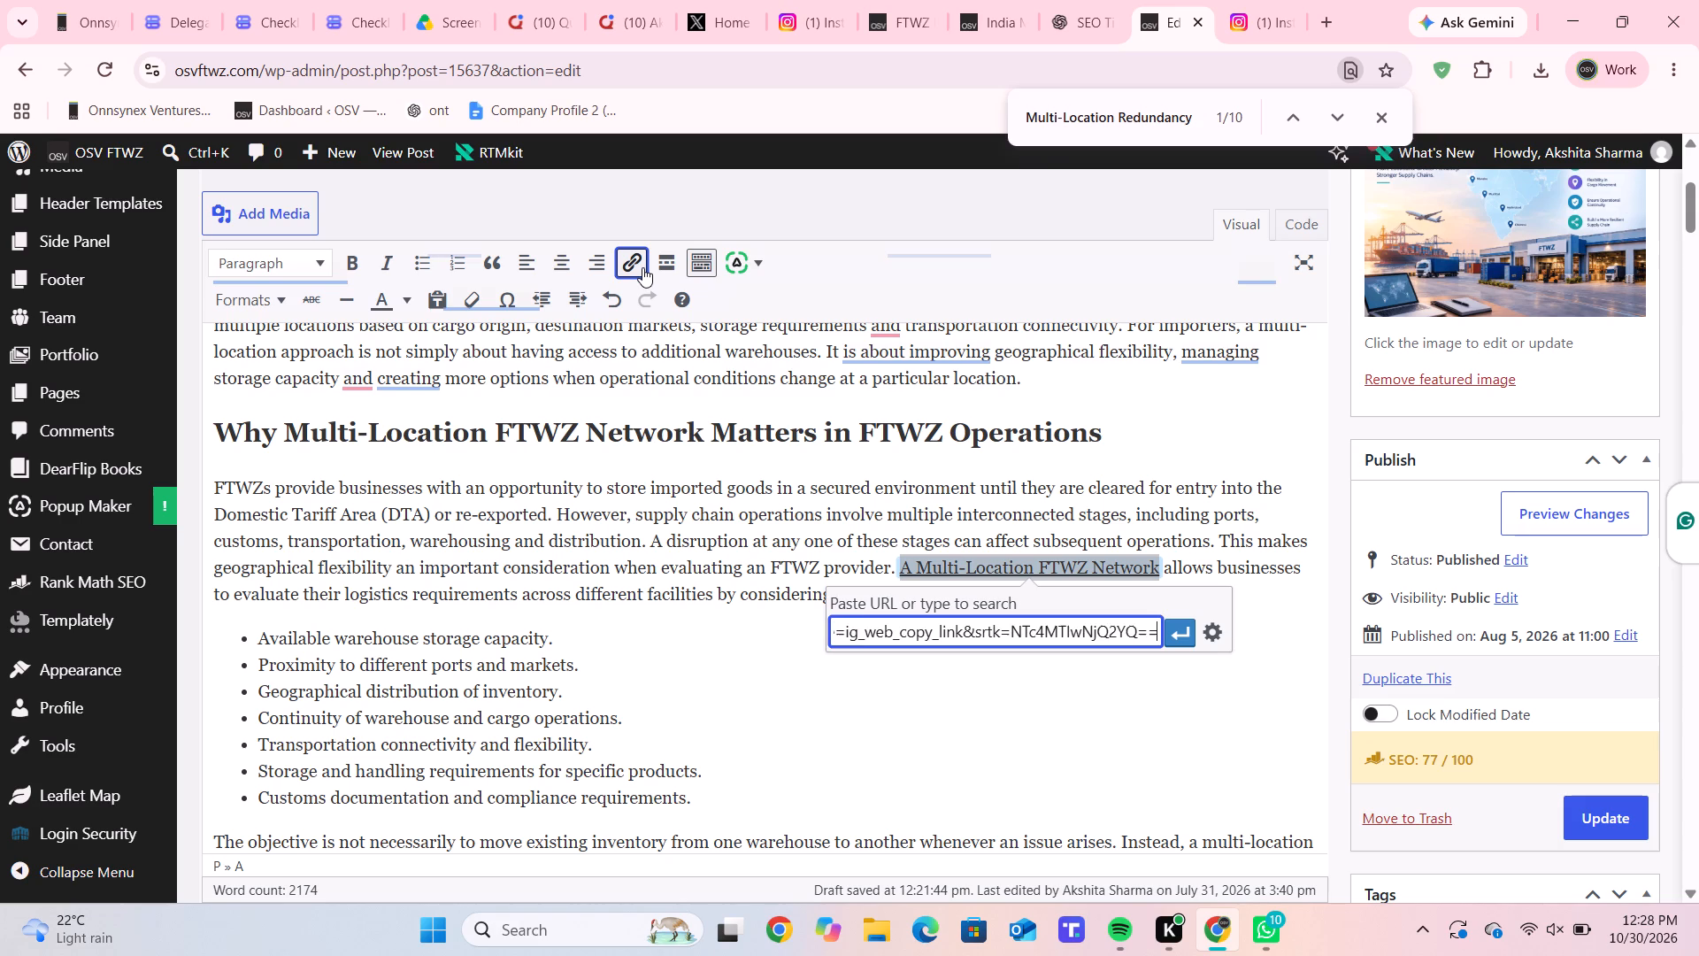
{"action": "key", "text": "Return"}
{"action": "left_click", "coordinate": [529, 529]}
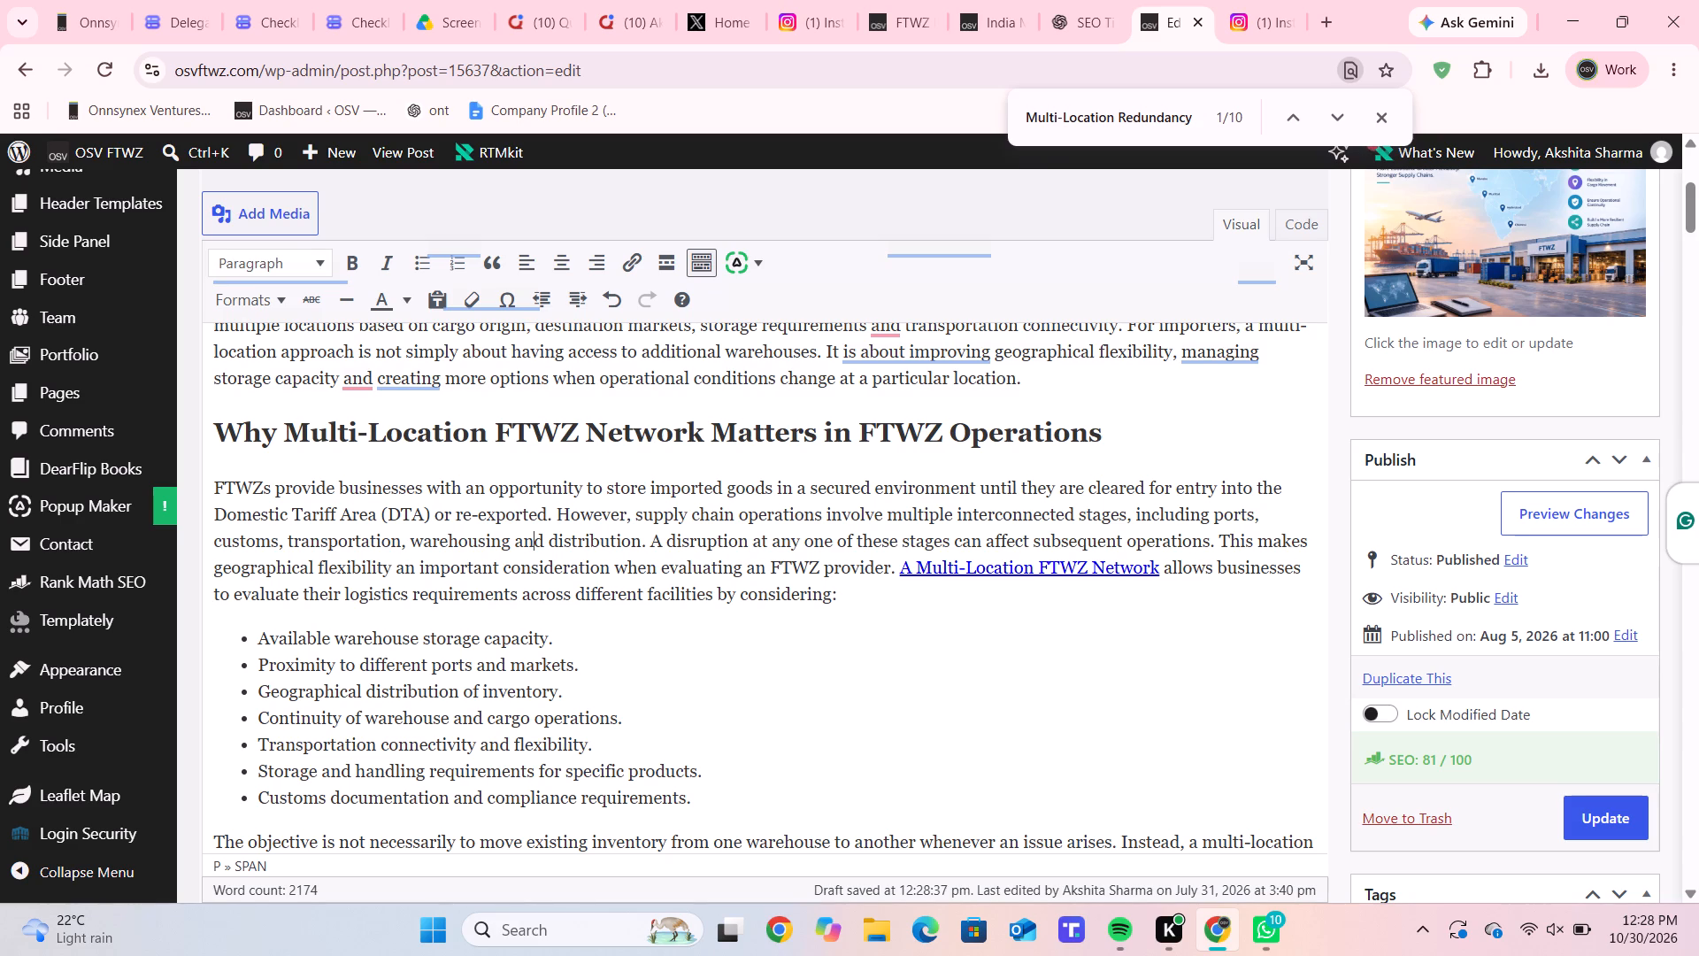
Review the post from its body content through the FAQ entries to the Rank Math SEO checks and post settings.
{"action": "scroll", "coordinate": [270, 933], "scroll_direction": "down", "scroll_amount": 1}
{"action": "scroll", "coordinate": [263, 795], "scroll_direction": "right", "scroll_amount": 7}
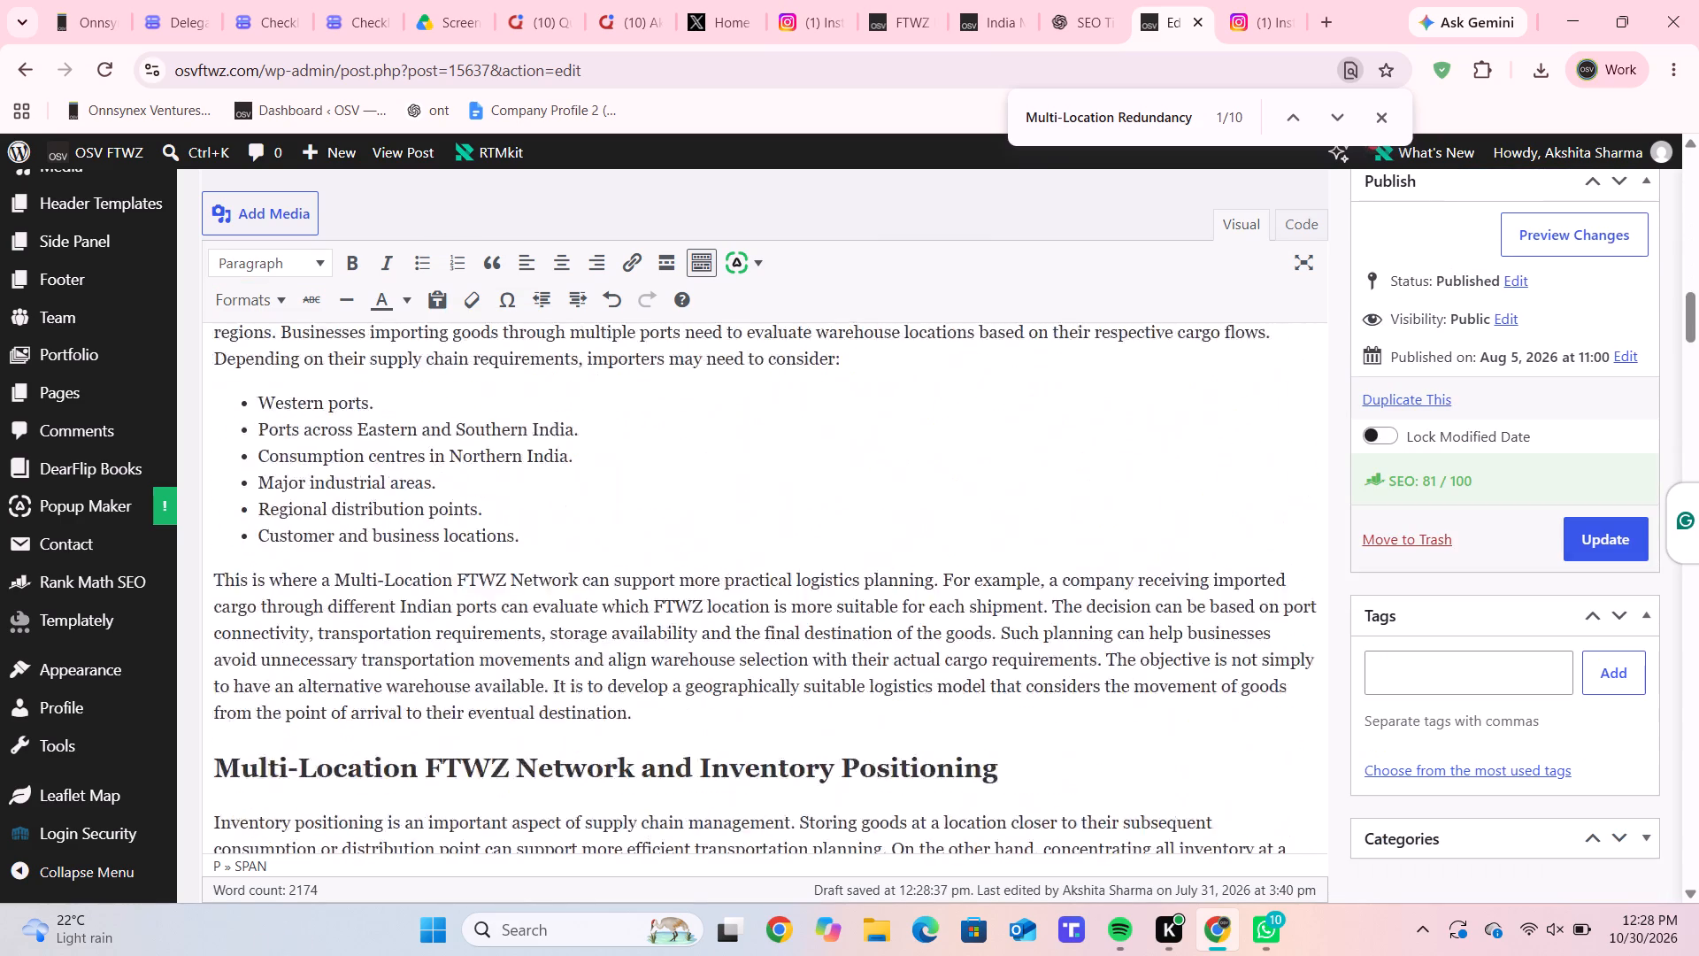
{"action": "scroll", "coordinate": [263, 795], "scroll_direction": "down", "scroll_amount": 15}
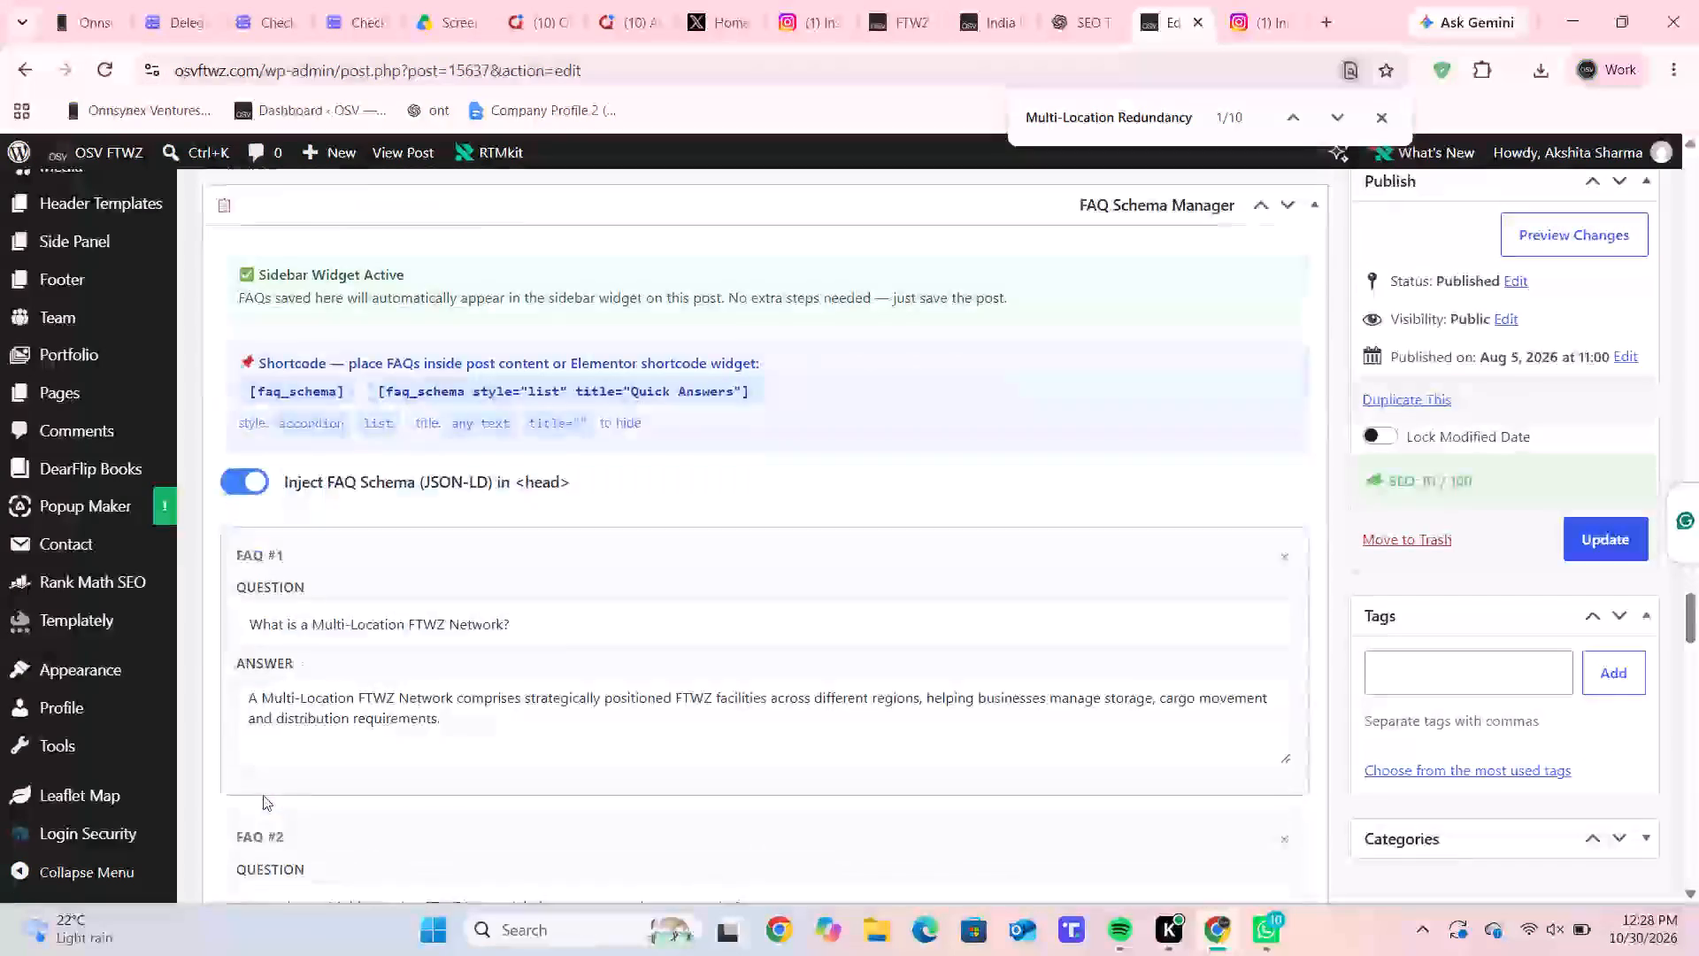
{"action": "scroll", "coordinate": [263, 795], "scroll_direction": "right", "scroll_amount": 9}
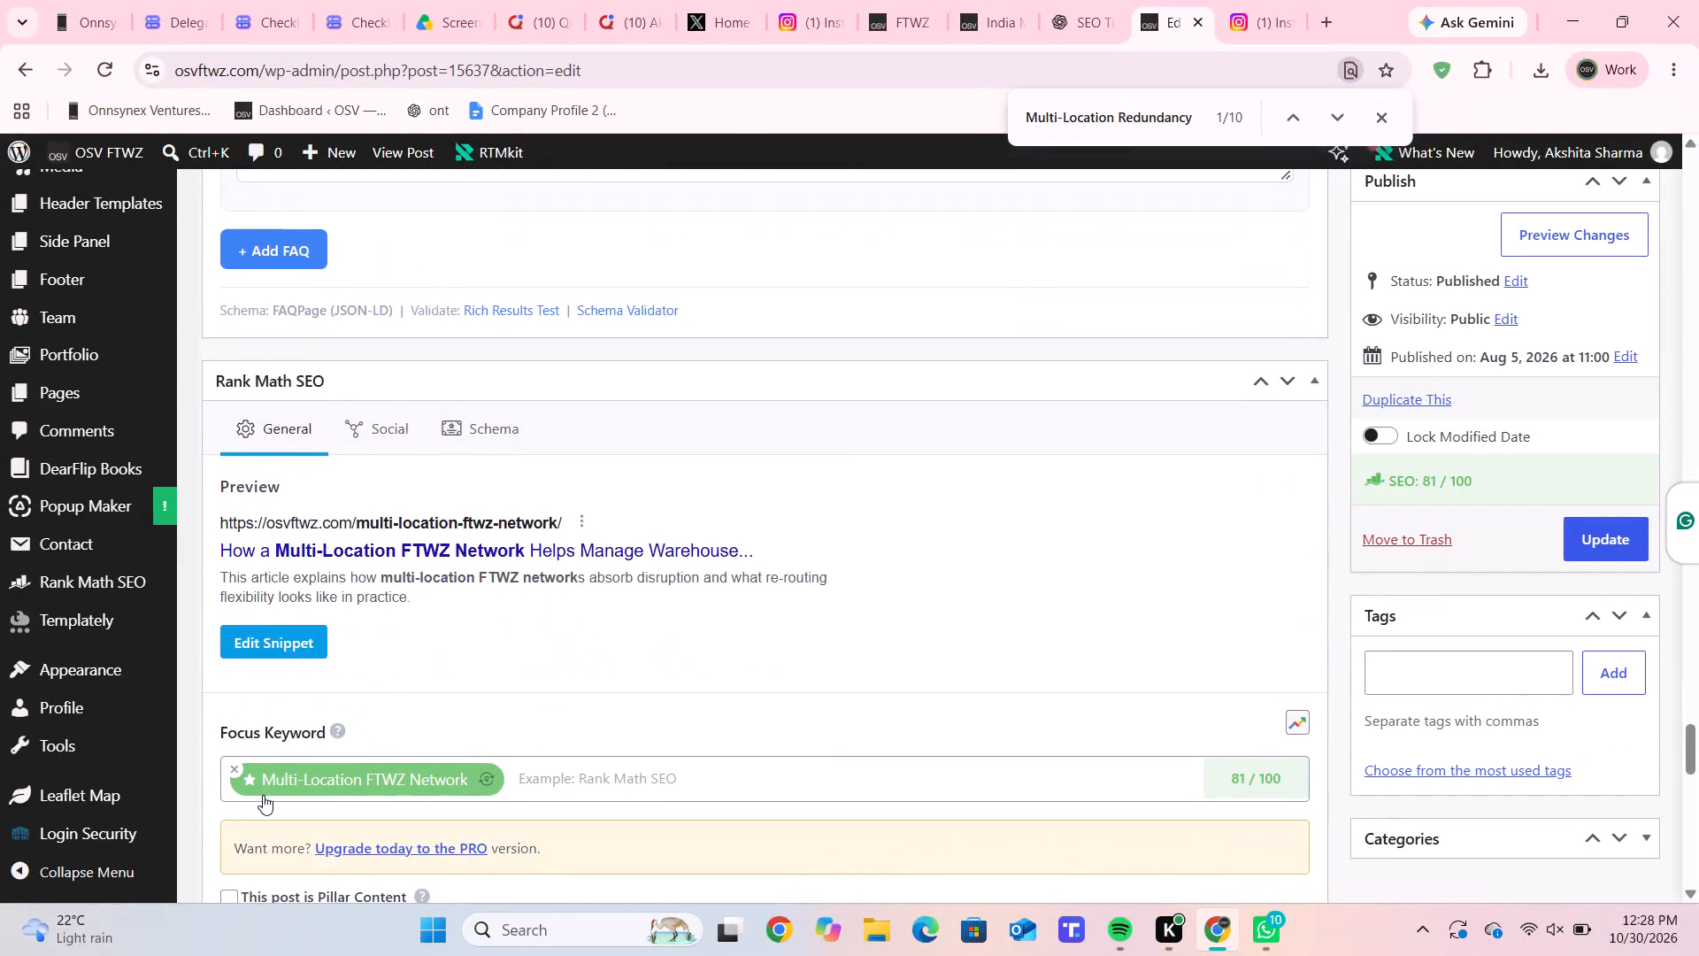
{"action": "scroll", "coordinate": [263, 795], "scroll_direction": "down", "scroll_amount": 1}
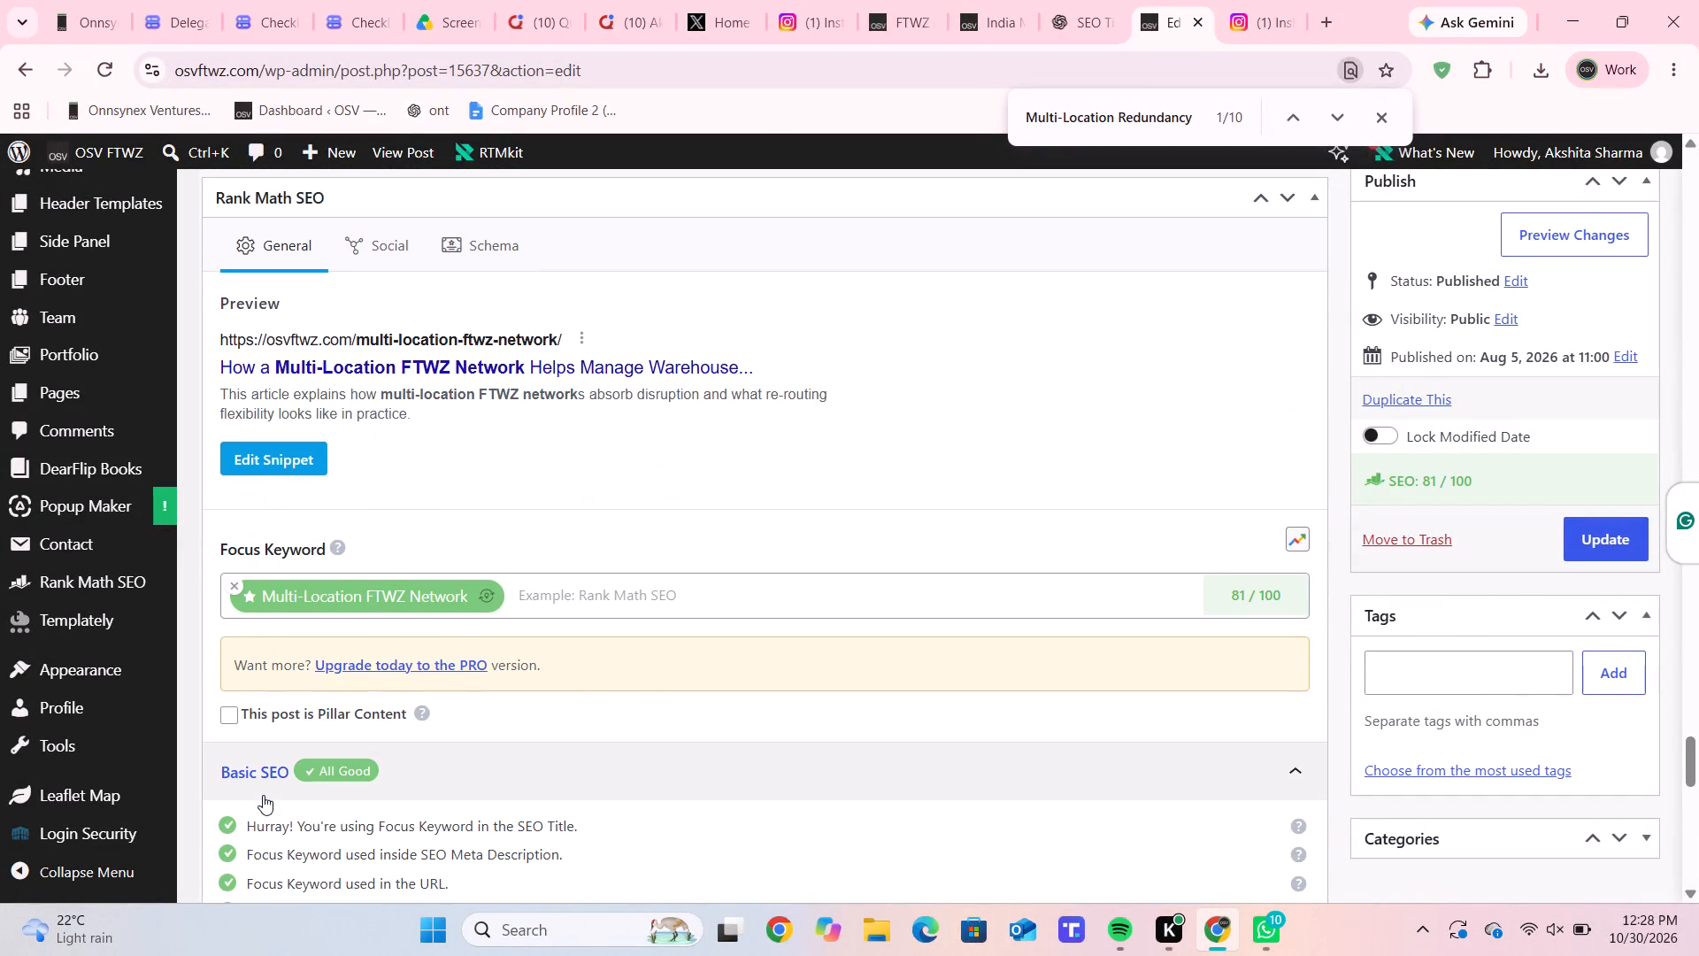
{"action": "scroll", "coordinate": [263, 795], "scroll_direction": "down", "scroll_amount": 11}
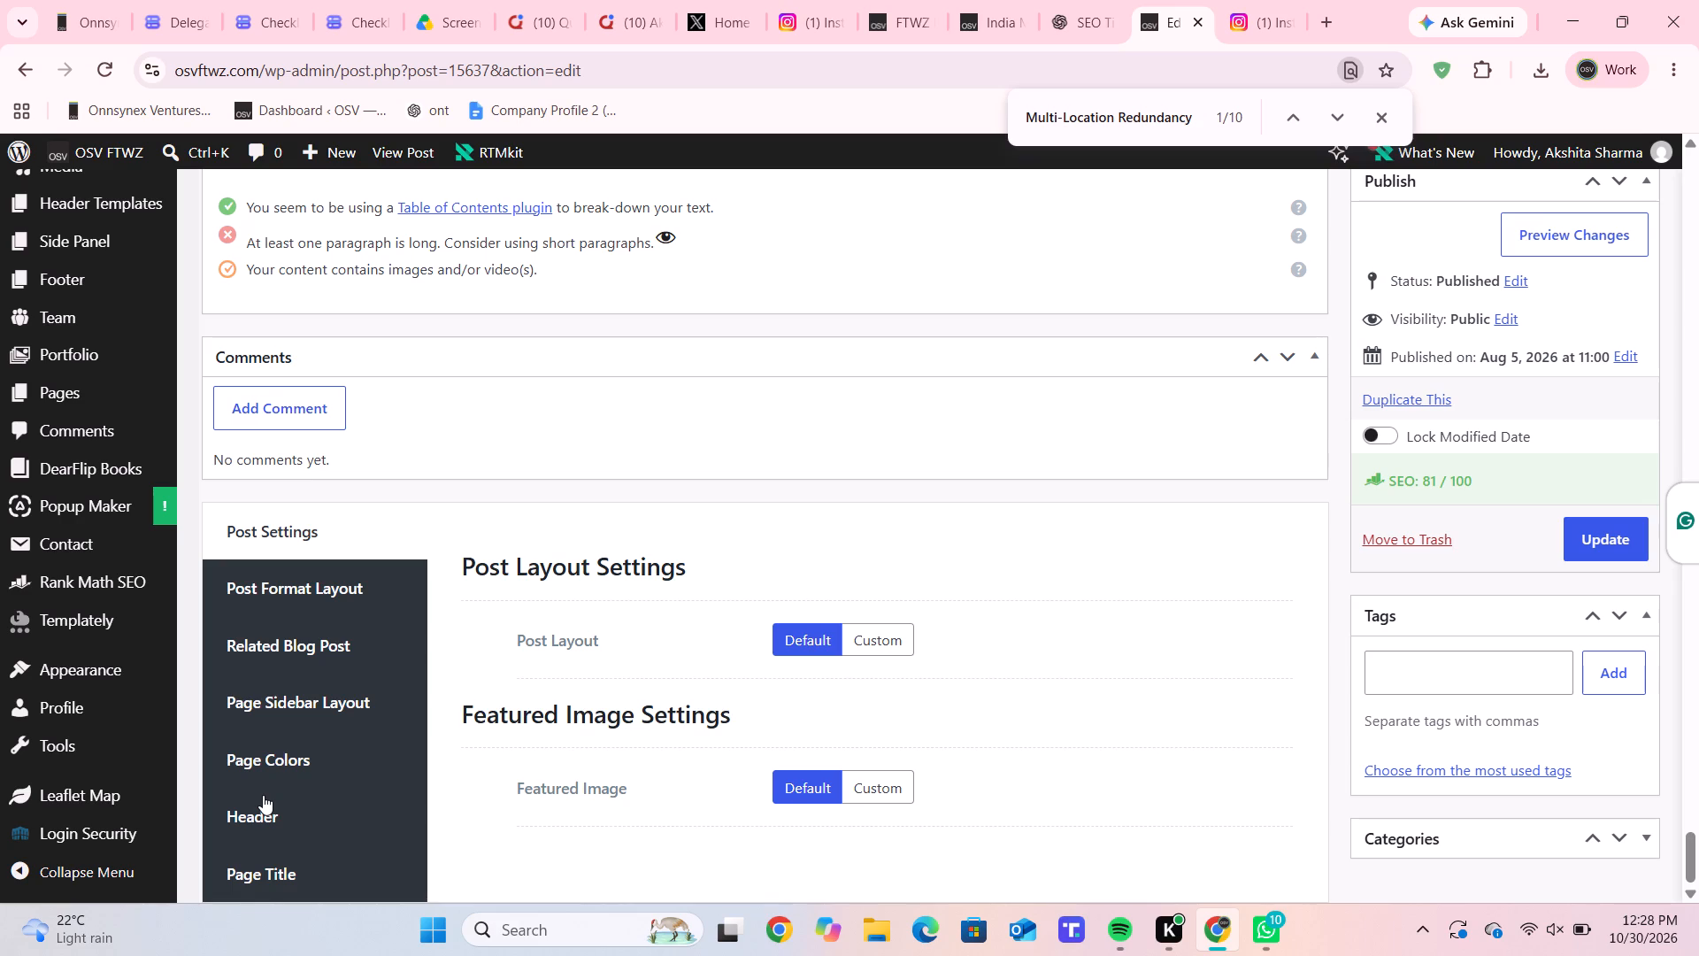
{"action": "scroll", "coordinate": [263, 795], "scroll_direction": "up", "scroll_amount": 15}
{"action": "scroll", "coordinate": [263, 795], "scroll_direction": "up", "scroll_amount": 16}
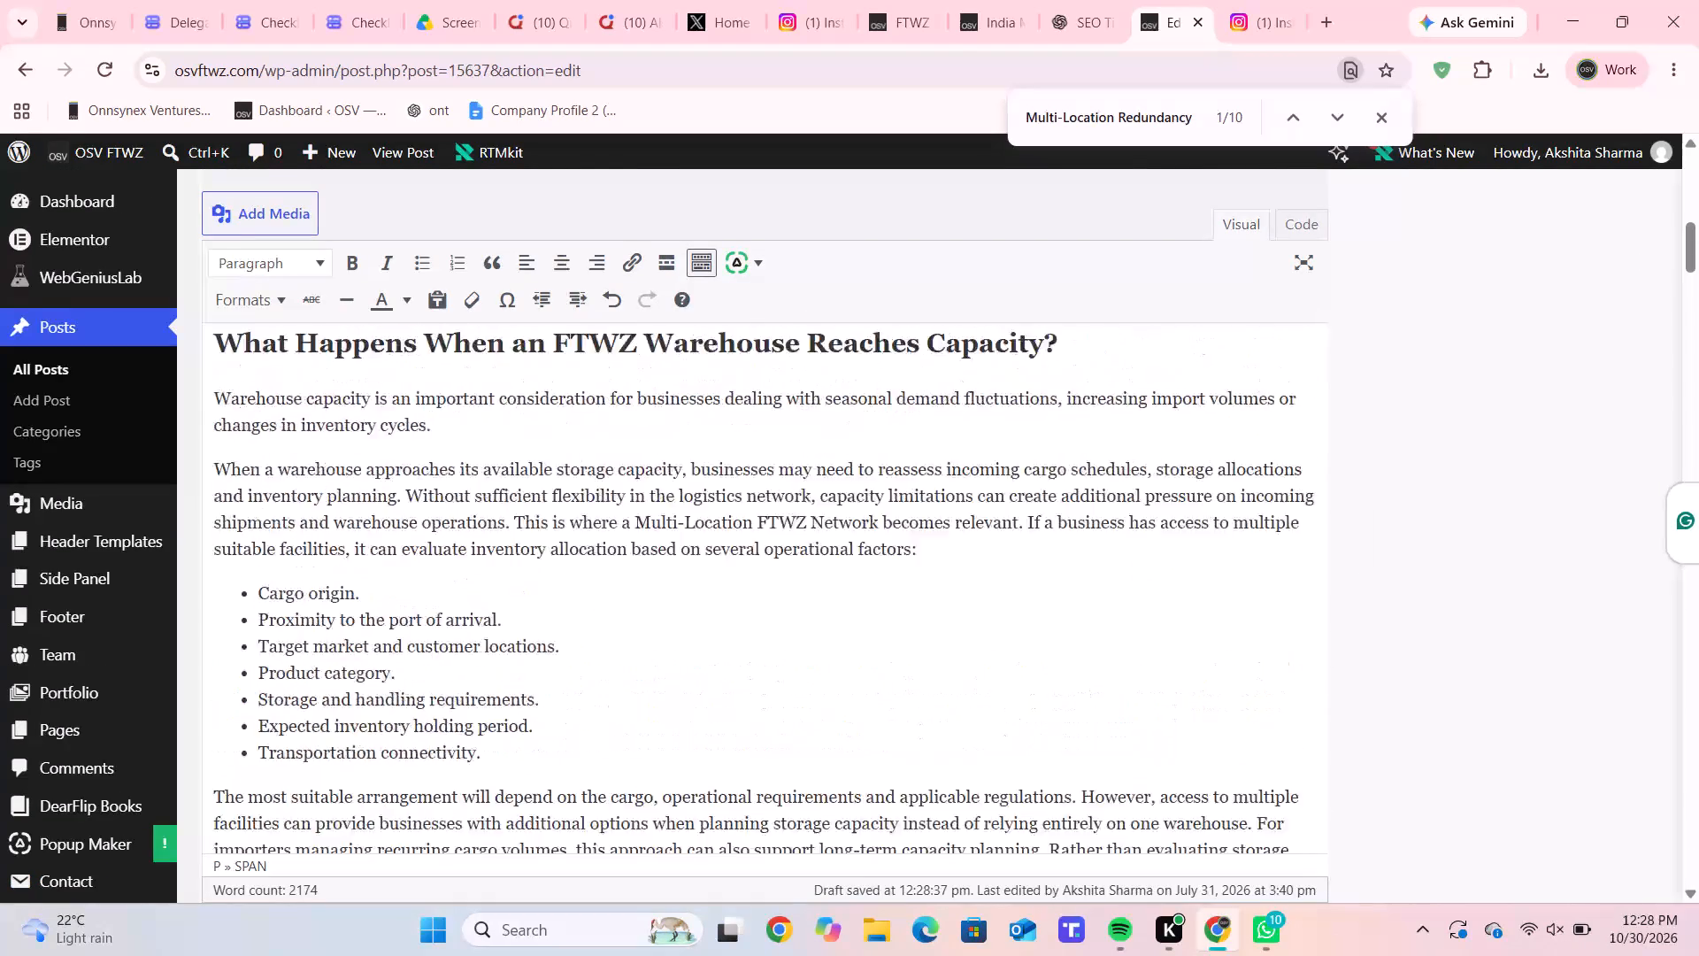
{"action": "scroll", "coordinate": [263, 795], "scroll_direction": "up", "scroll_amount": 6}
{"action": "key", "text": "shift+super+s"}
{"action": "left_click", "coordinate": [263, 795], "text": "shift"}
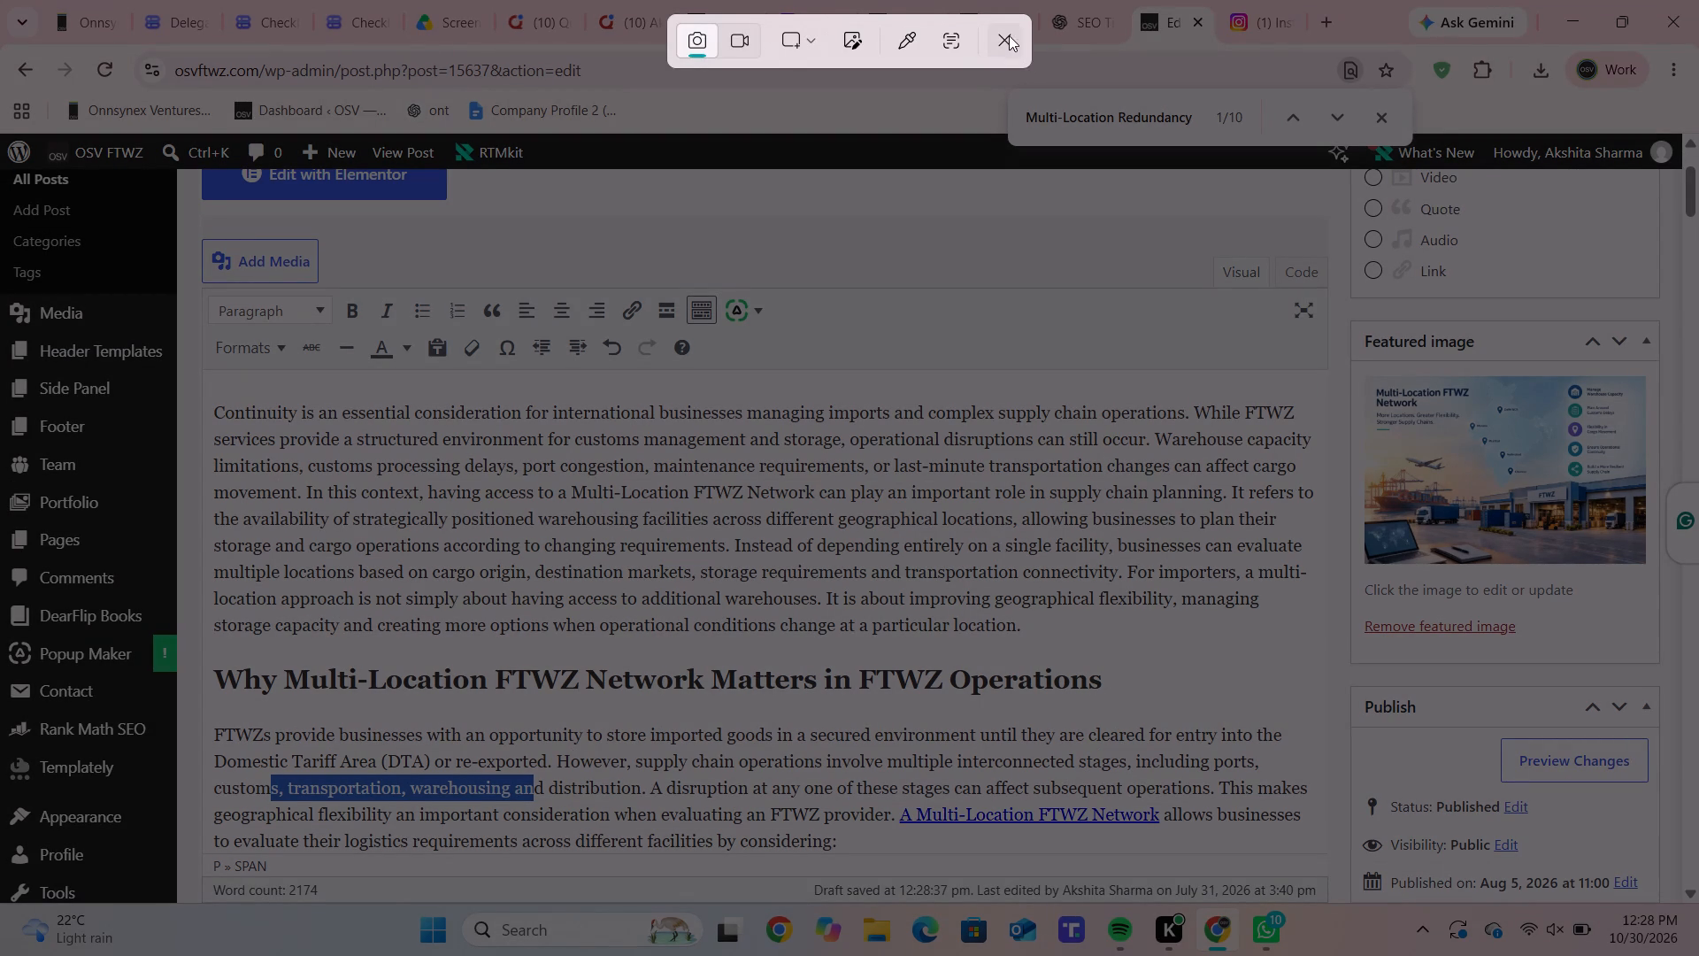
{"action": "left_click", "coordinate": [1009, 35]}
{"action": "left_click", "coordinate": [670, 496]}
Capture a screenshot of the Edit Post page showing the title, opening paragraph and featured image.
{"action": "scroll", "coordinate": [670, 496], "scroll_direction": "up", "scroll_amount": 3}
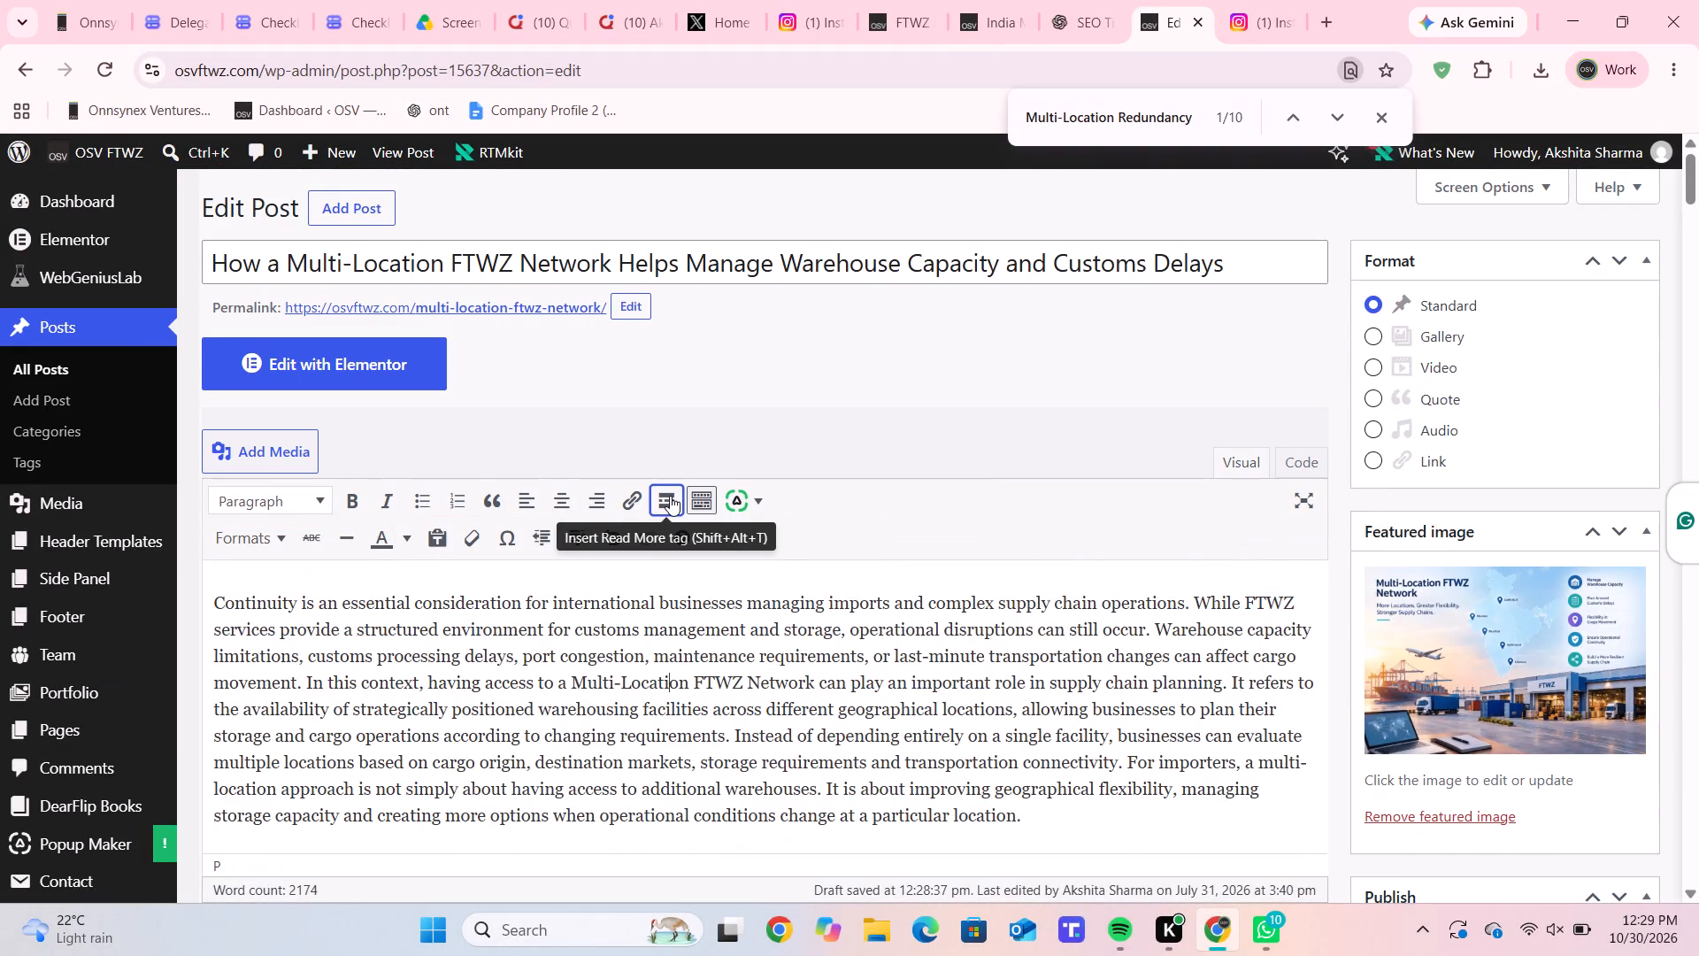
{"action": "key", "text": "shift+super+s"}
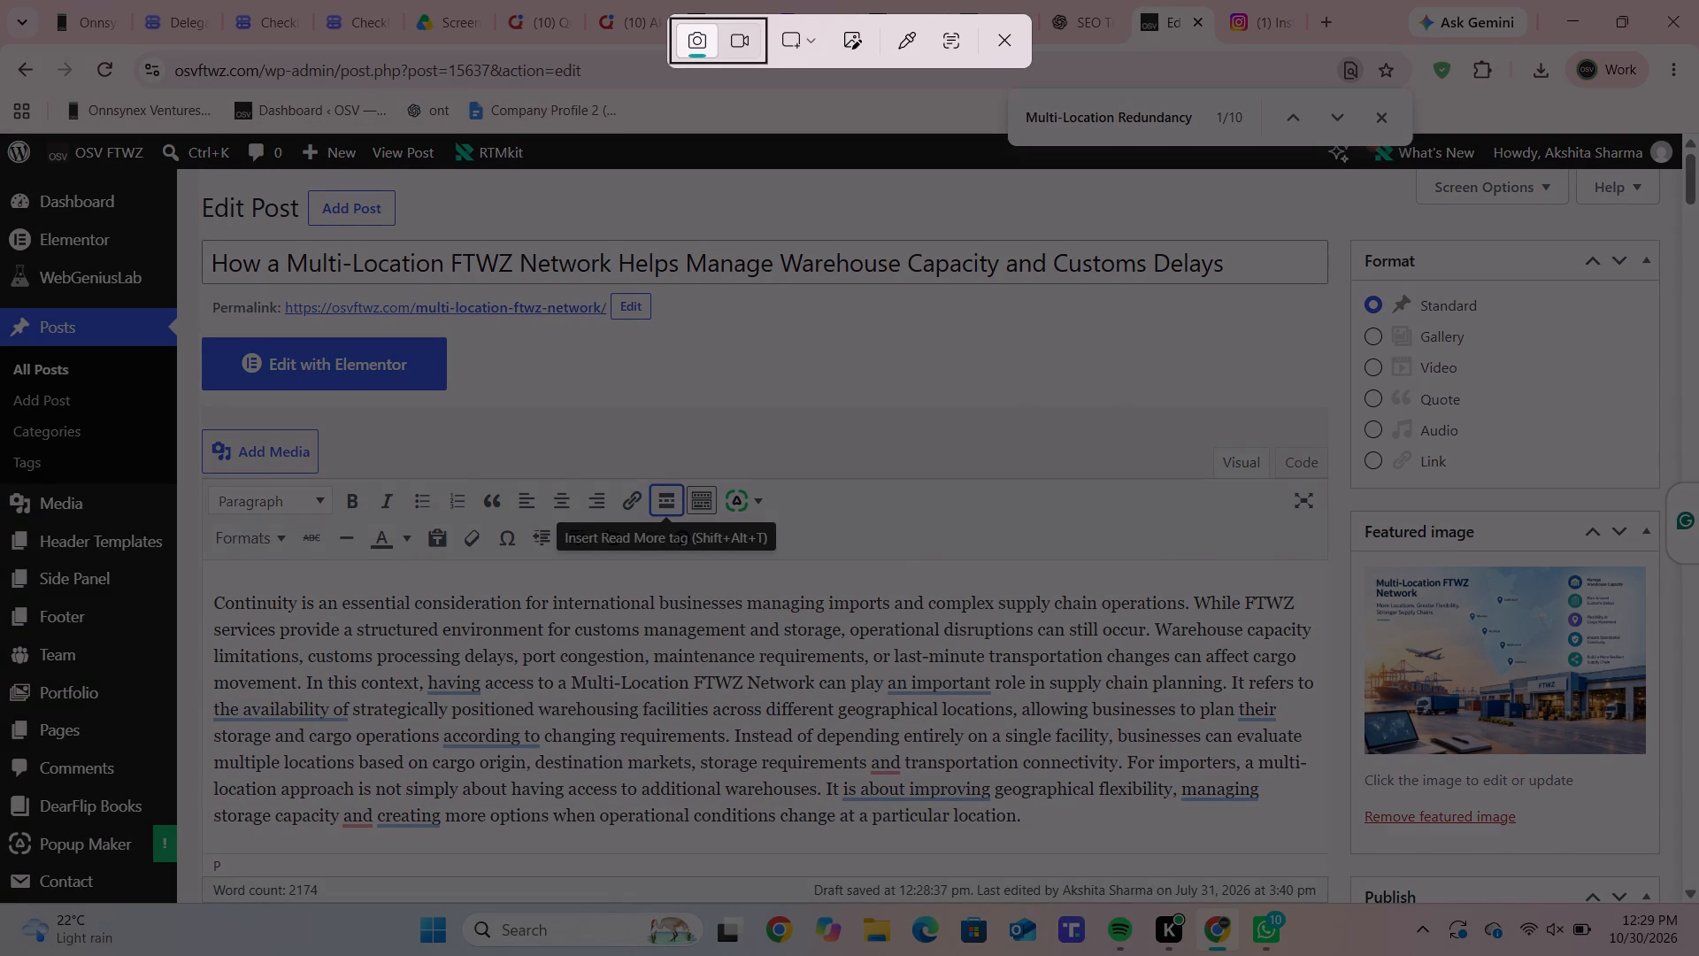
{"action": "left_click_drag", "start_coordinate": [172, 168], "coordinate": [1684, 955]}
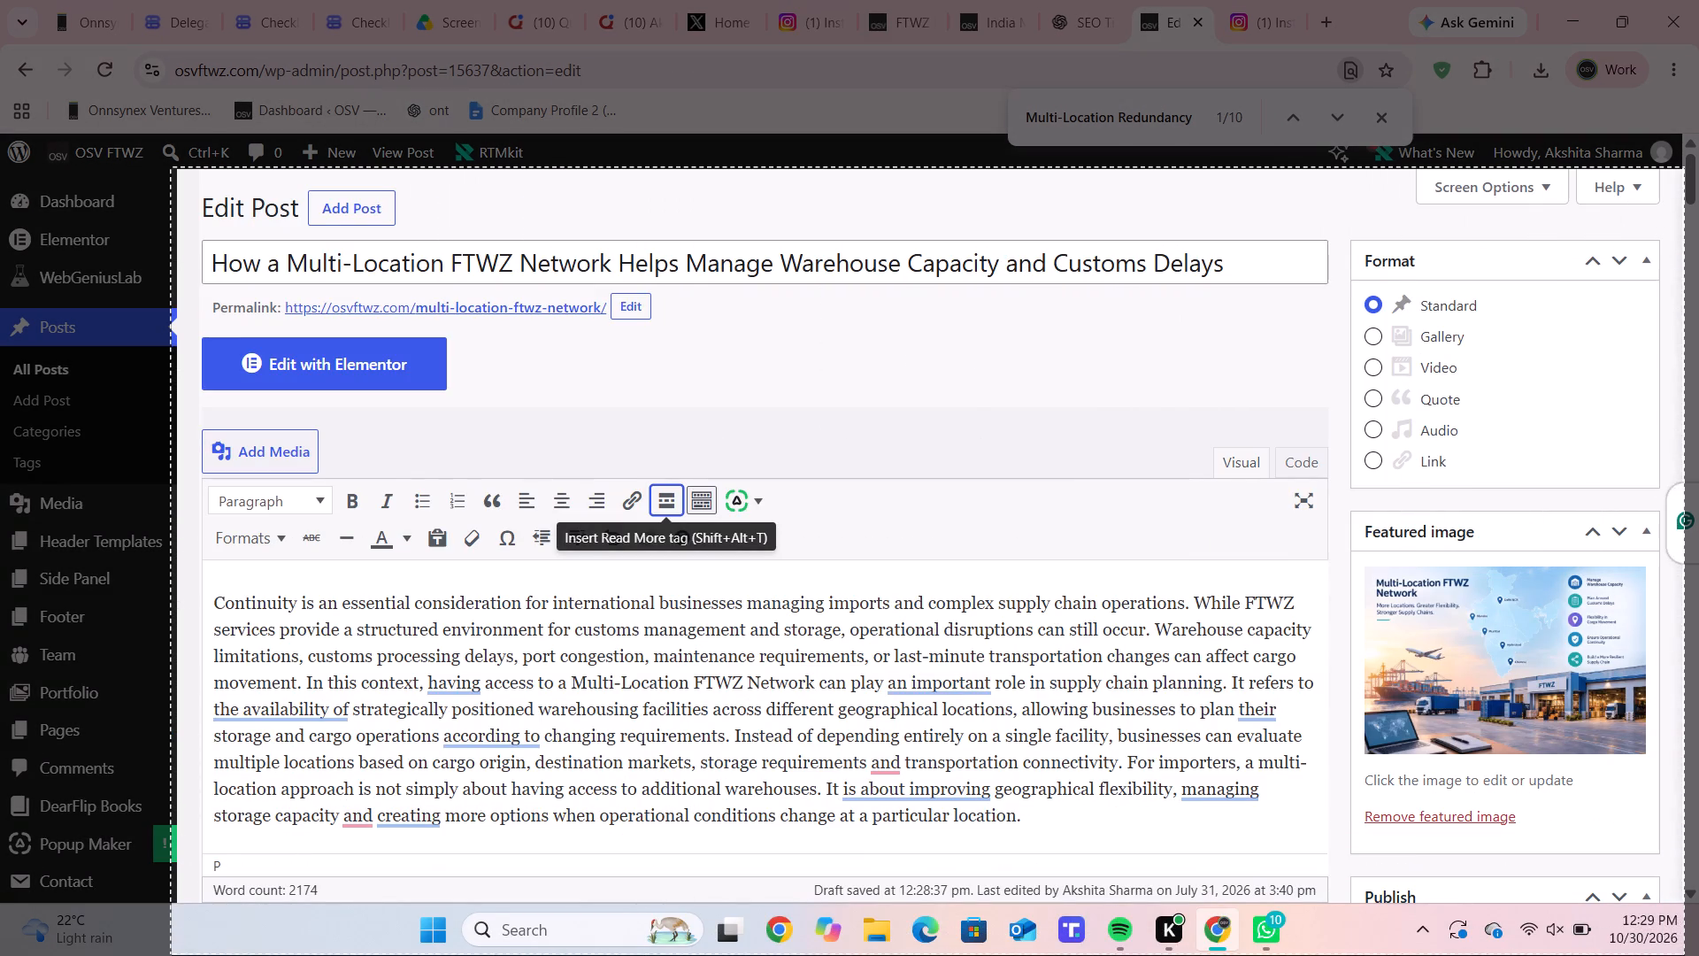
{"action": "left_click_drag", "start_coordinate": [1684, 955], "coordinate": [1680, 955]}
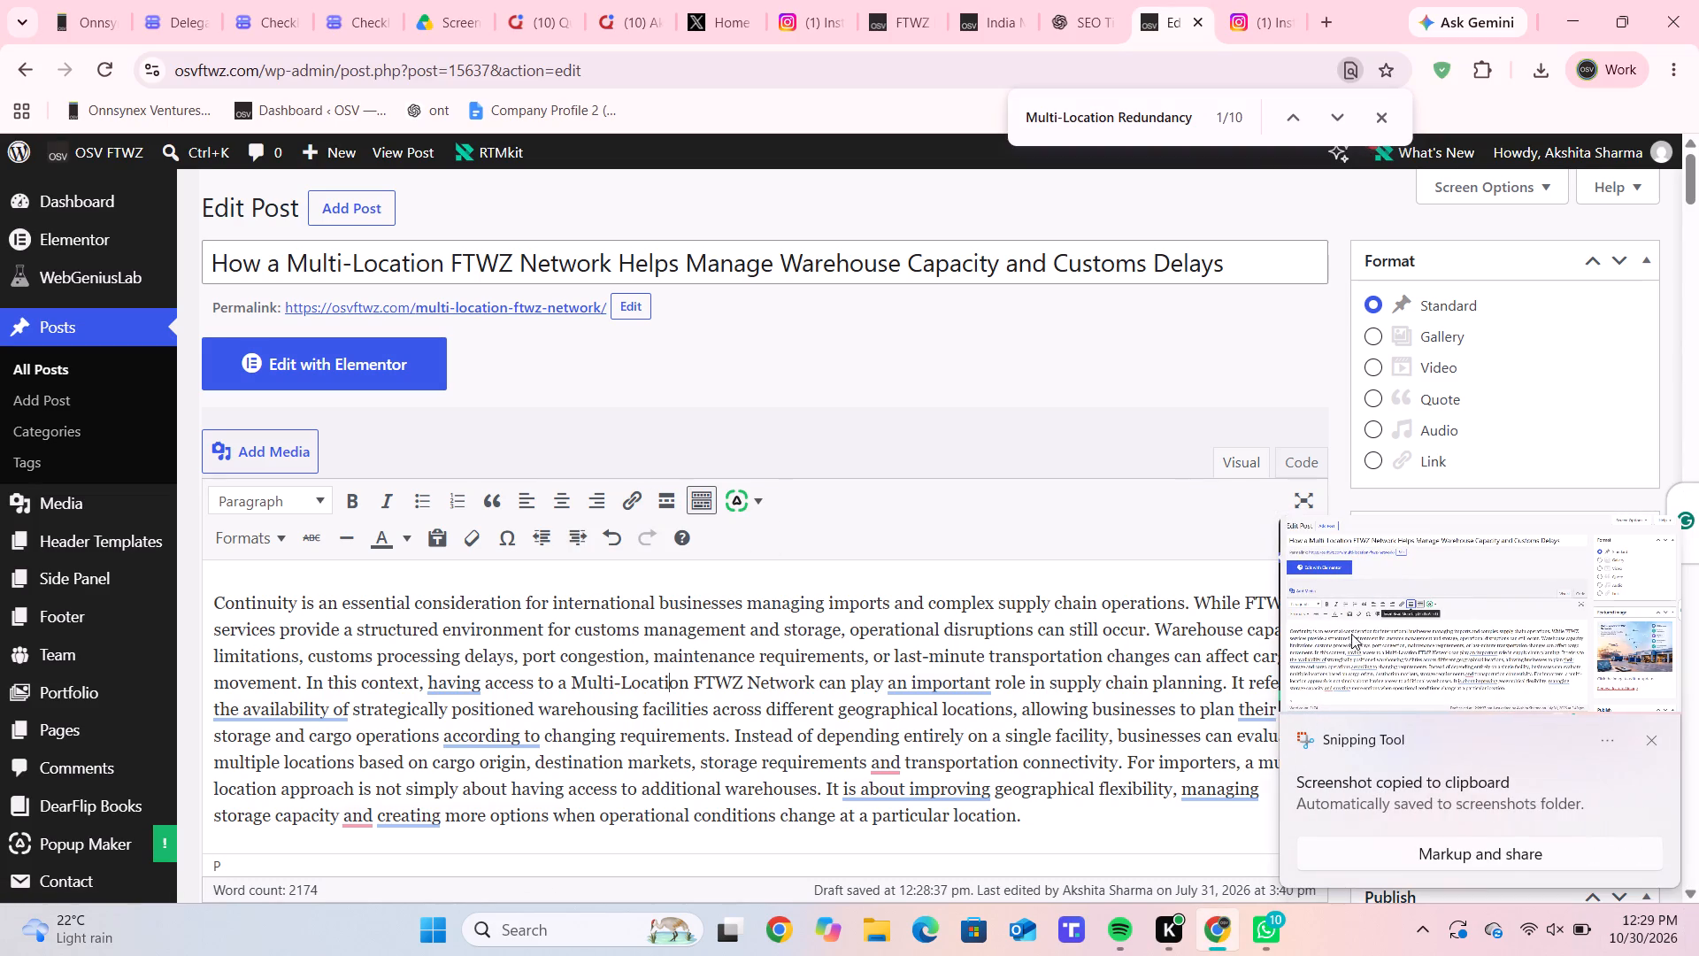
Dismiss the screenshot notification and update the published Multi-Location FTWZ Network post.
{"action": "left_click", "coordinate": [1170, 715]}
{"action": "scroll", "coordinate": [1170, 715], "scroll_direction": "down", "scroll_amount": 5}
{"action": "left_click", "coordinate": [1172, 463]}
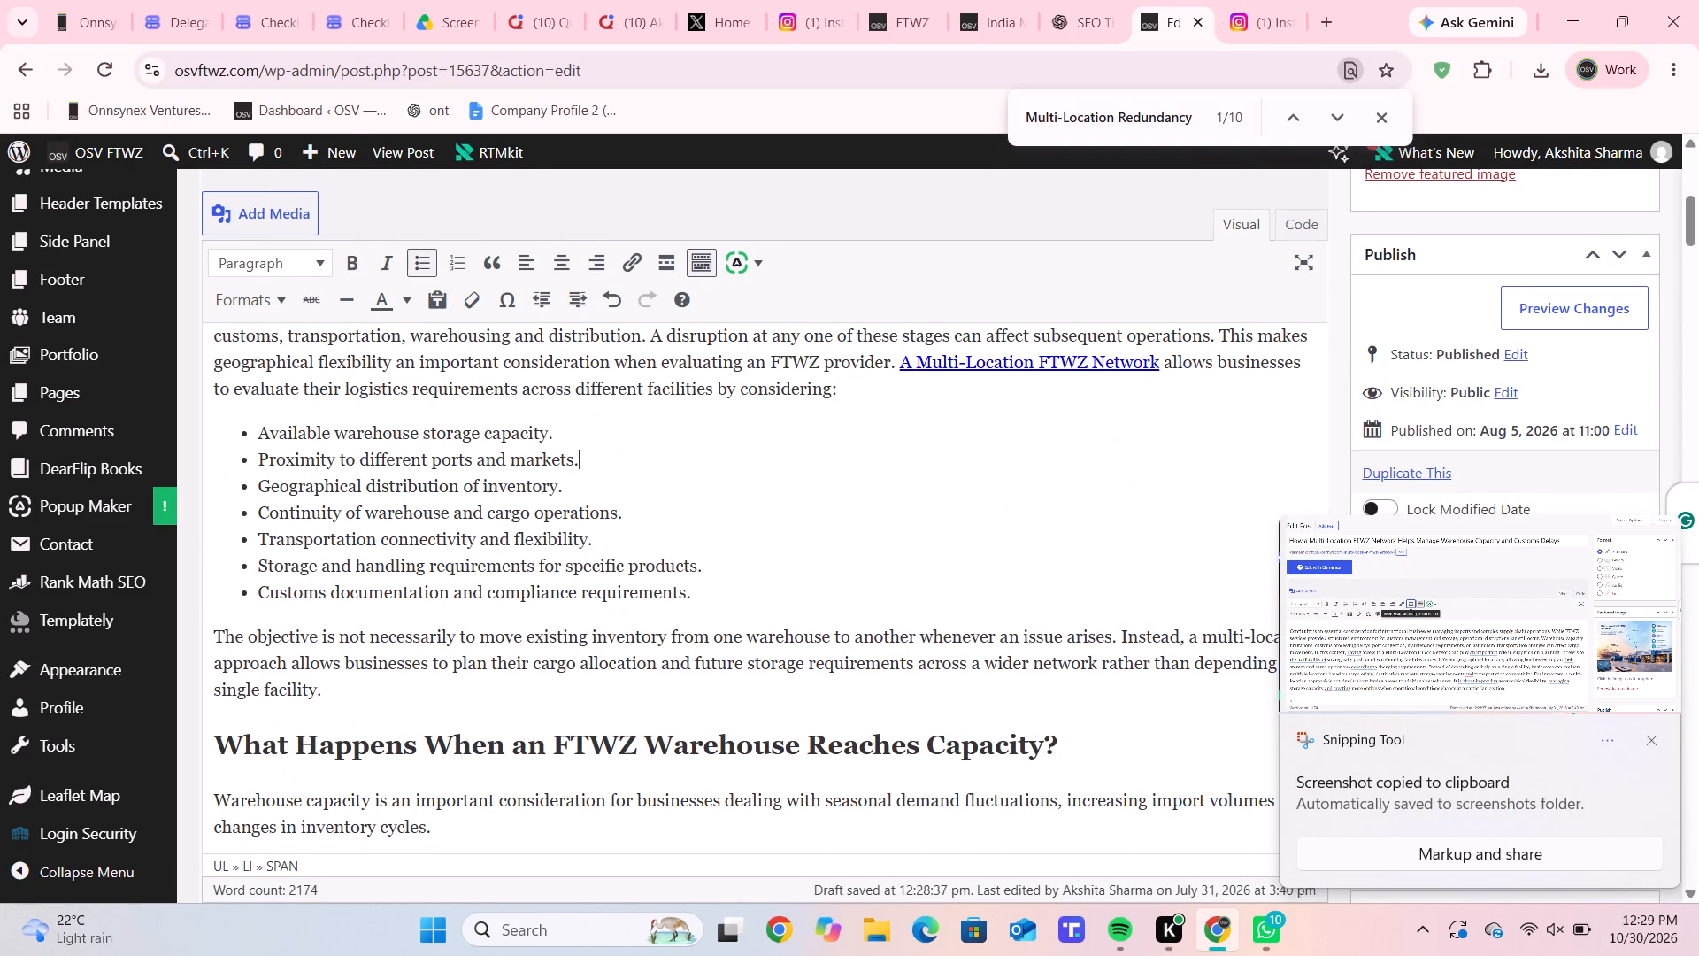
{"action": "left_click", "coordinate": [1066, 783]}
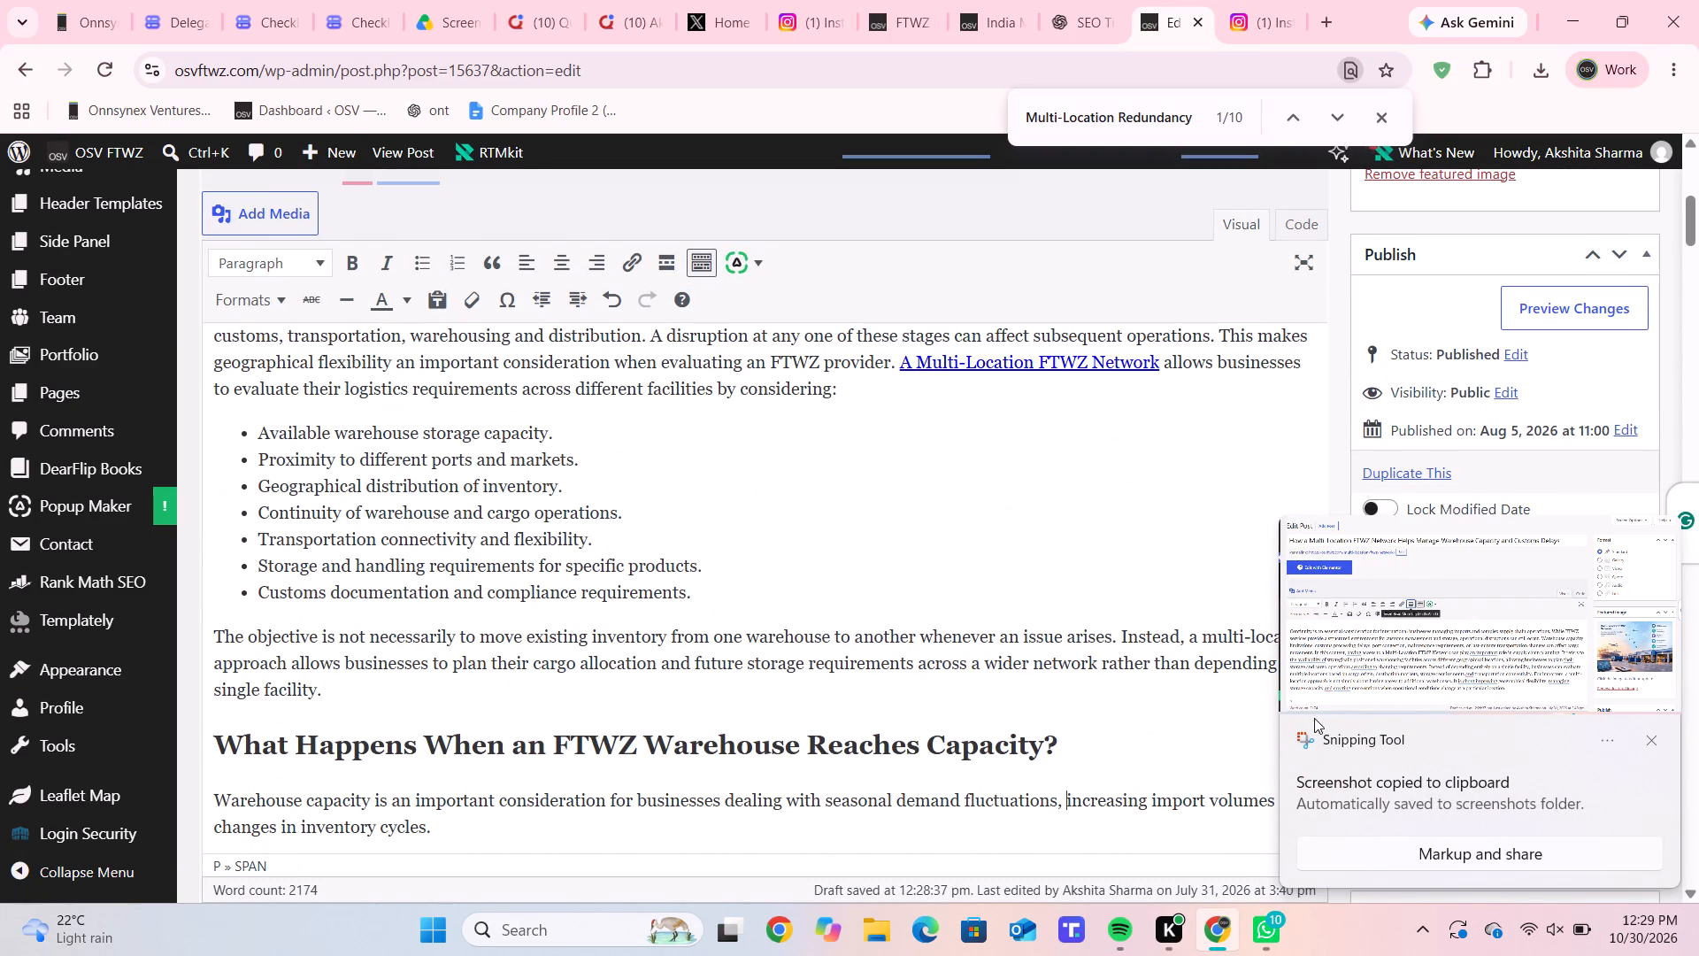
{"action": "left_click", "coordinate": [1068, 543]}
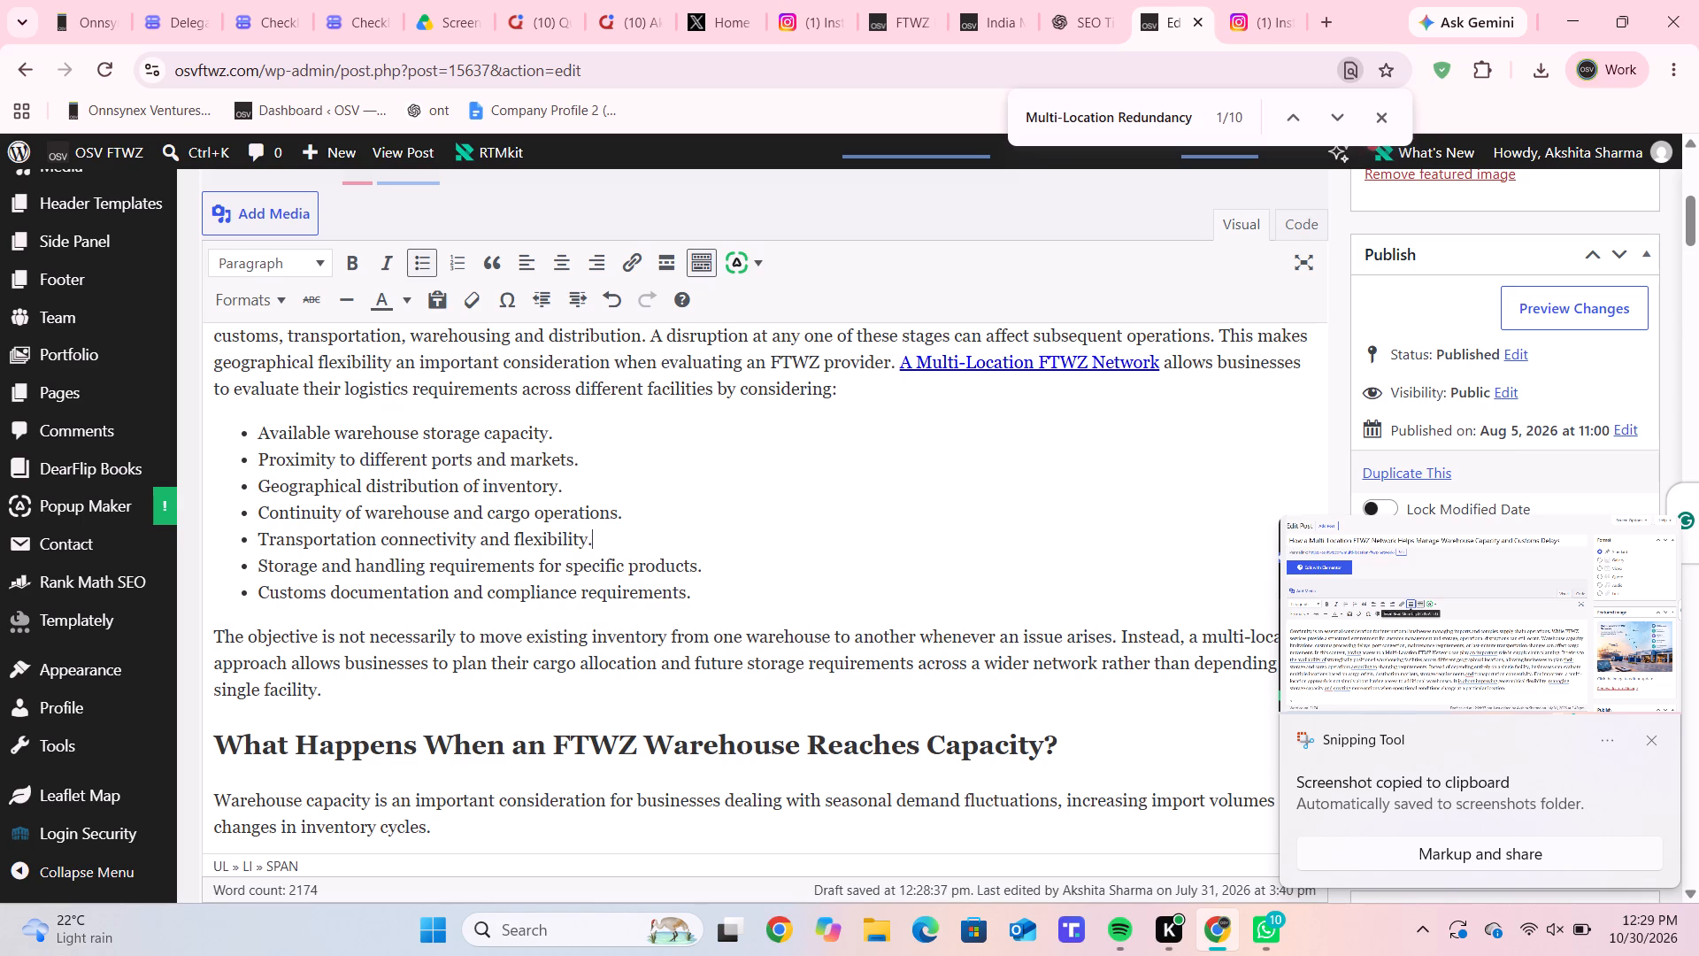
{"action": "left_click", "coordinate": [1068, 543]}
{"action": "left_click", "coordinate": [1657, 744]}
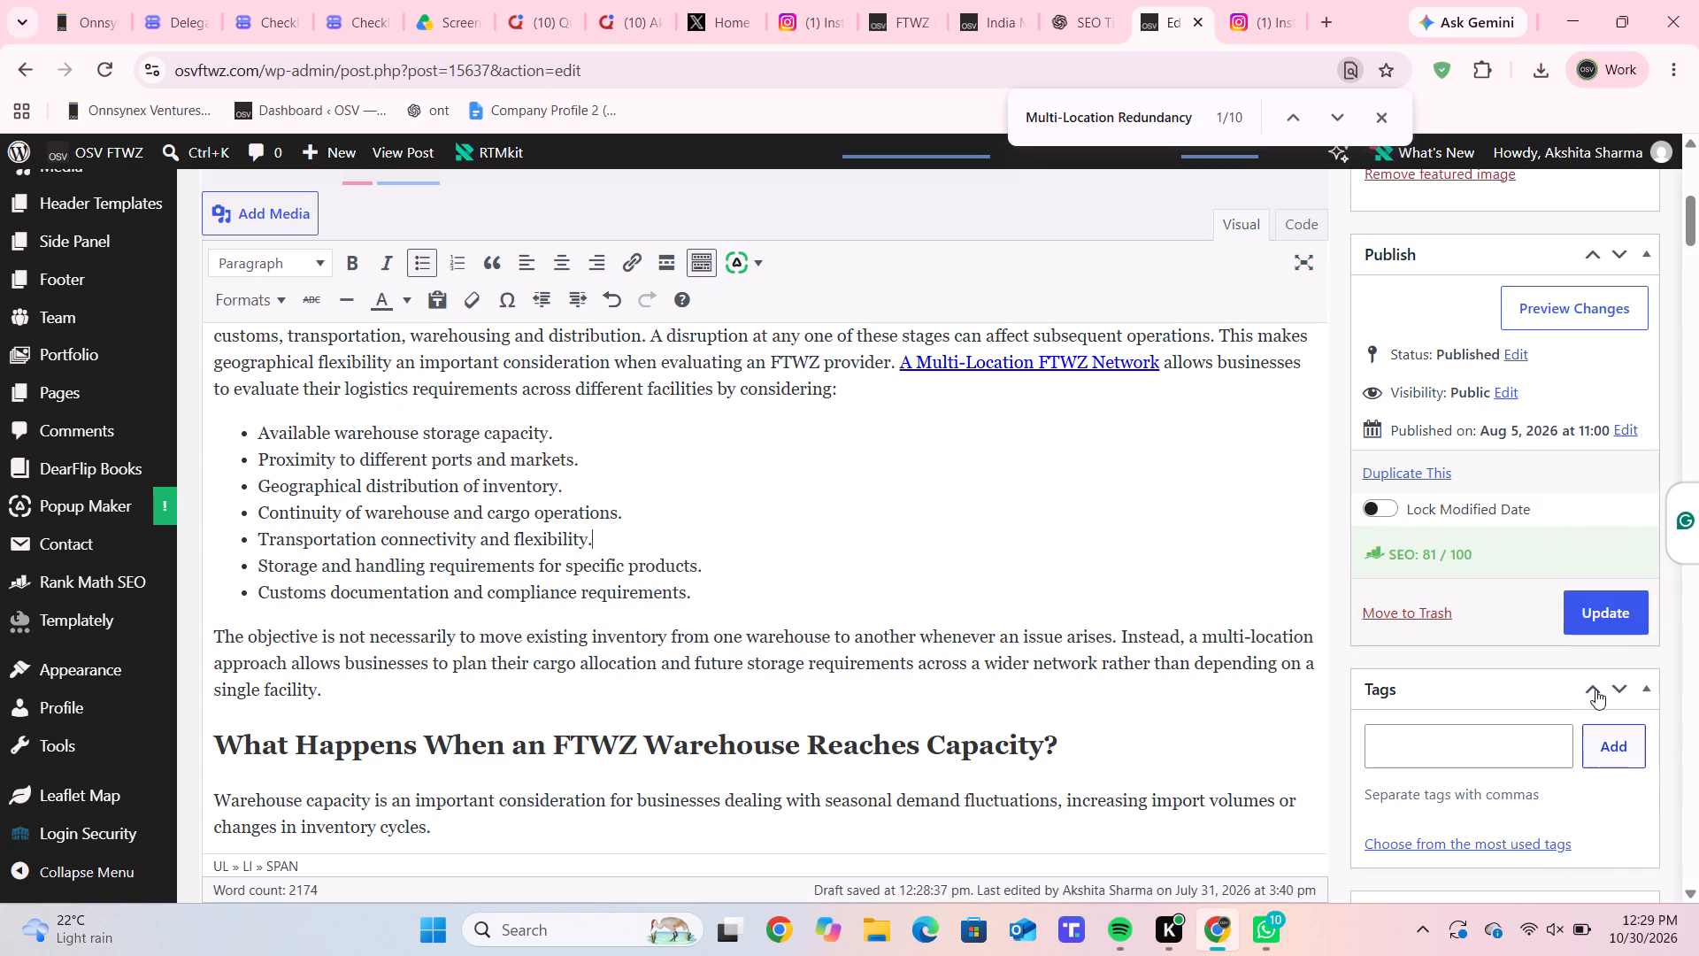
{"action": "left_click", "coordinate": [1589, 628]}
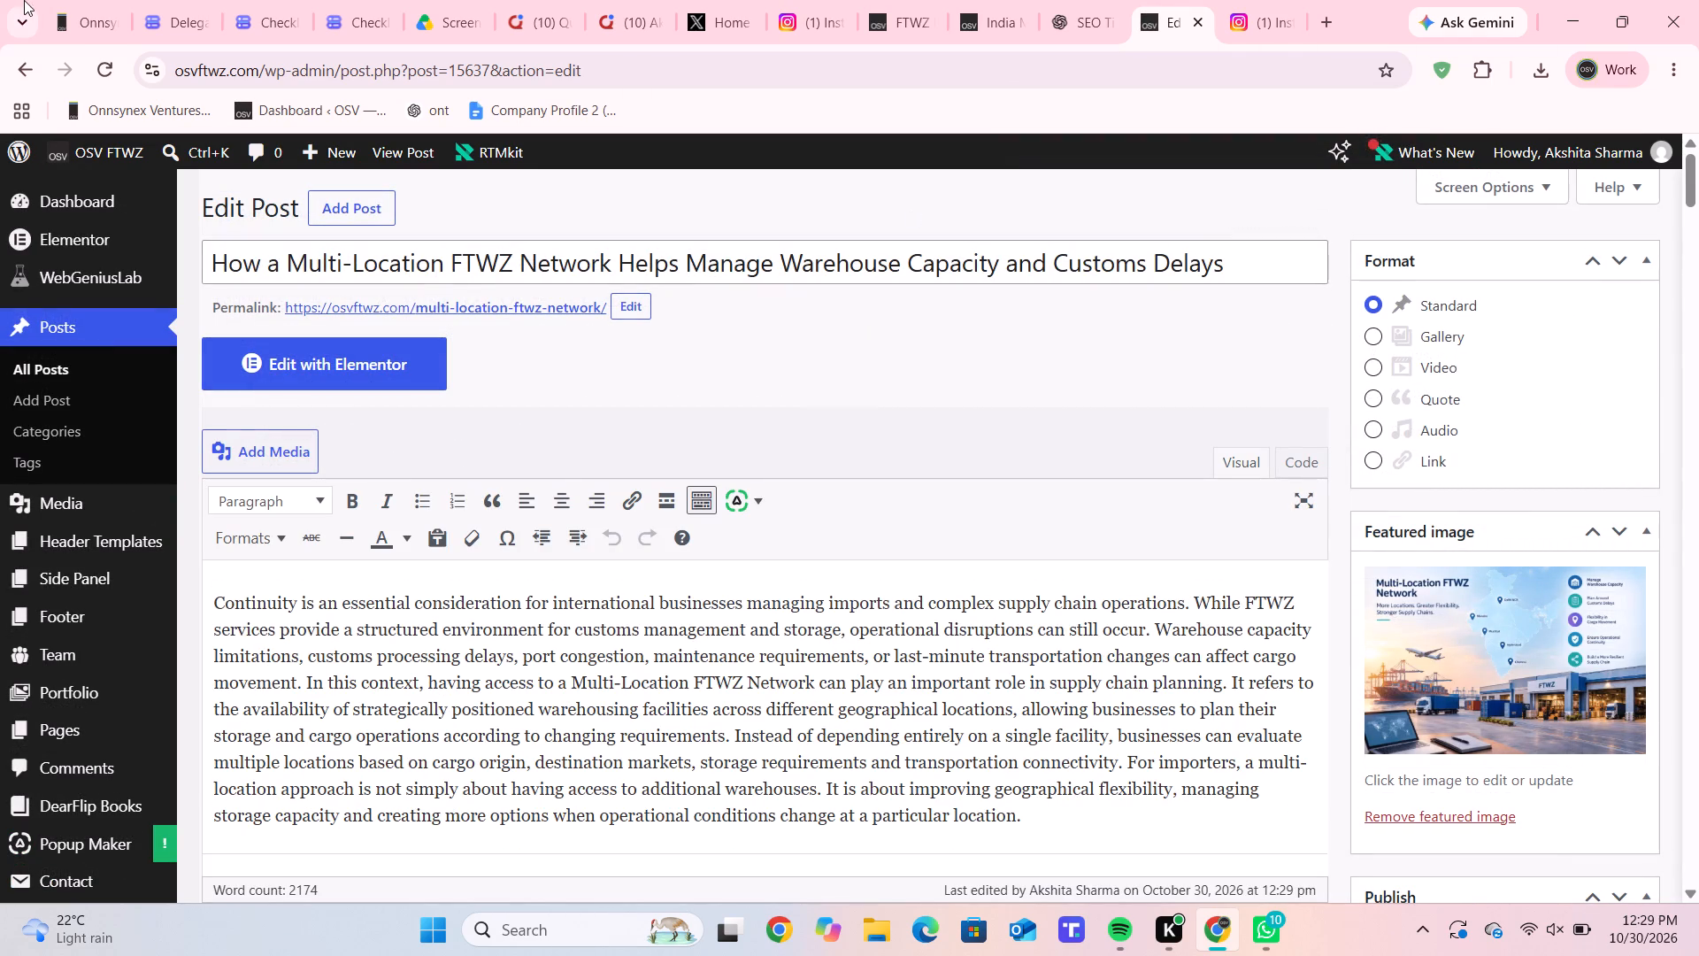
Open the Delegation form for the "Multi-Location Redundancy in FTWZ" task, record the account email and set the task status to CLOSED.
{"action": "left_click", "coordinate": [78, 10]}
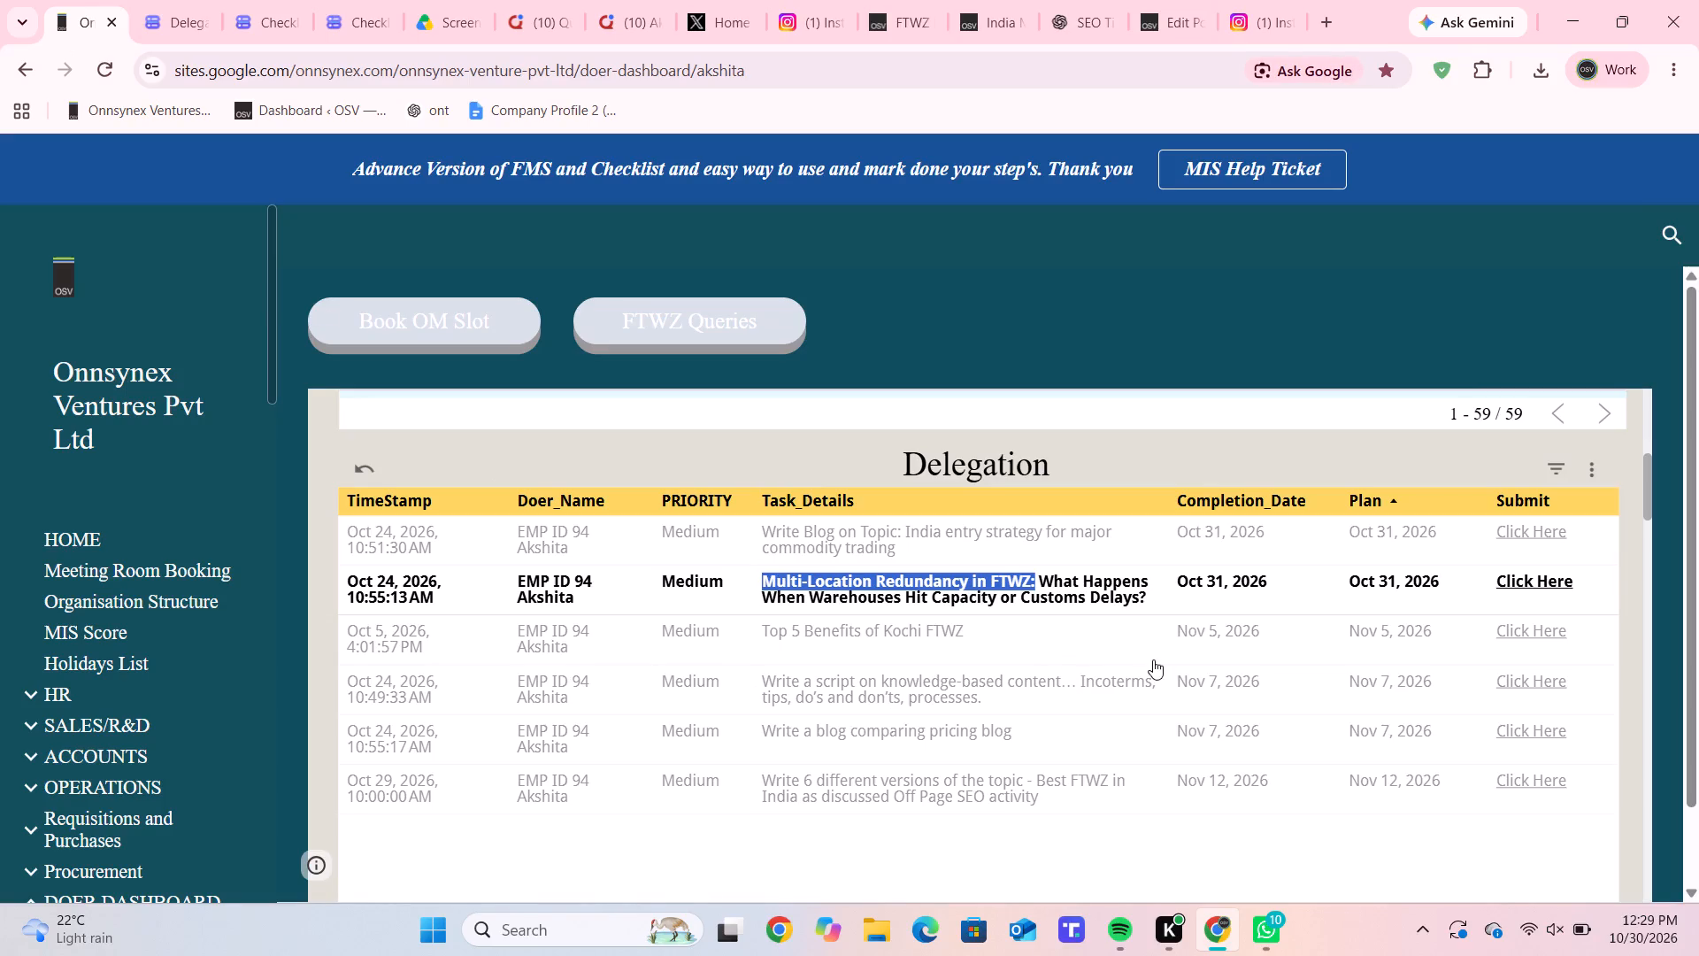
{"action": "left_click", "coordinate": [1019, 591]}
{"action": "left_click", "coordinate": [1019, 591]}
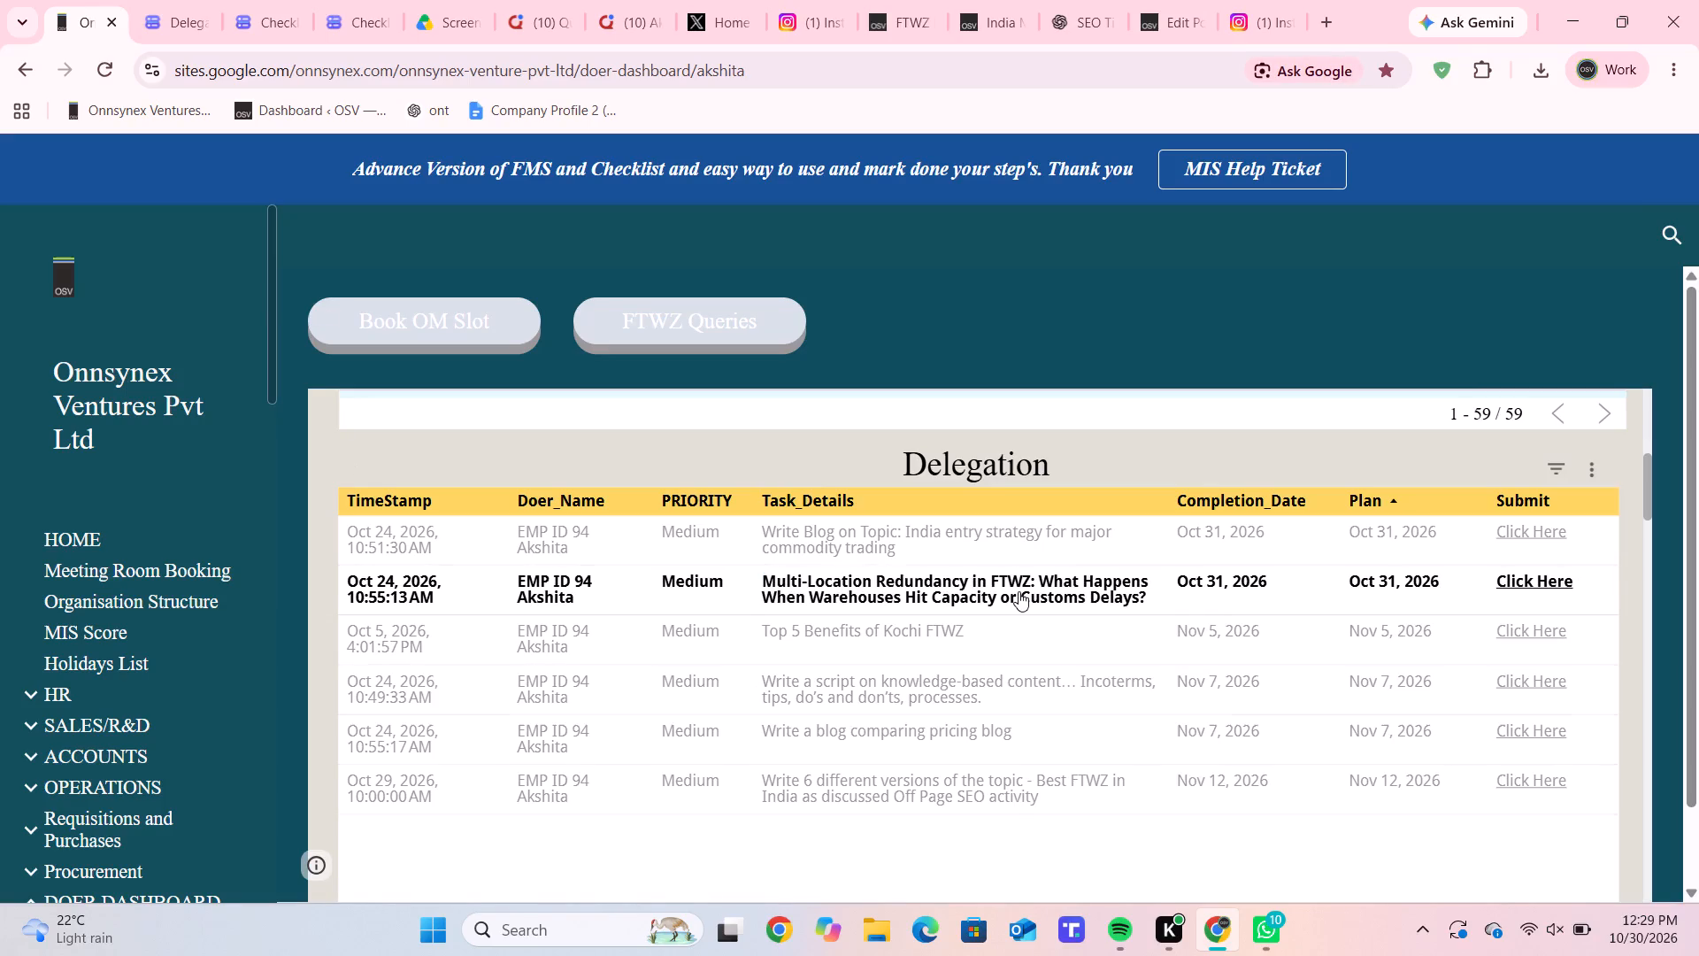
{"action": "left_click", "coordinate": [1550, 587]}
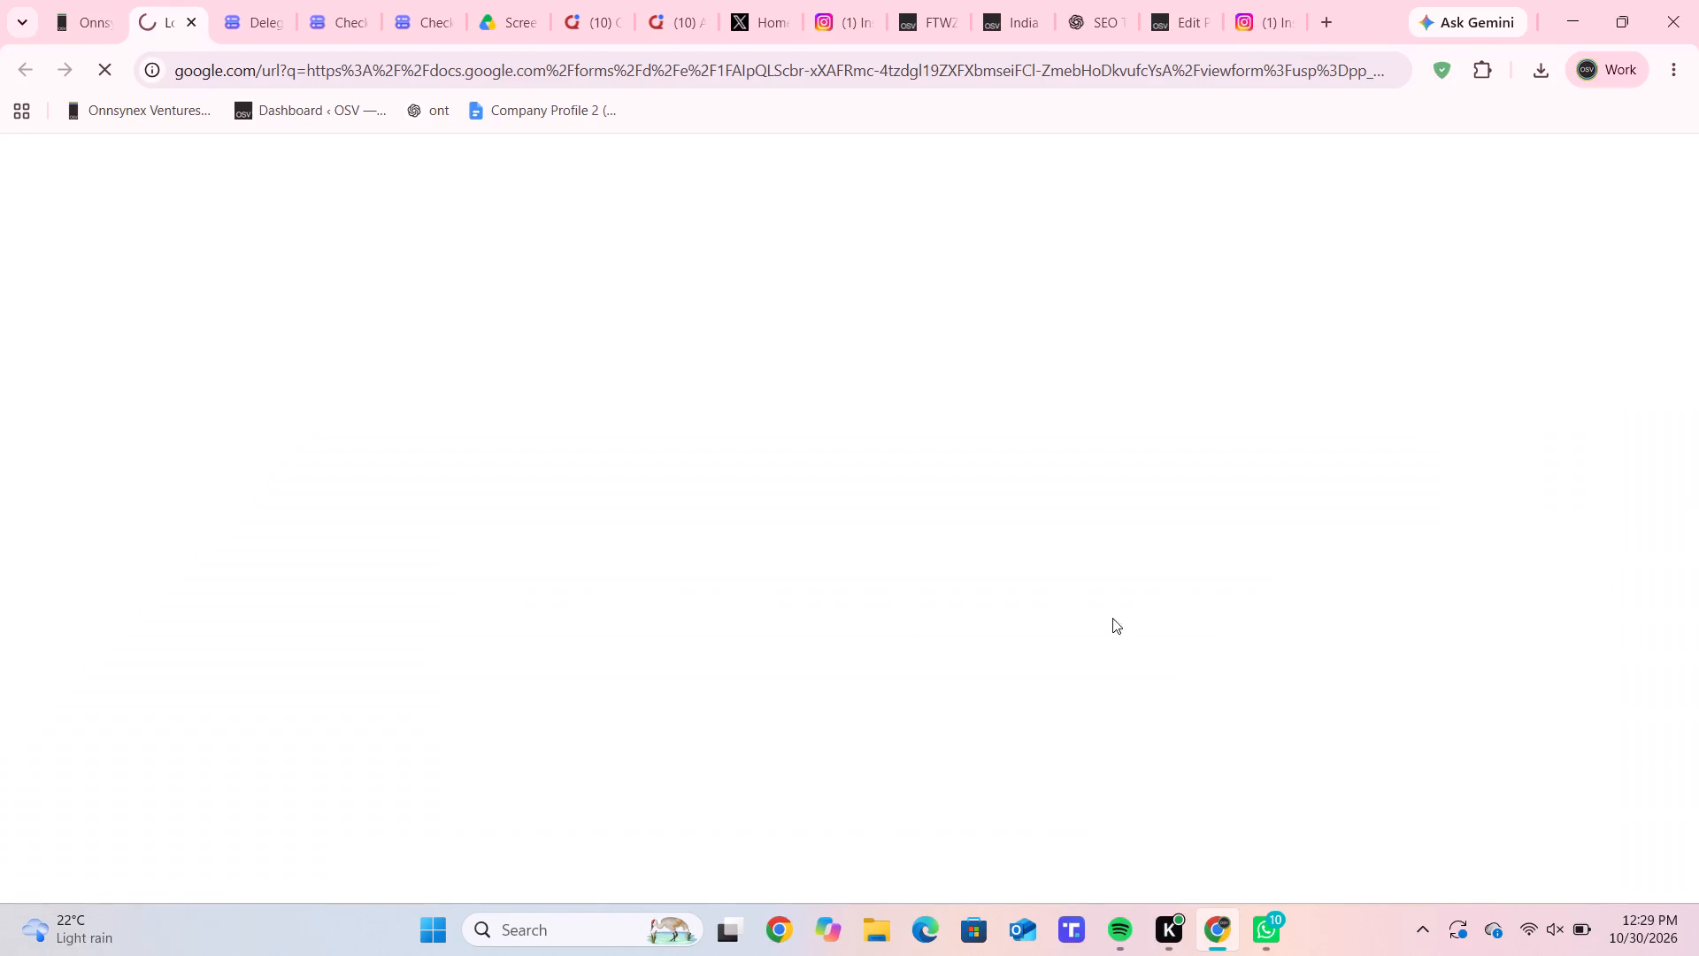
{"action": "left_click", "coordinate": [539, 512]}
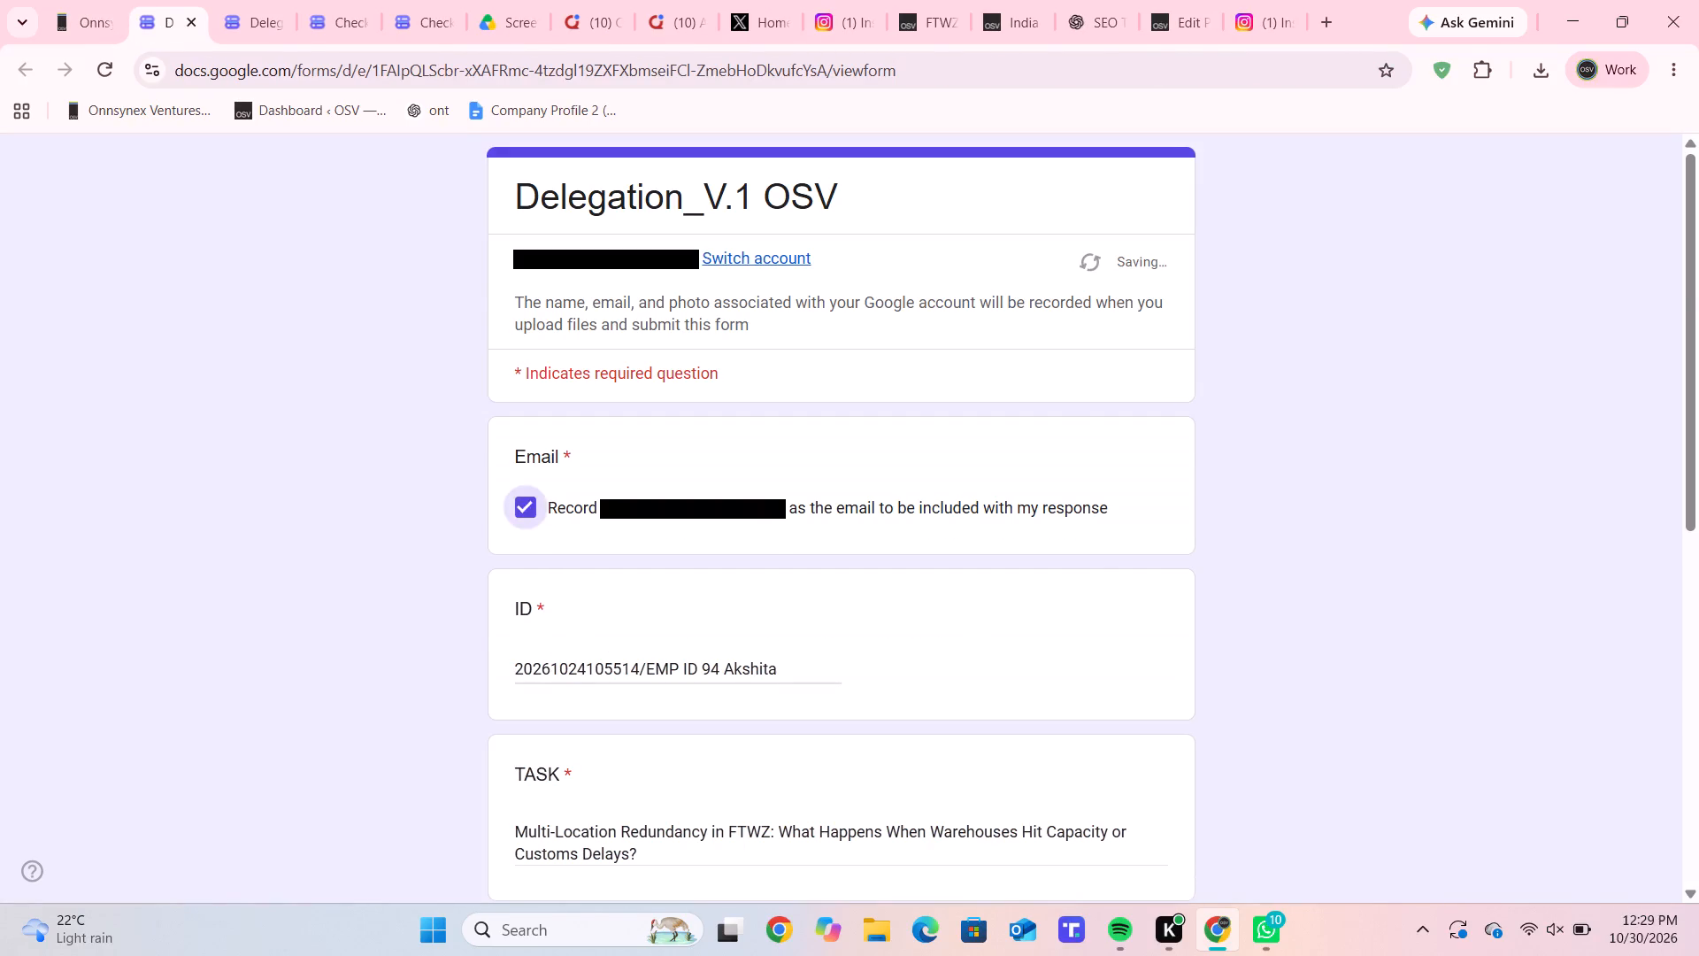
{"action": "scroll", "coordinate": [623, 663], "scroll_direction": "down", "scroll_amount": 2}
{"action": "scroll", "coordinate": [572, 767], "scroll_direction": "down", "scroll_amount": 3}
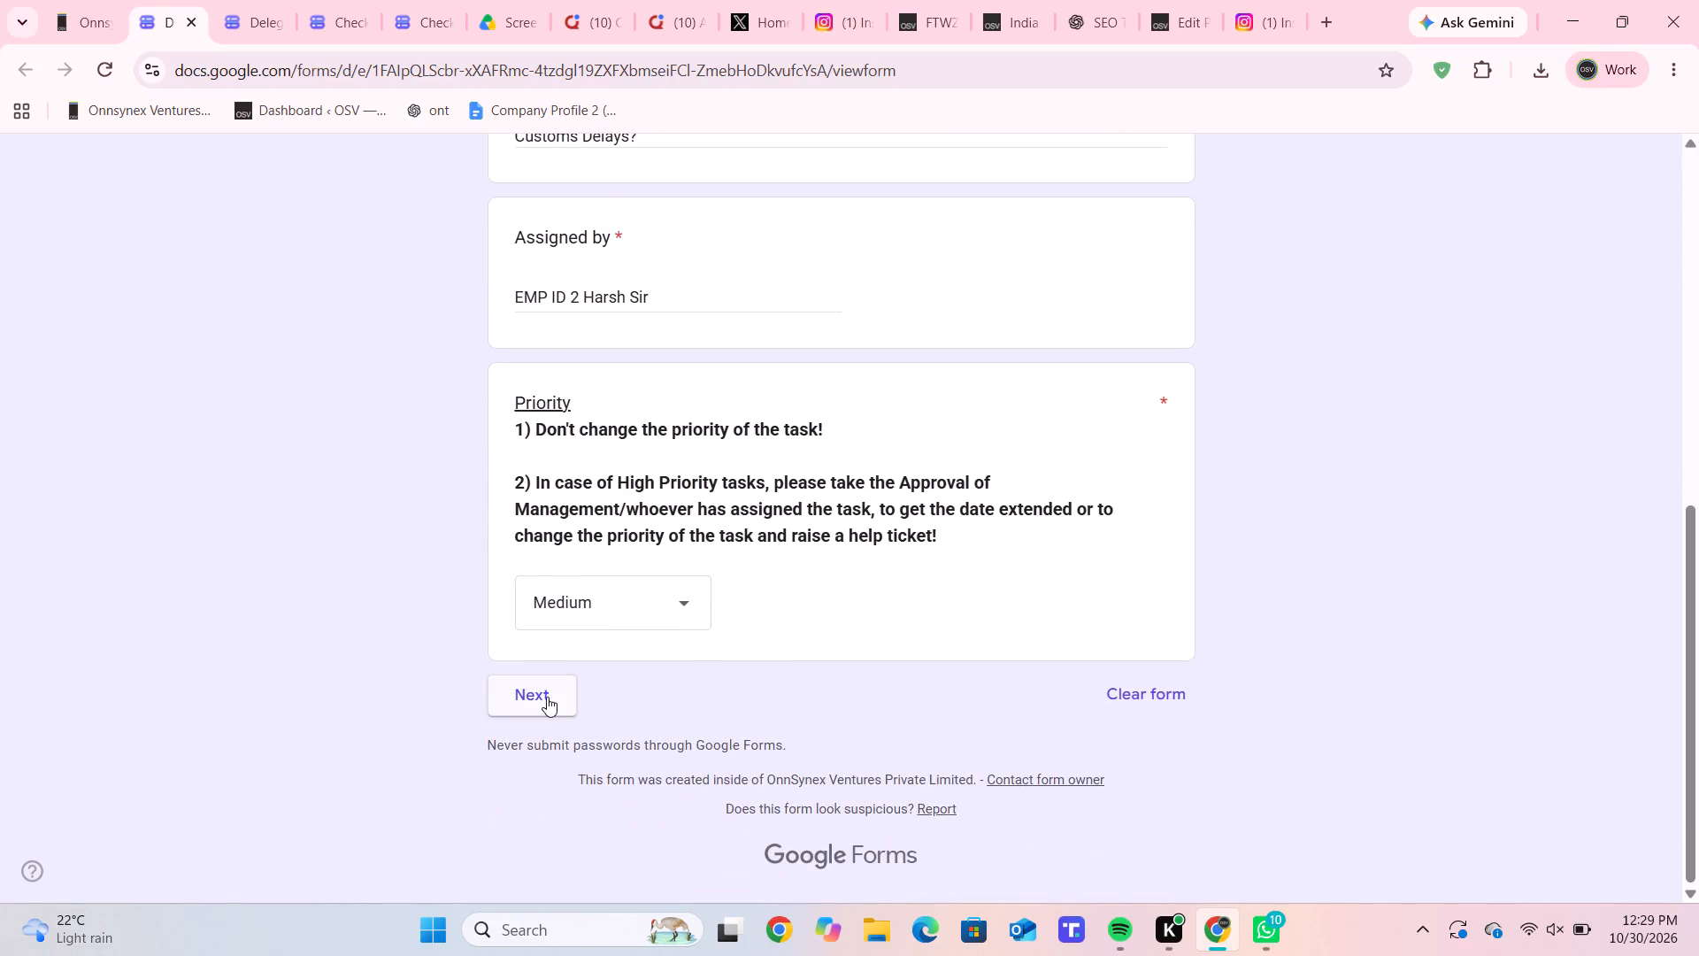
{"action": "left_click", "coordinate": [547, 697]}
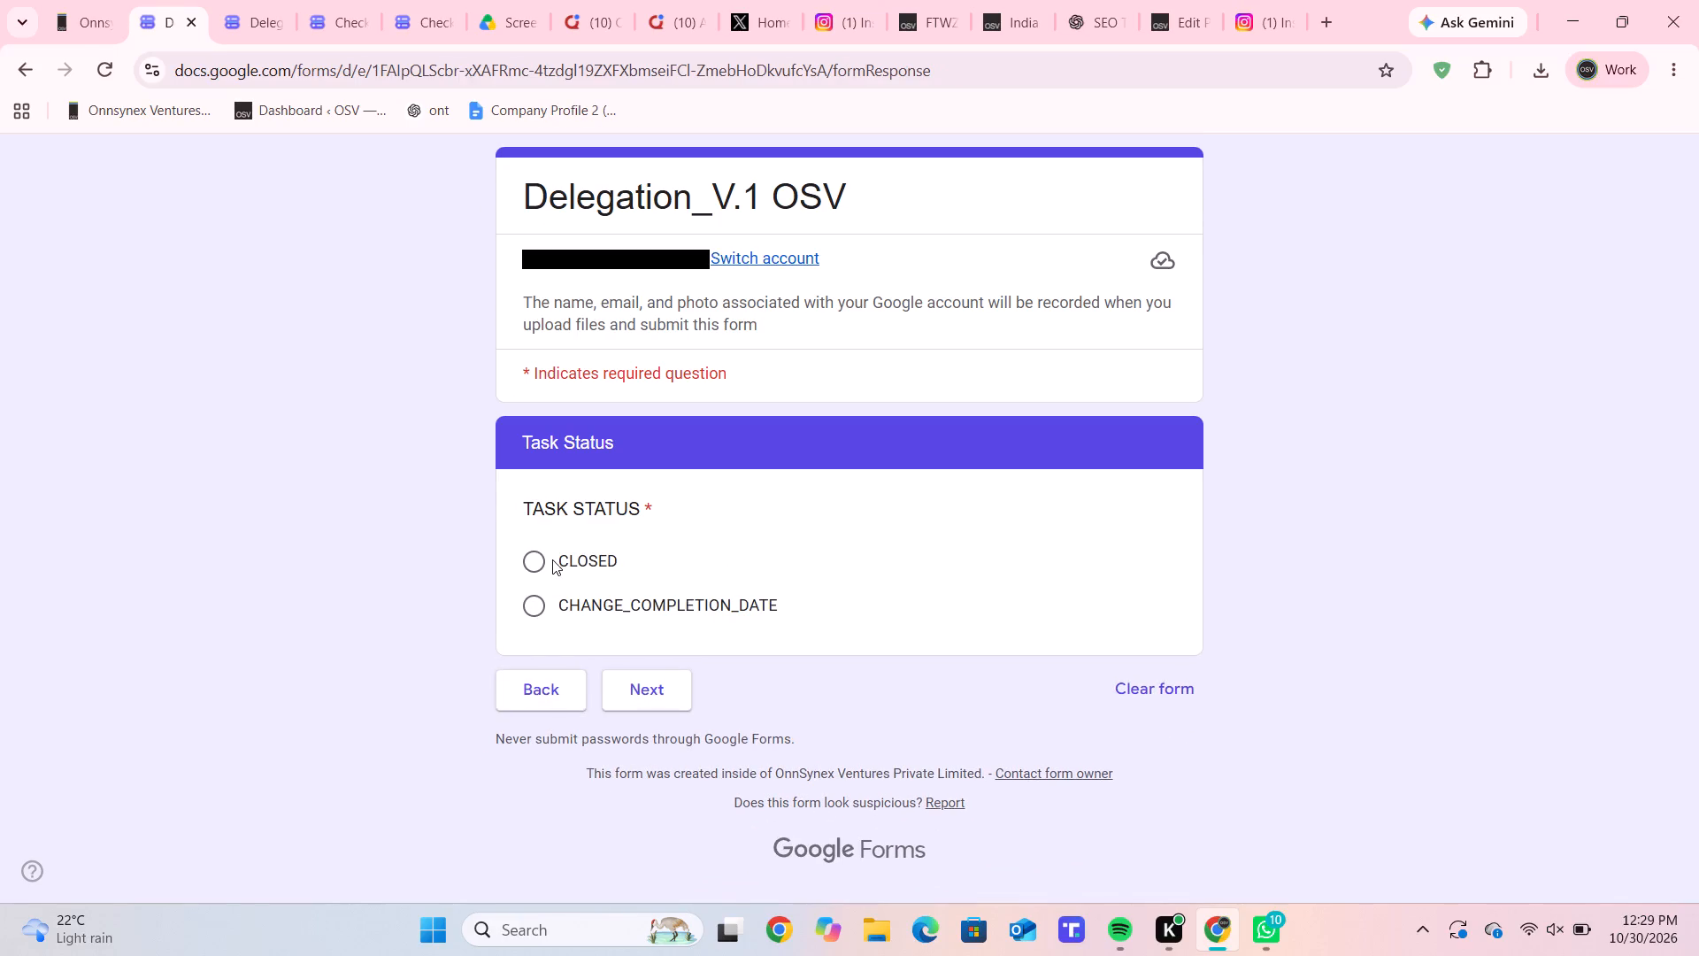
{"action": "left_click", "coordinate": [552, 558]}
{"action": "left_click", "coordinate": [653, 686]}
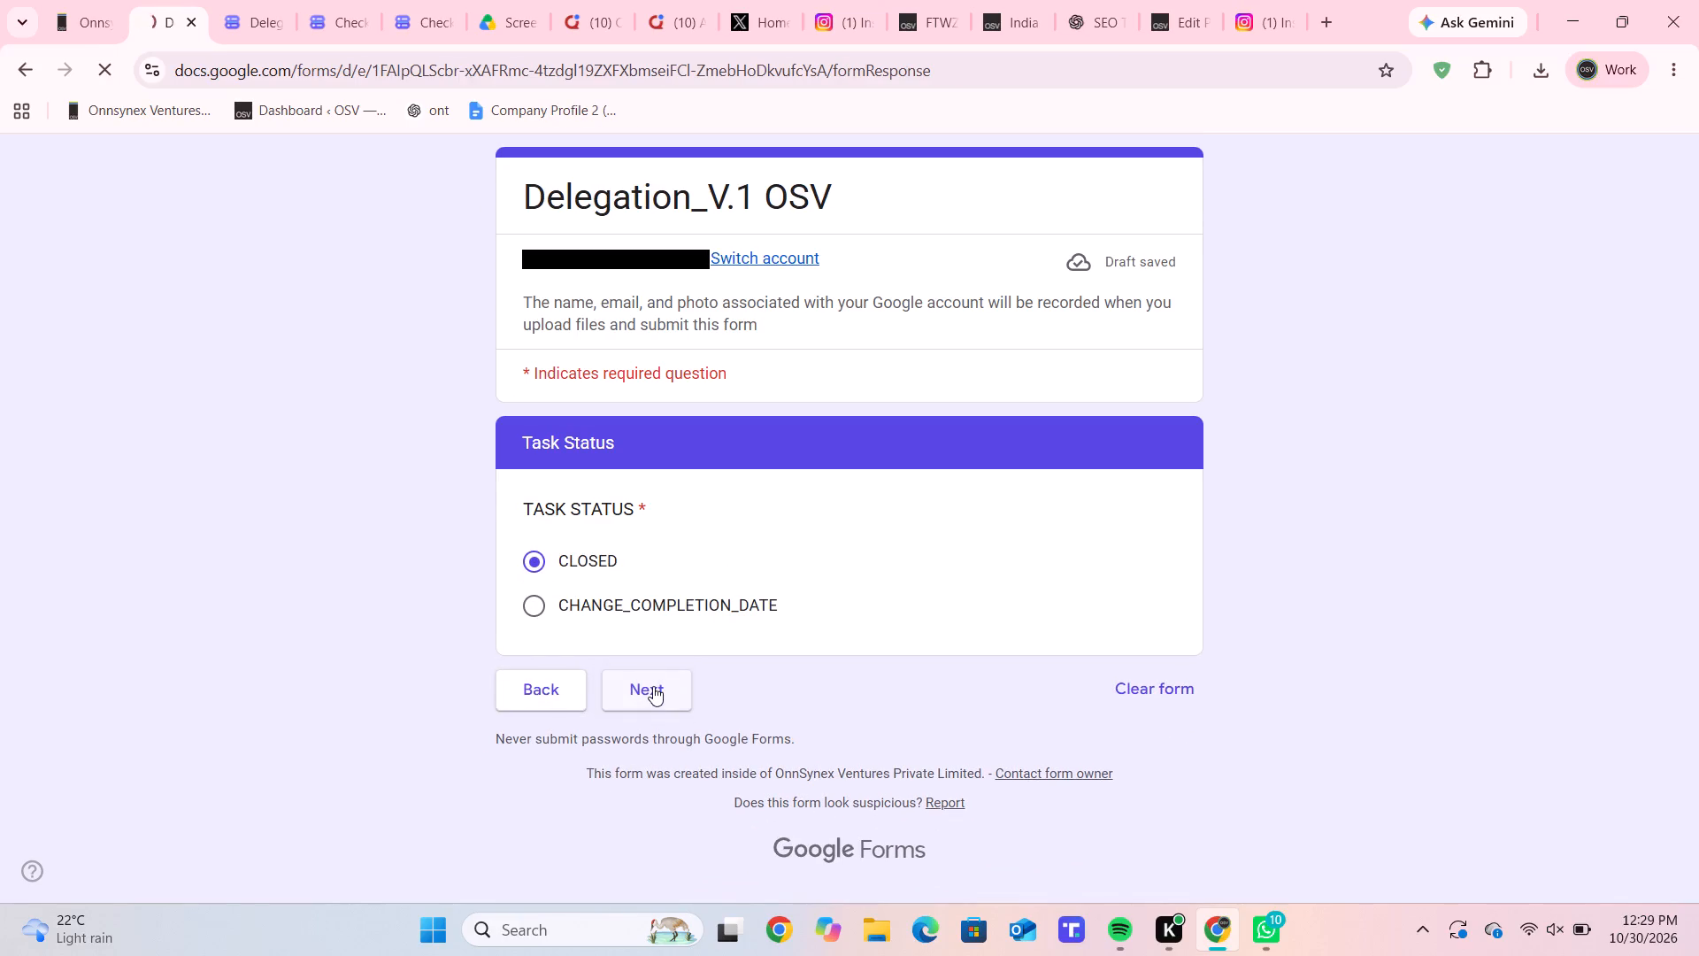
{"action": "left_click", "coordinate": [572, 629]}
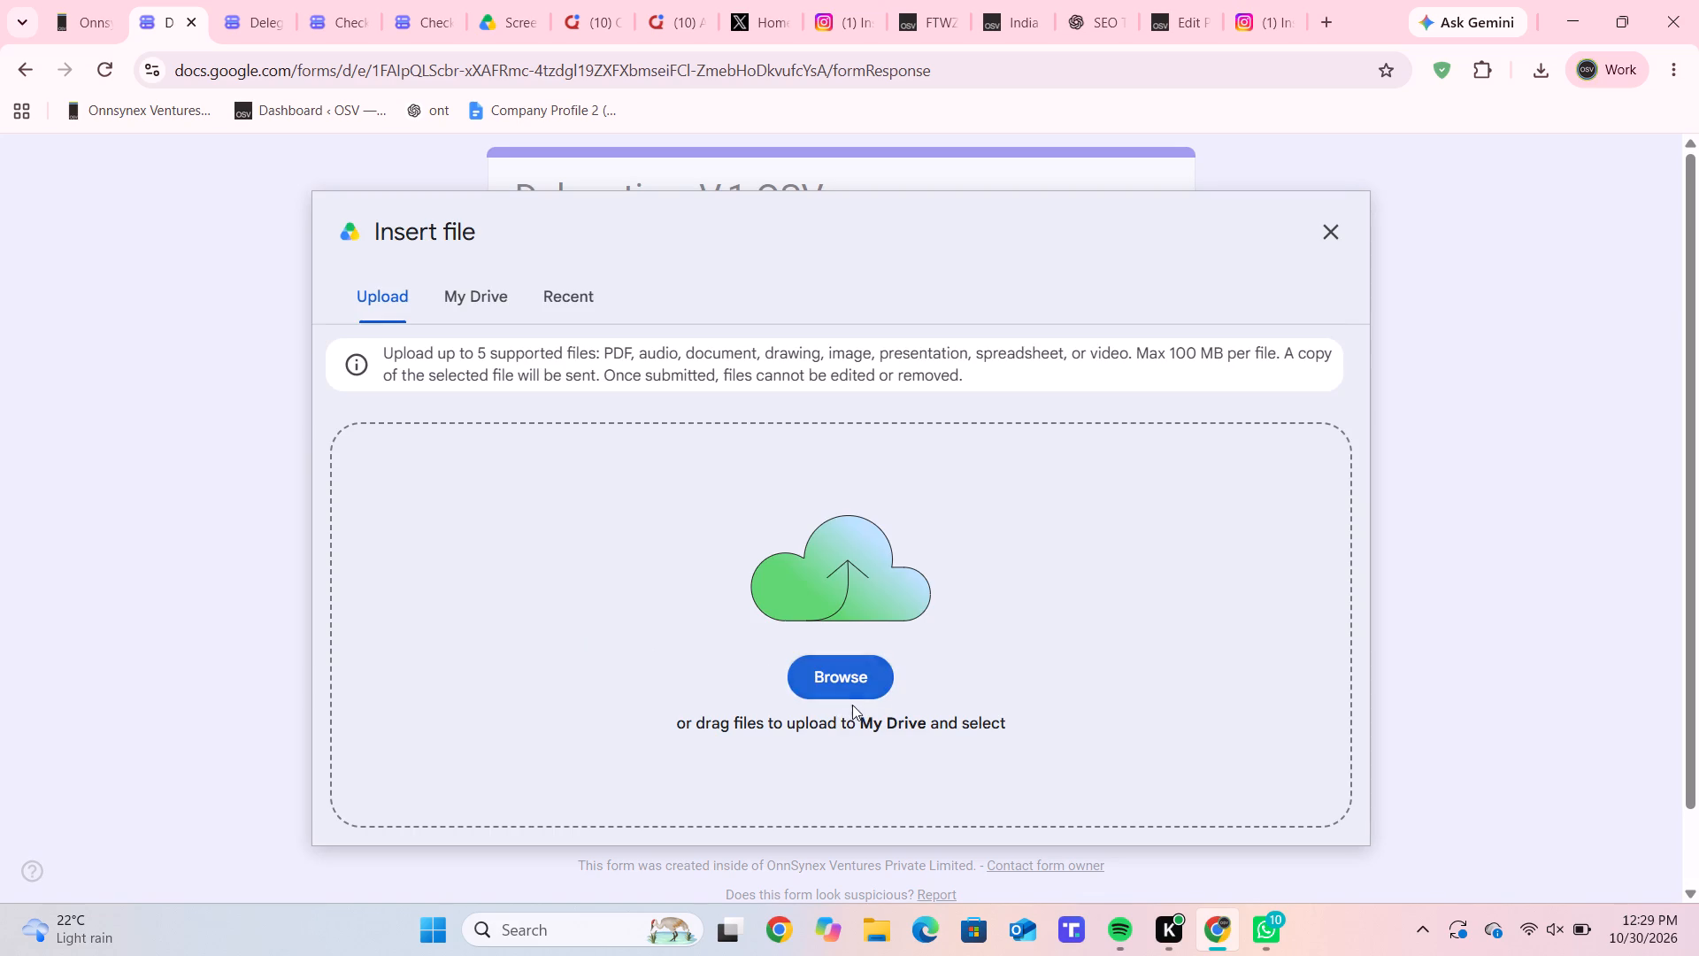
{"action": "left_click", "coordinate": [842, 676]}
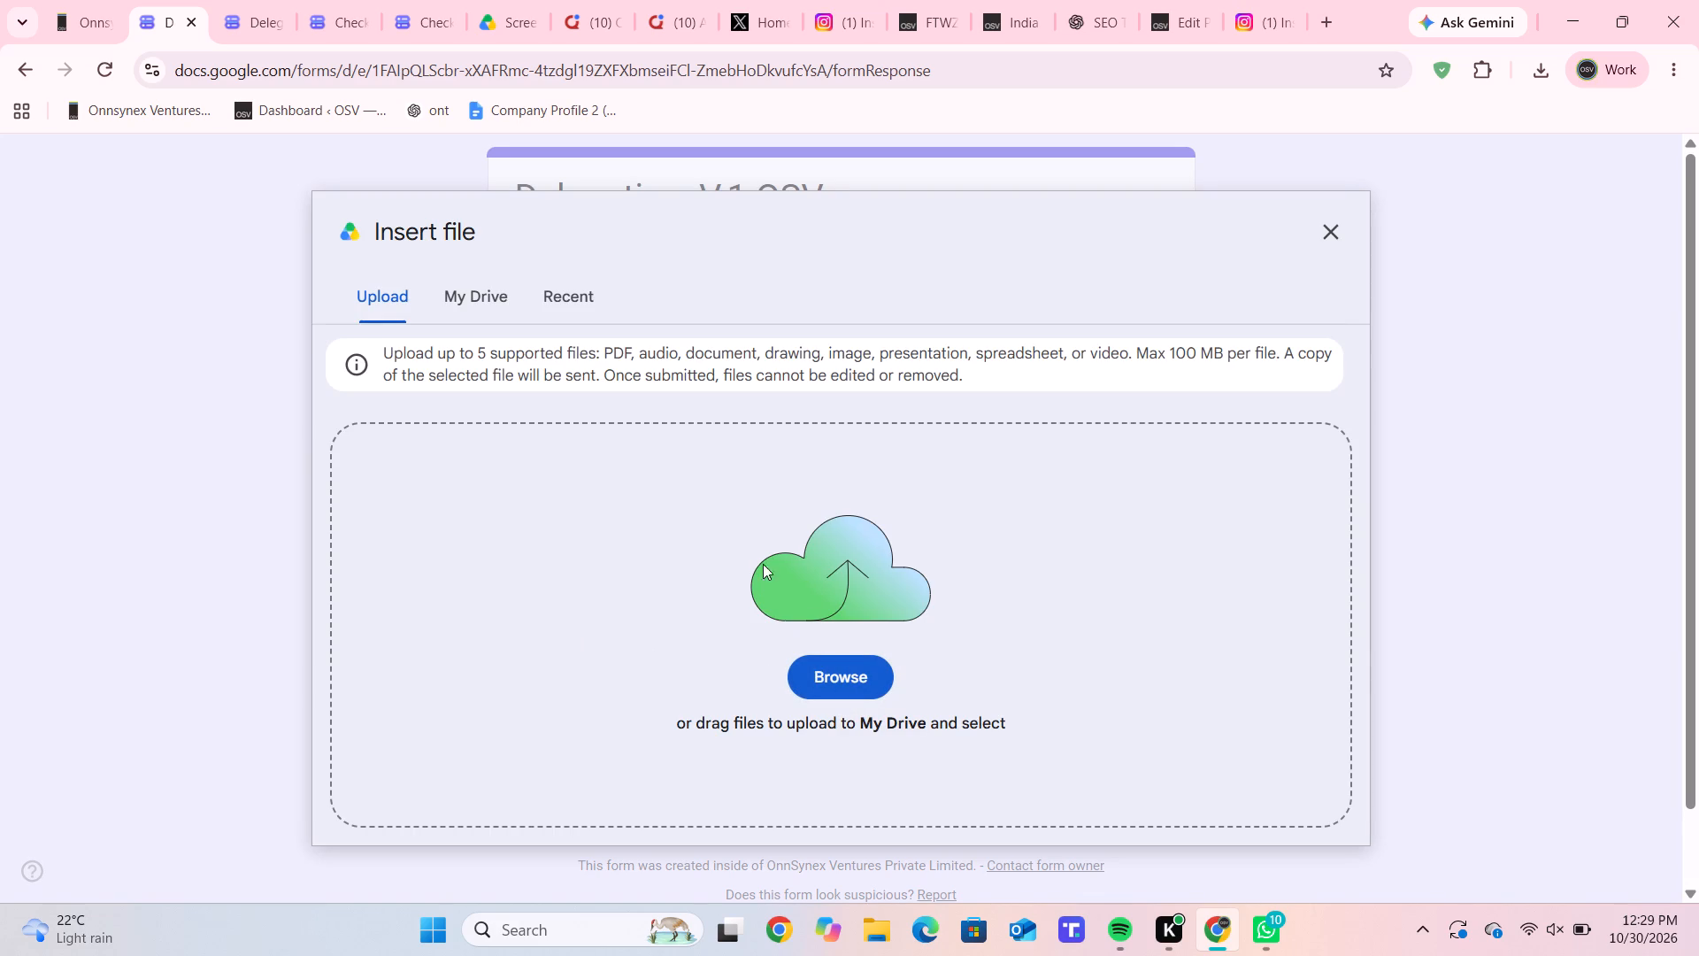
{"action": "left_click", "coordinate": [839, 675]}
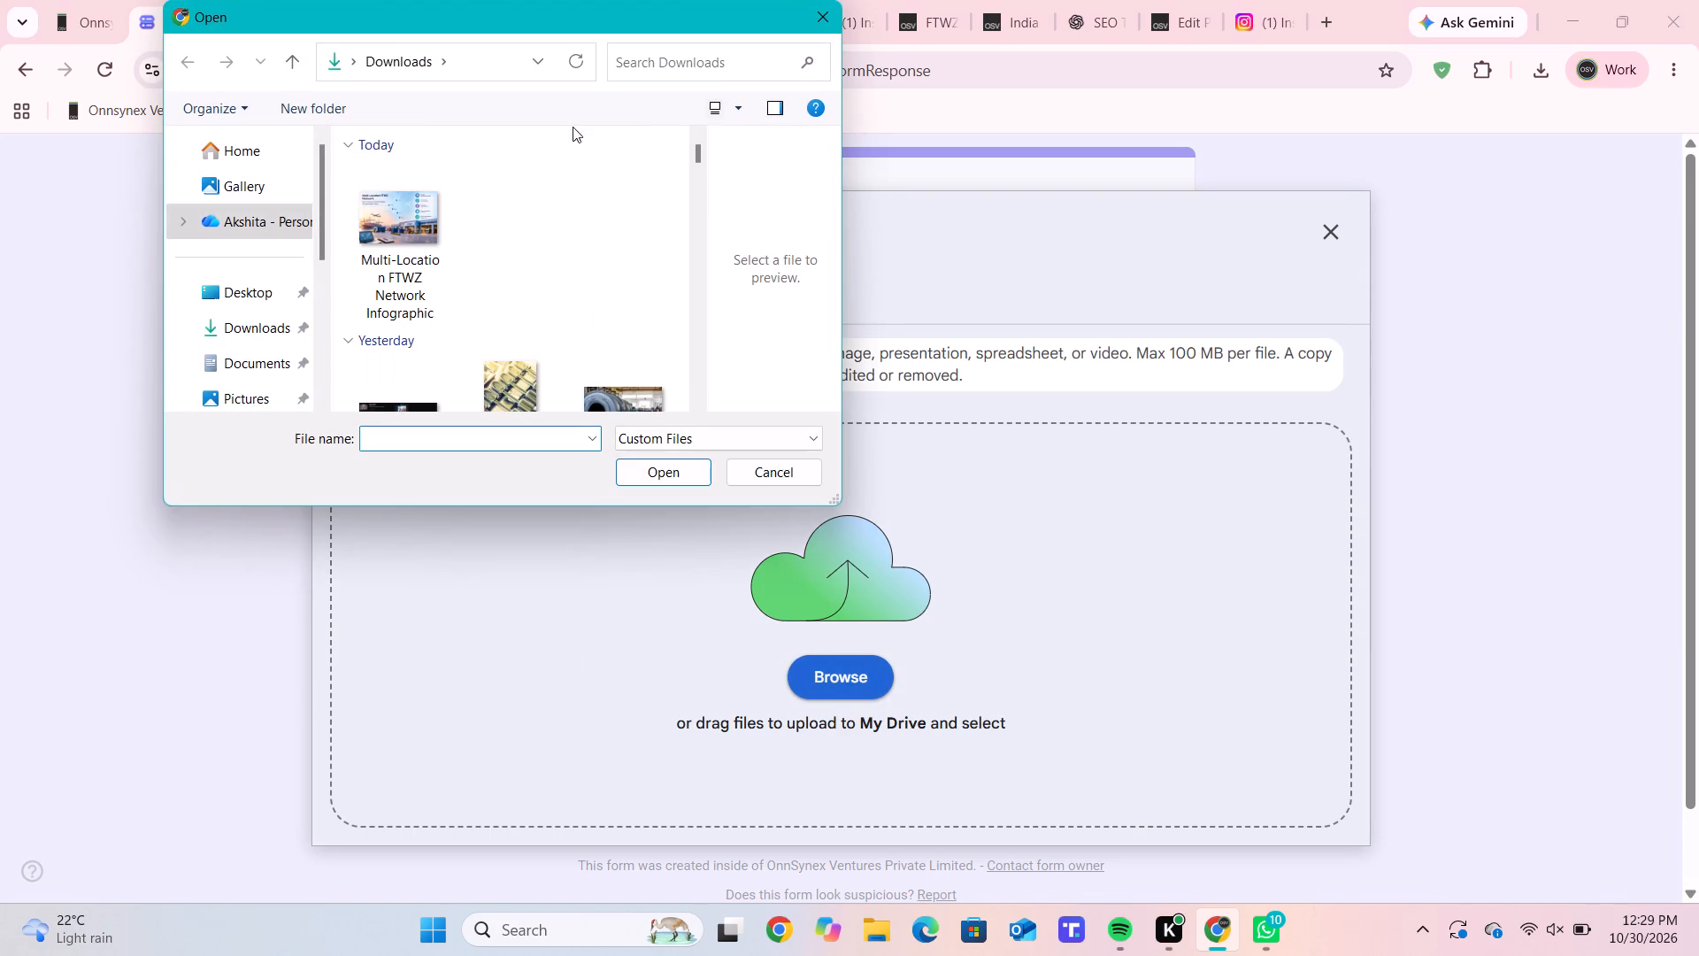
{"action": "left_click", "coordinate": [239, 389]}
{"action": "double_click", "coordinate": [480, 213]}
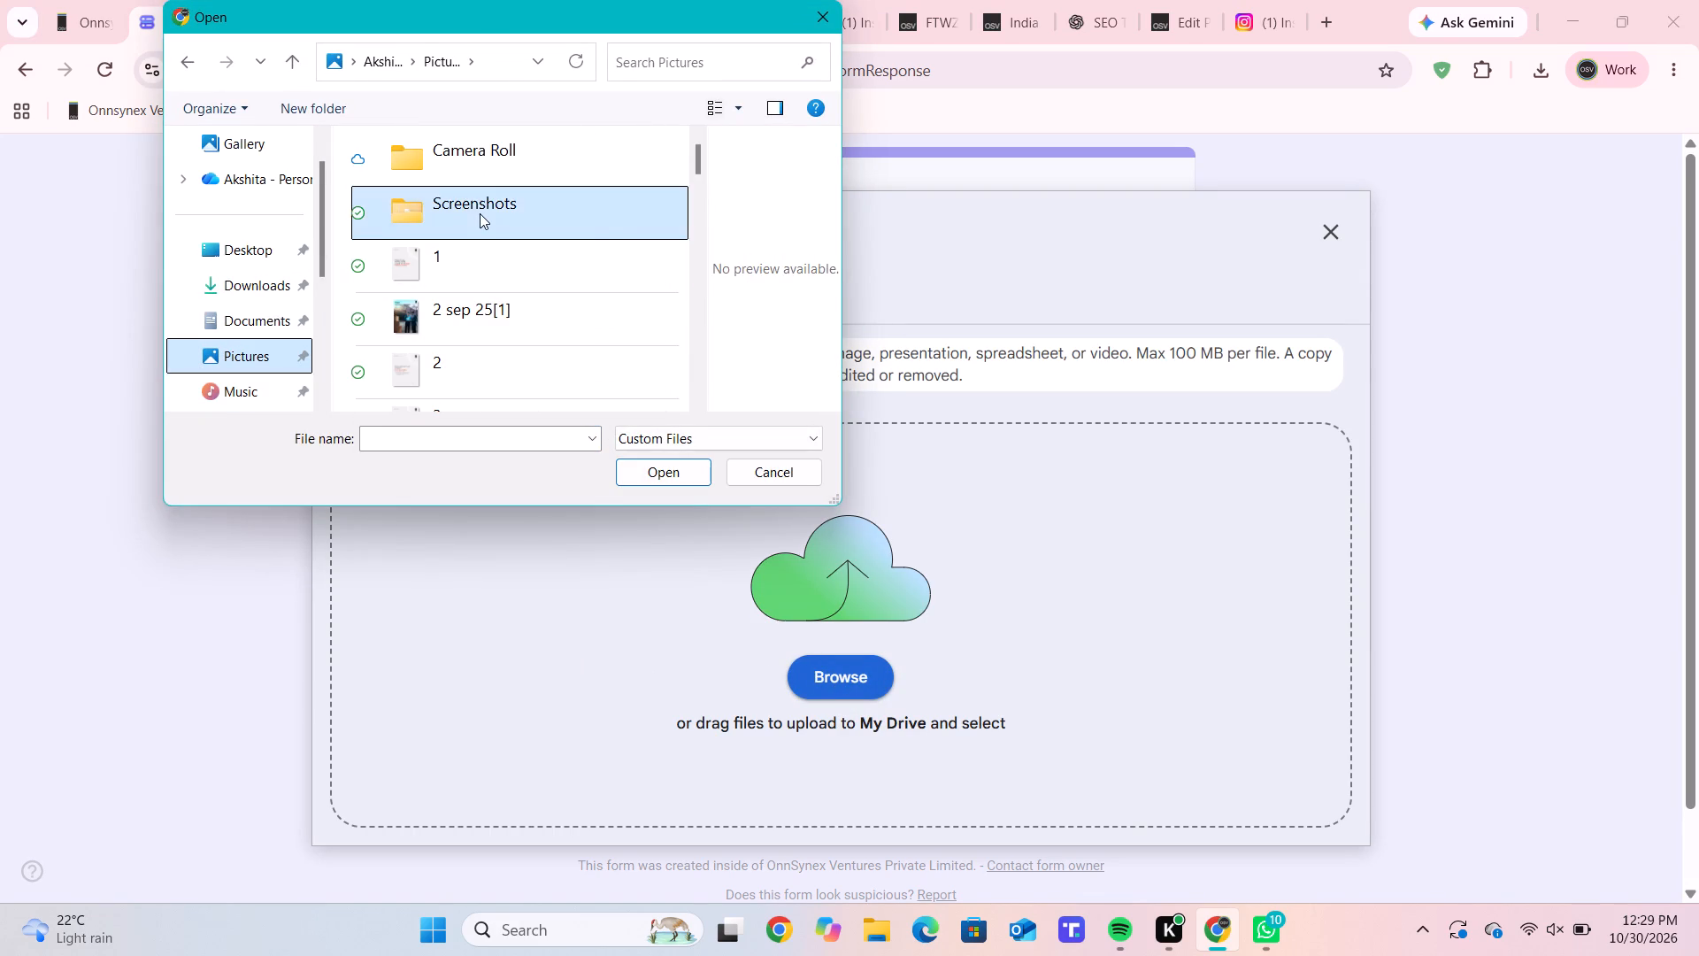
{"action": "left_click_drag", "start_coordinate": [696, 186], "coordinate": [685, 408]}
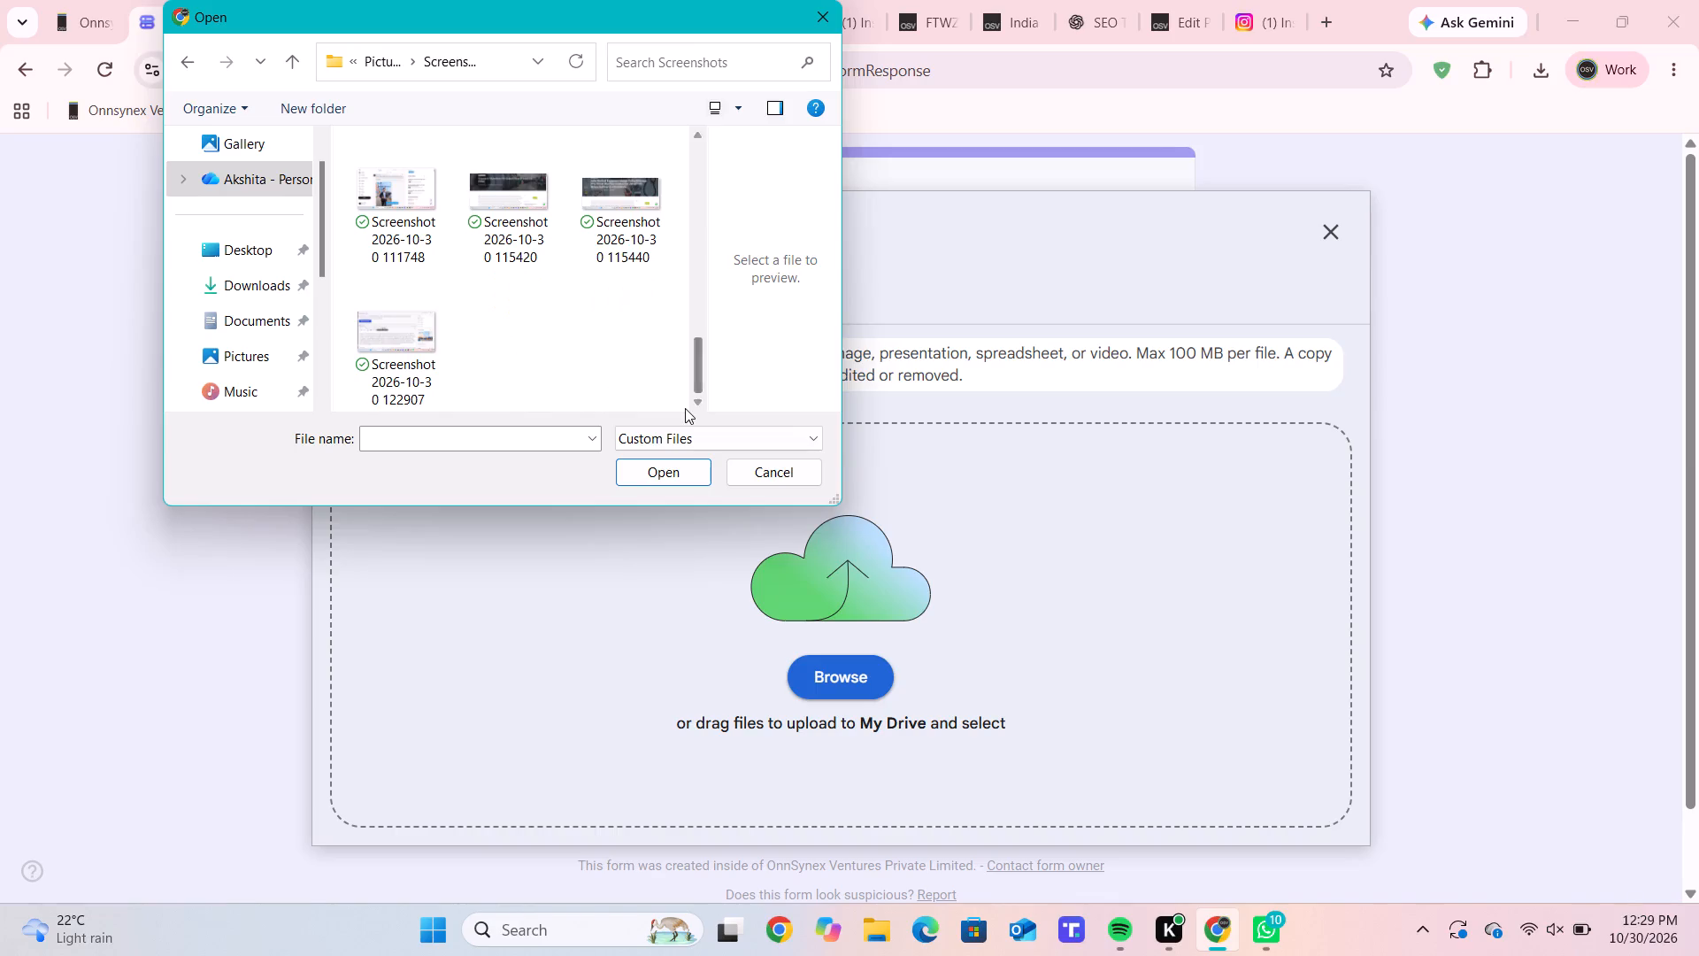
{"action": "double_click", "coordinate": [402, 368]}
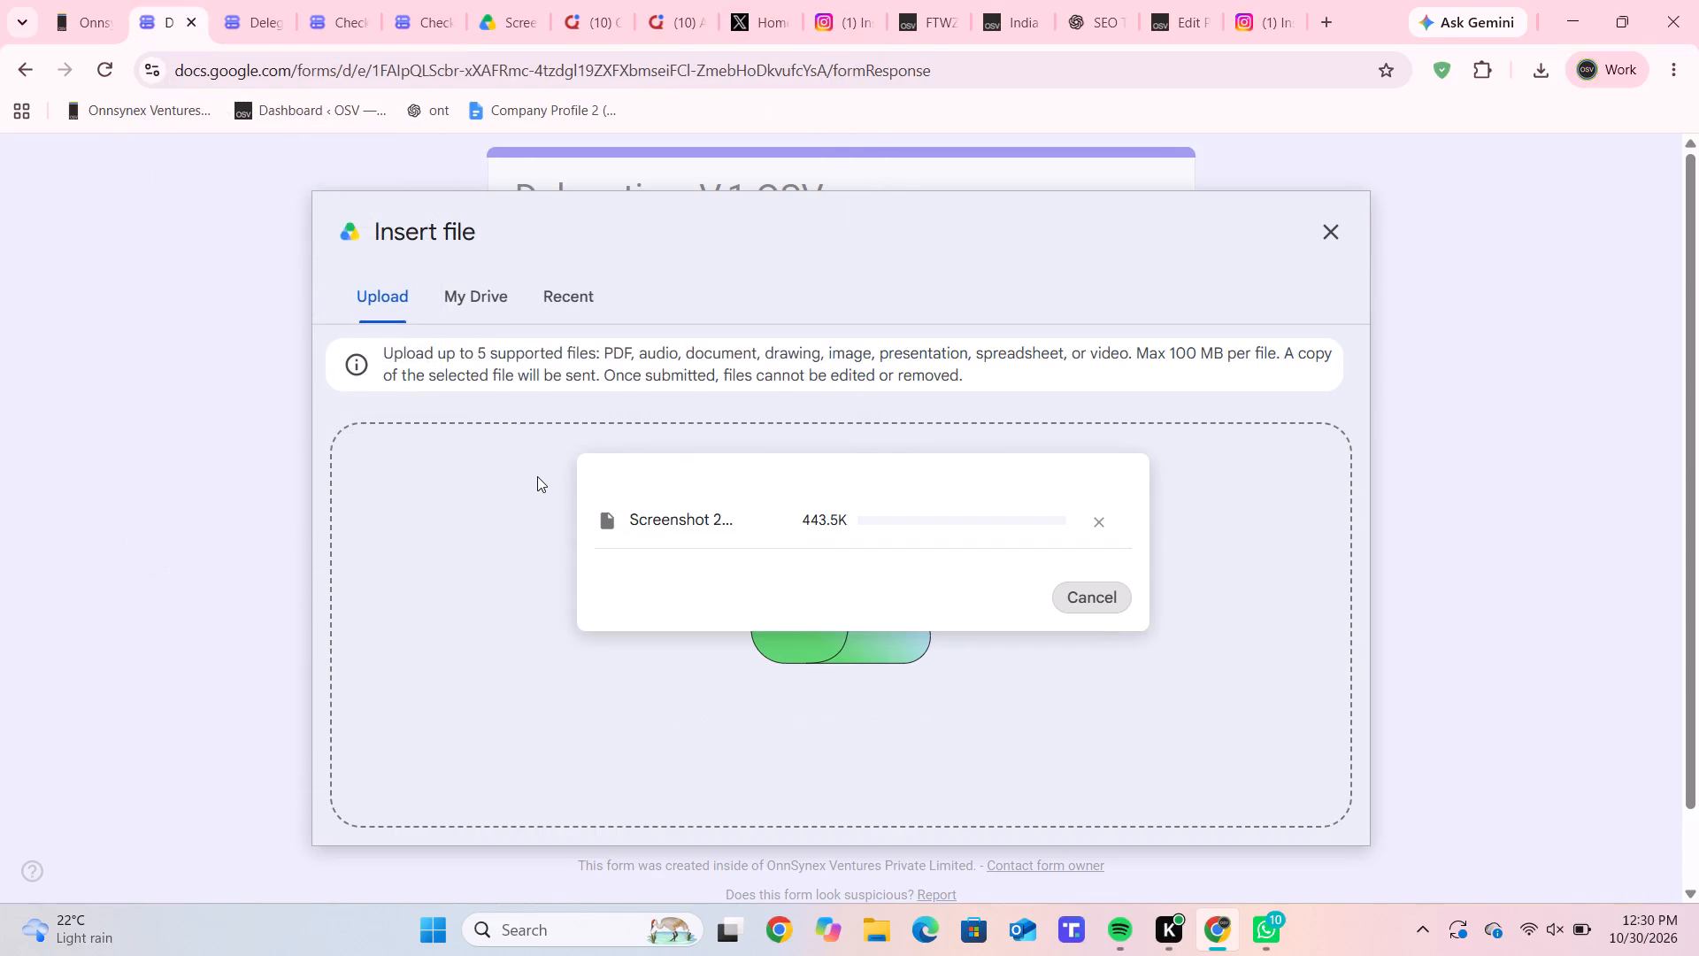
{"action": "scroll", "coordinate": [537, 476], "scroll_direction": "right", "scroll_amount": 1}
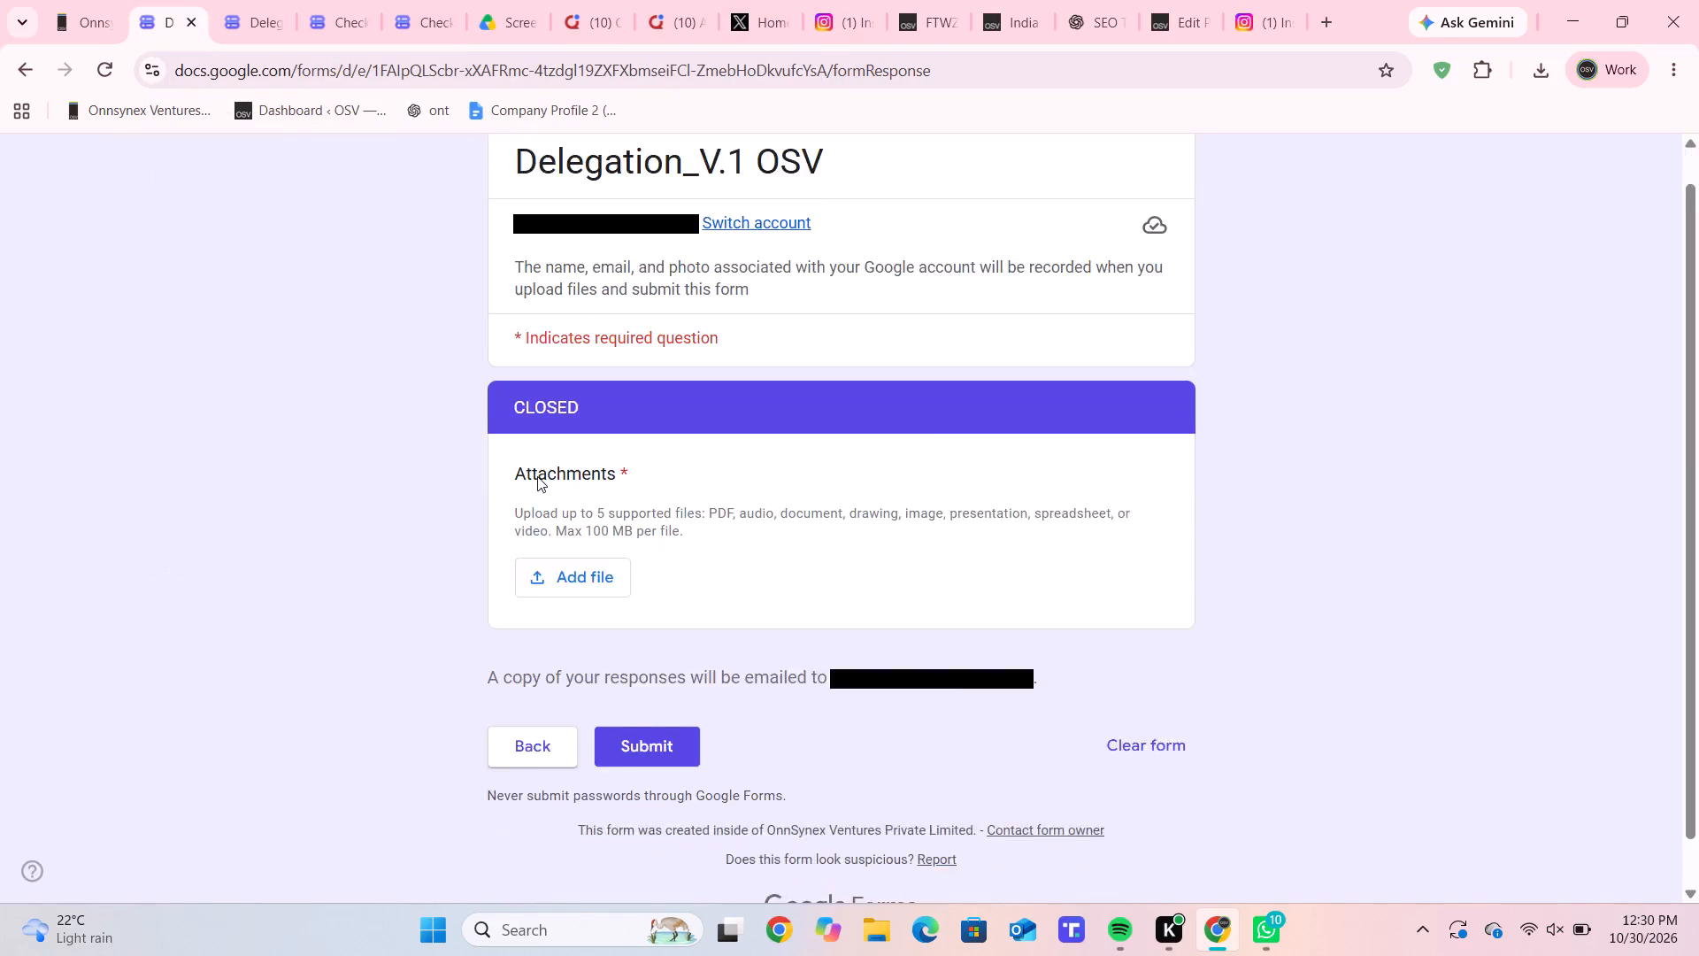
{"action": "scroll", "coordinate": [537, 476], "scroll_direction": "right", "scroll_amount": 2}
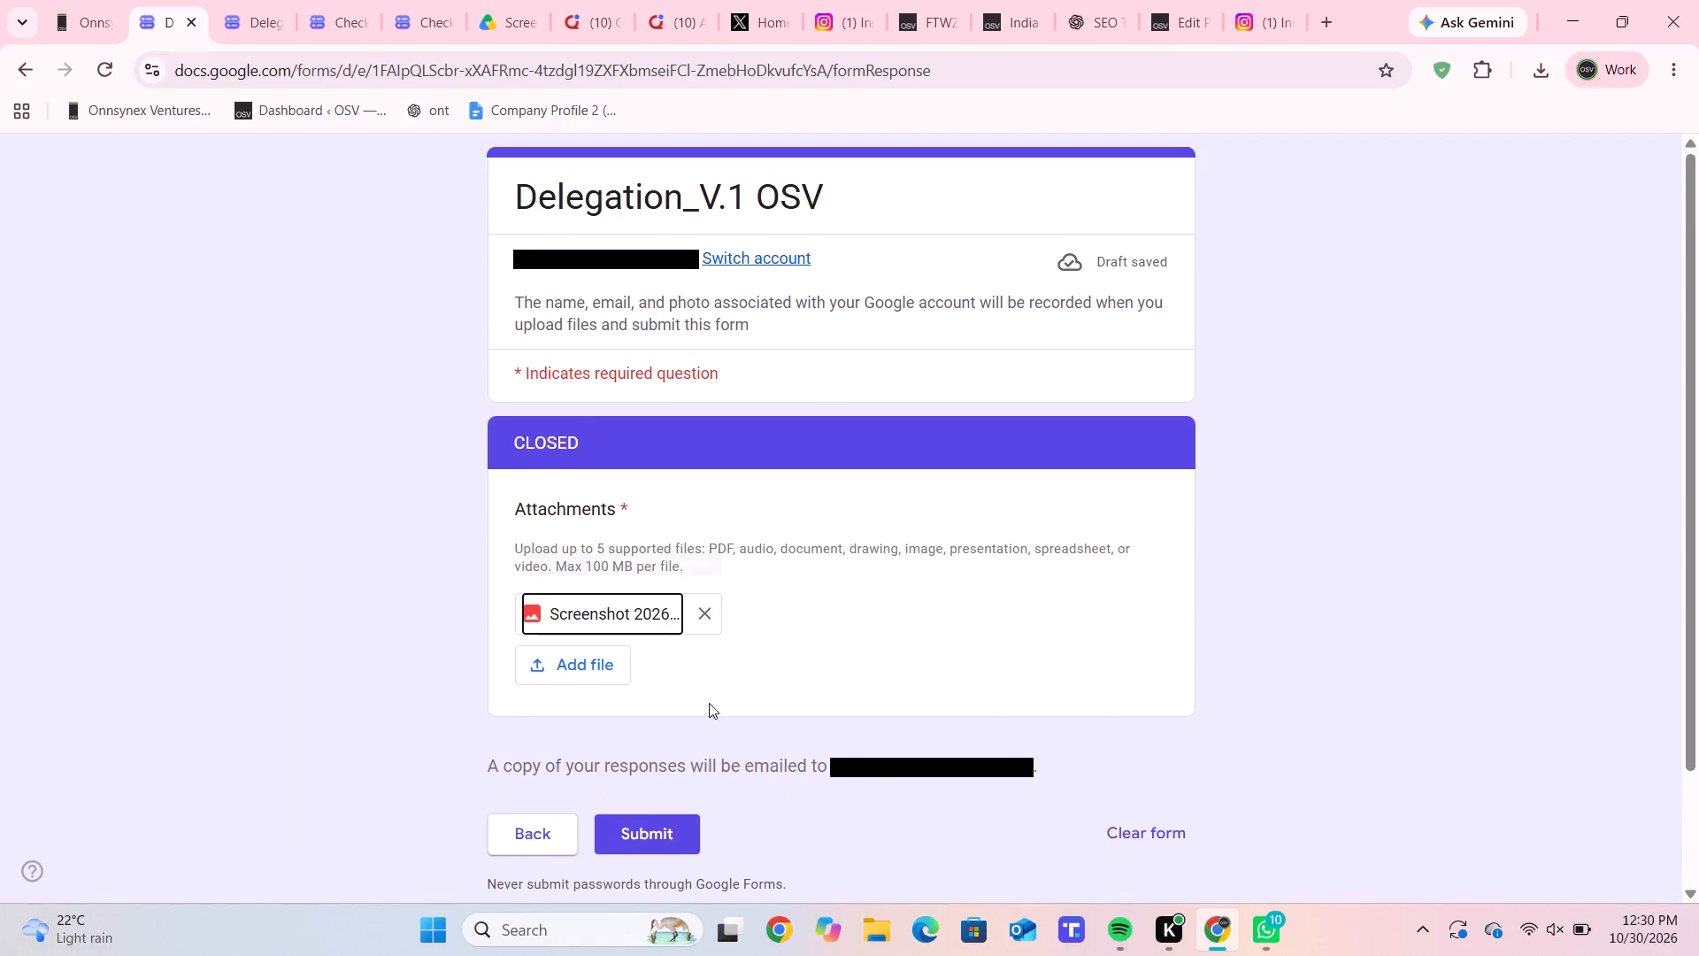
{"action": "left_click", "coordinate": [630, 844]}
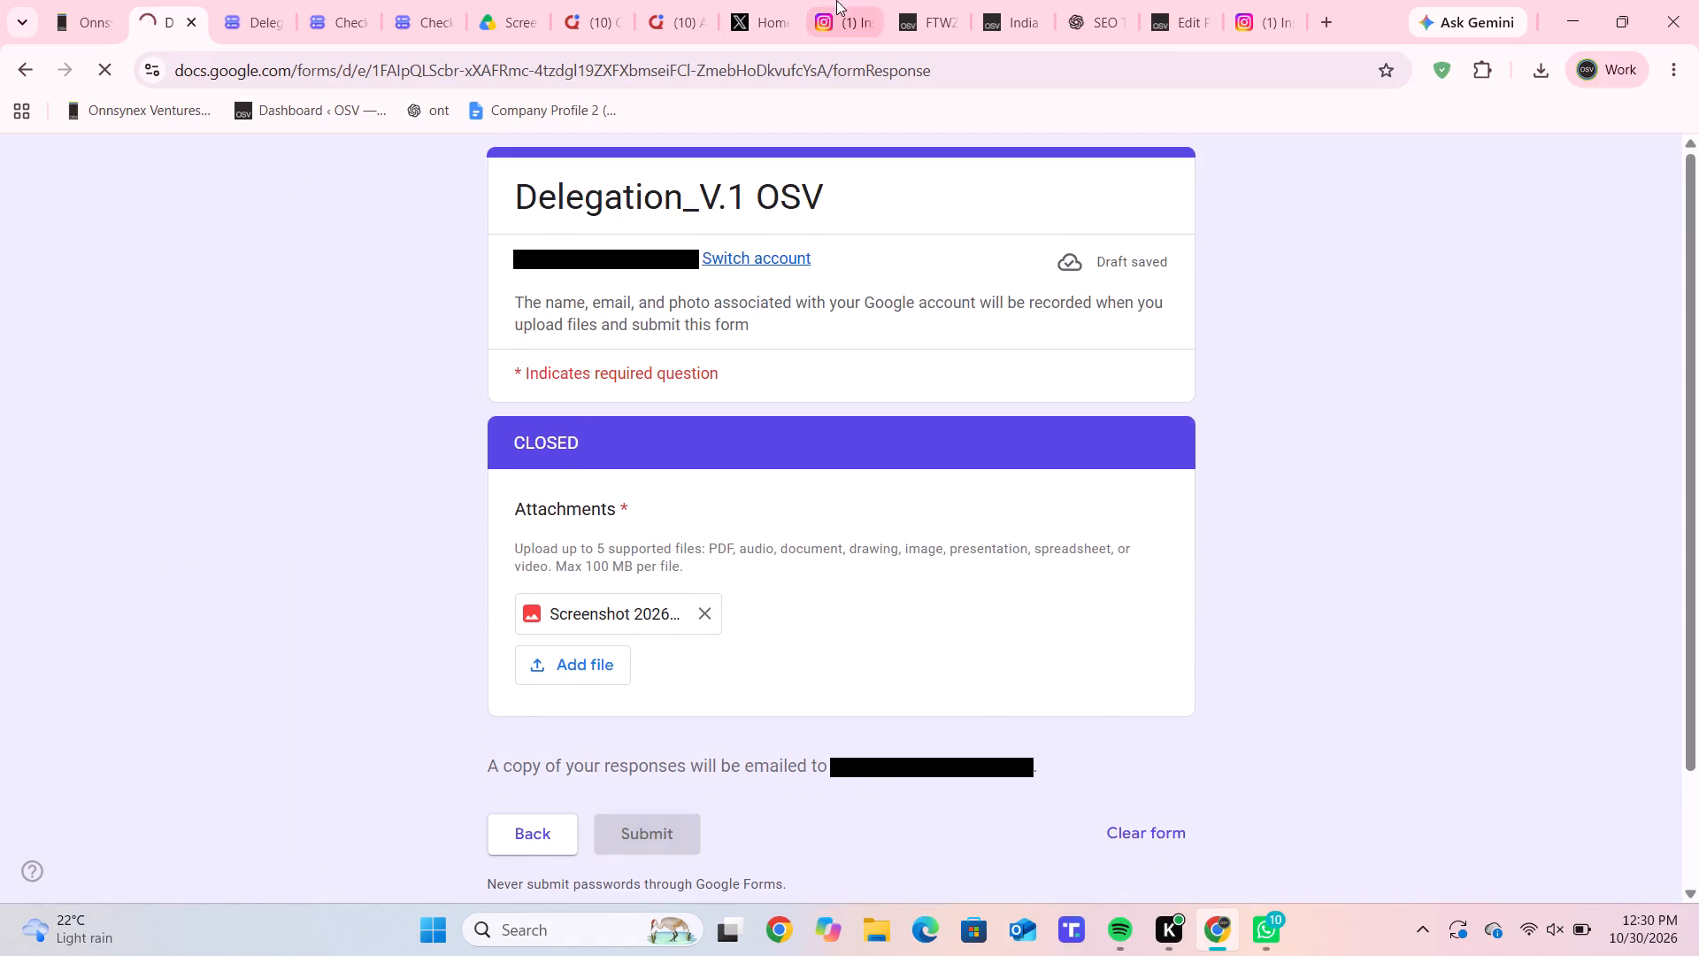
{"action": "left_click", "coordinate": [1187, 0]}
{"action": "scroll", "coordinate": [1005, 412], "scroll_direction": "down", "scroll_amount": 2}
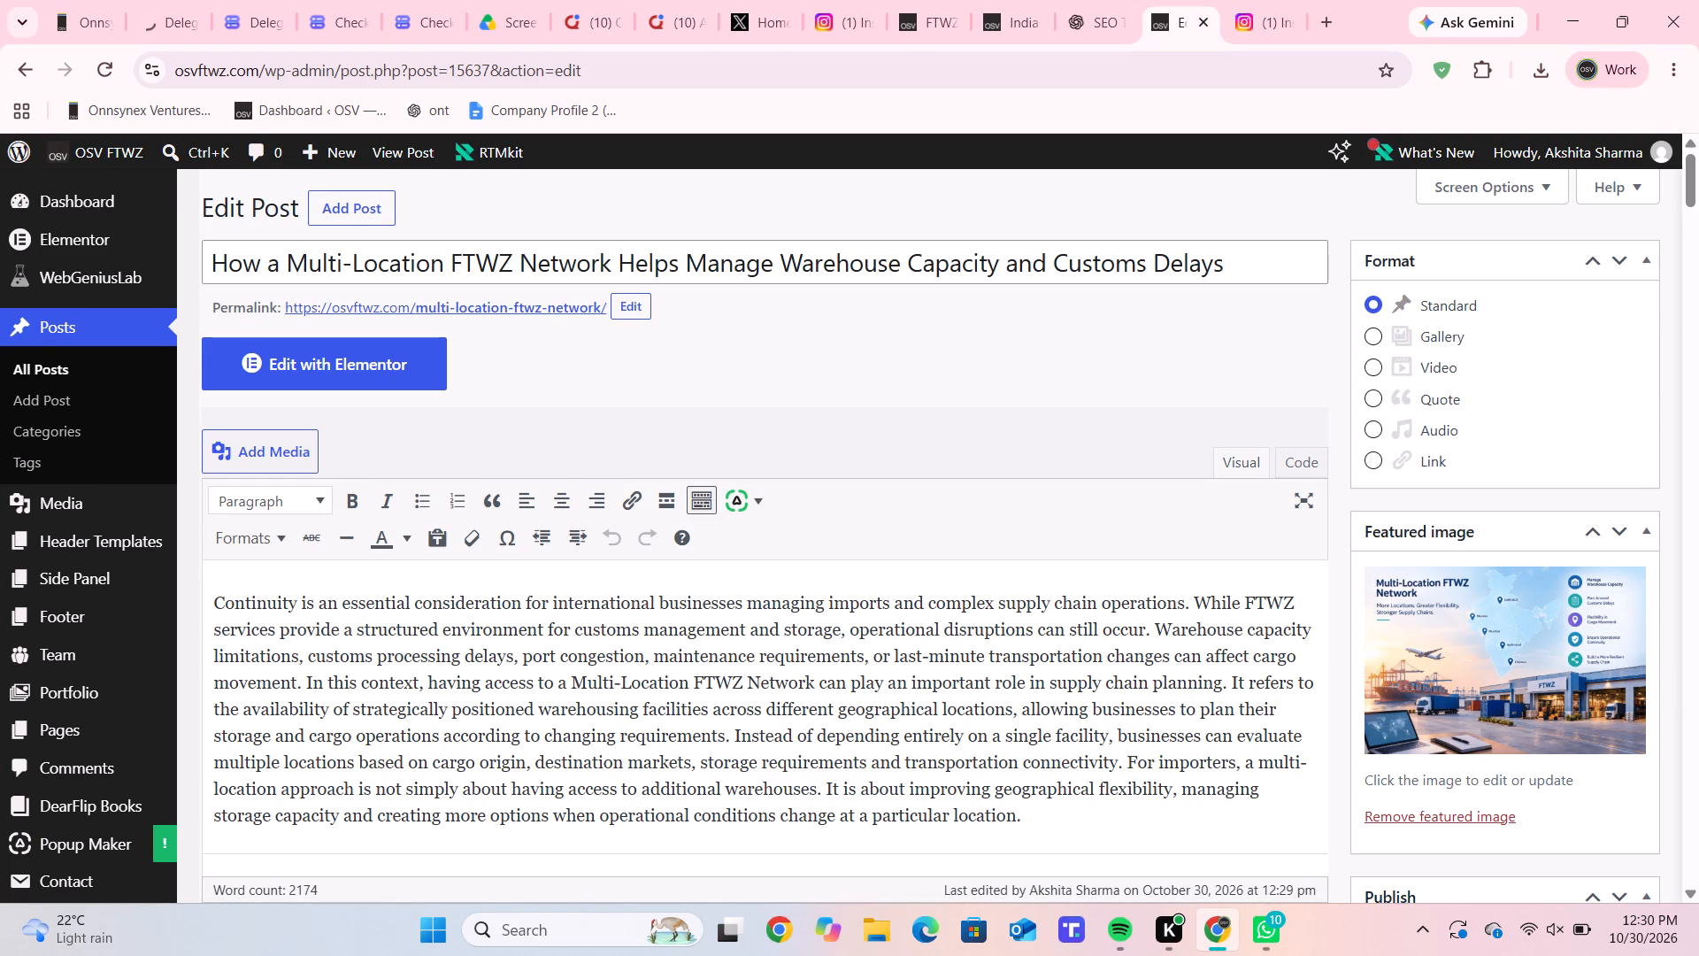
{"action": "scroll", "coordinate": [1005, 412], "scroll_direction": "down", "scroll_amount": 3}
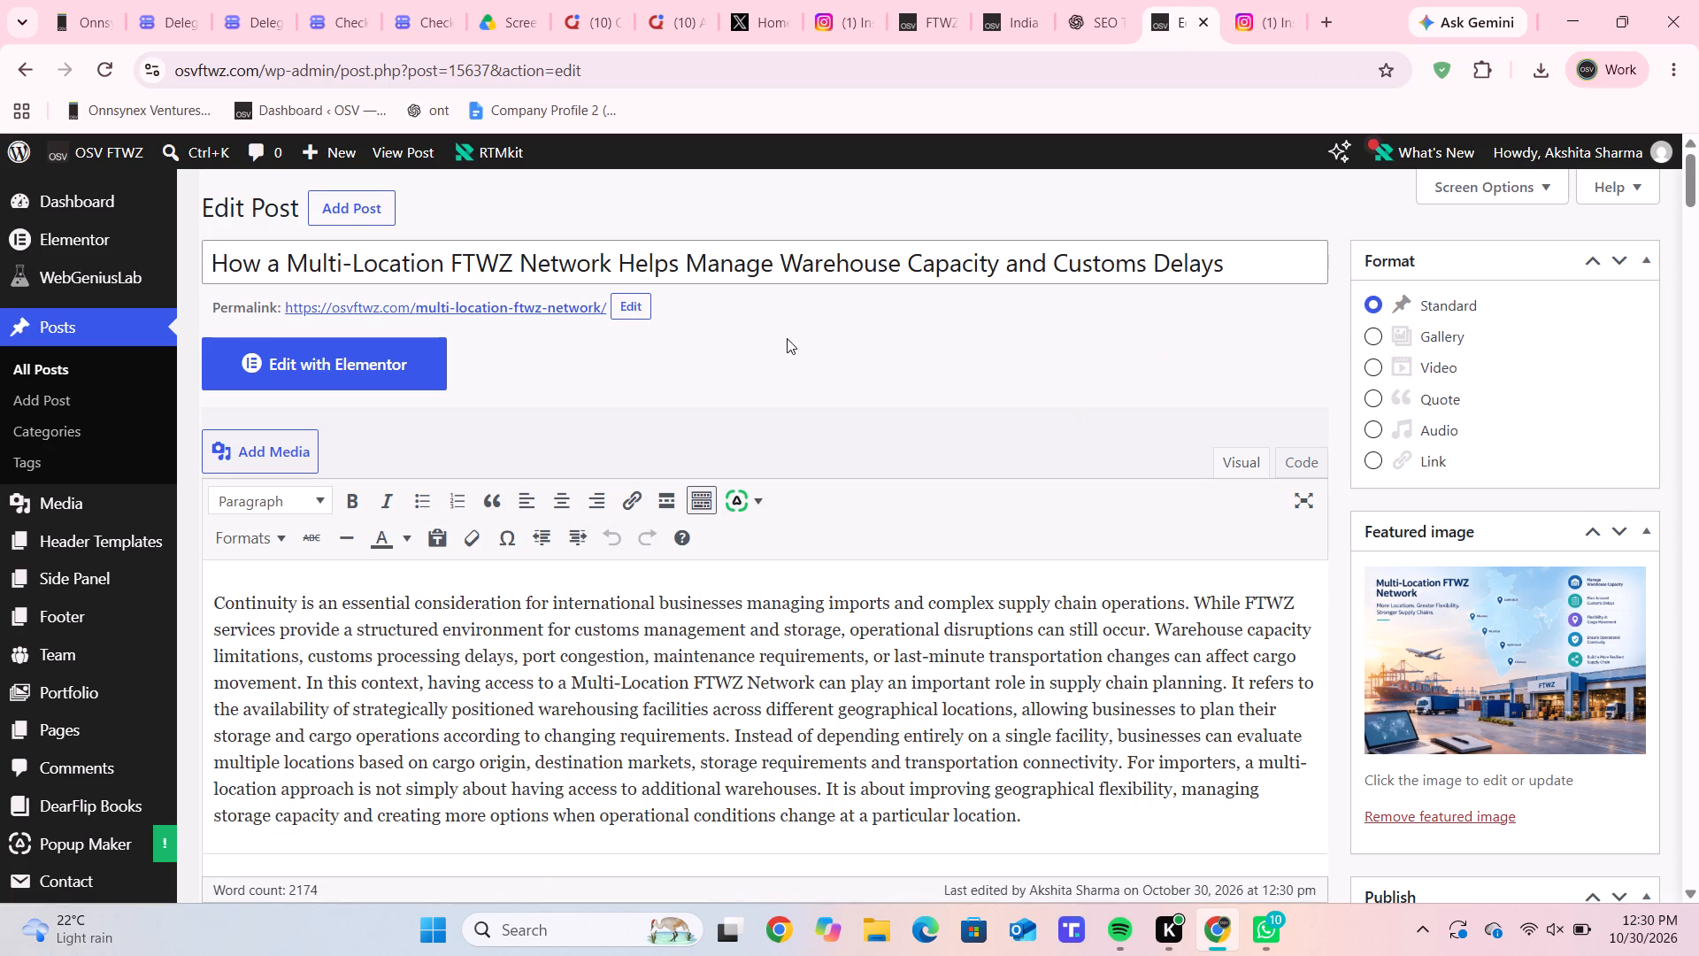
Return to the Onnsynex doer dashboard and check the remaining Delegation tasks' planned dates against the system calendar, continuing to the Miscellaneous Task section.
{"action": "left_click", "coordinate": [84, 0]}
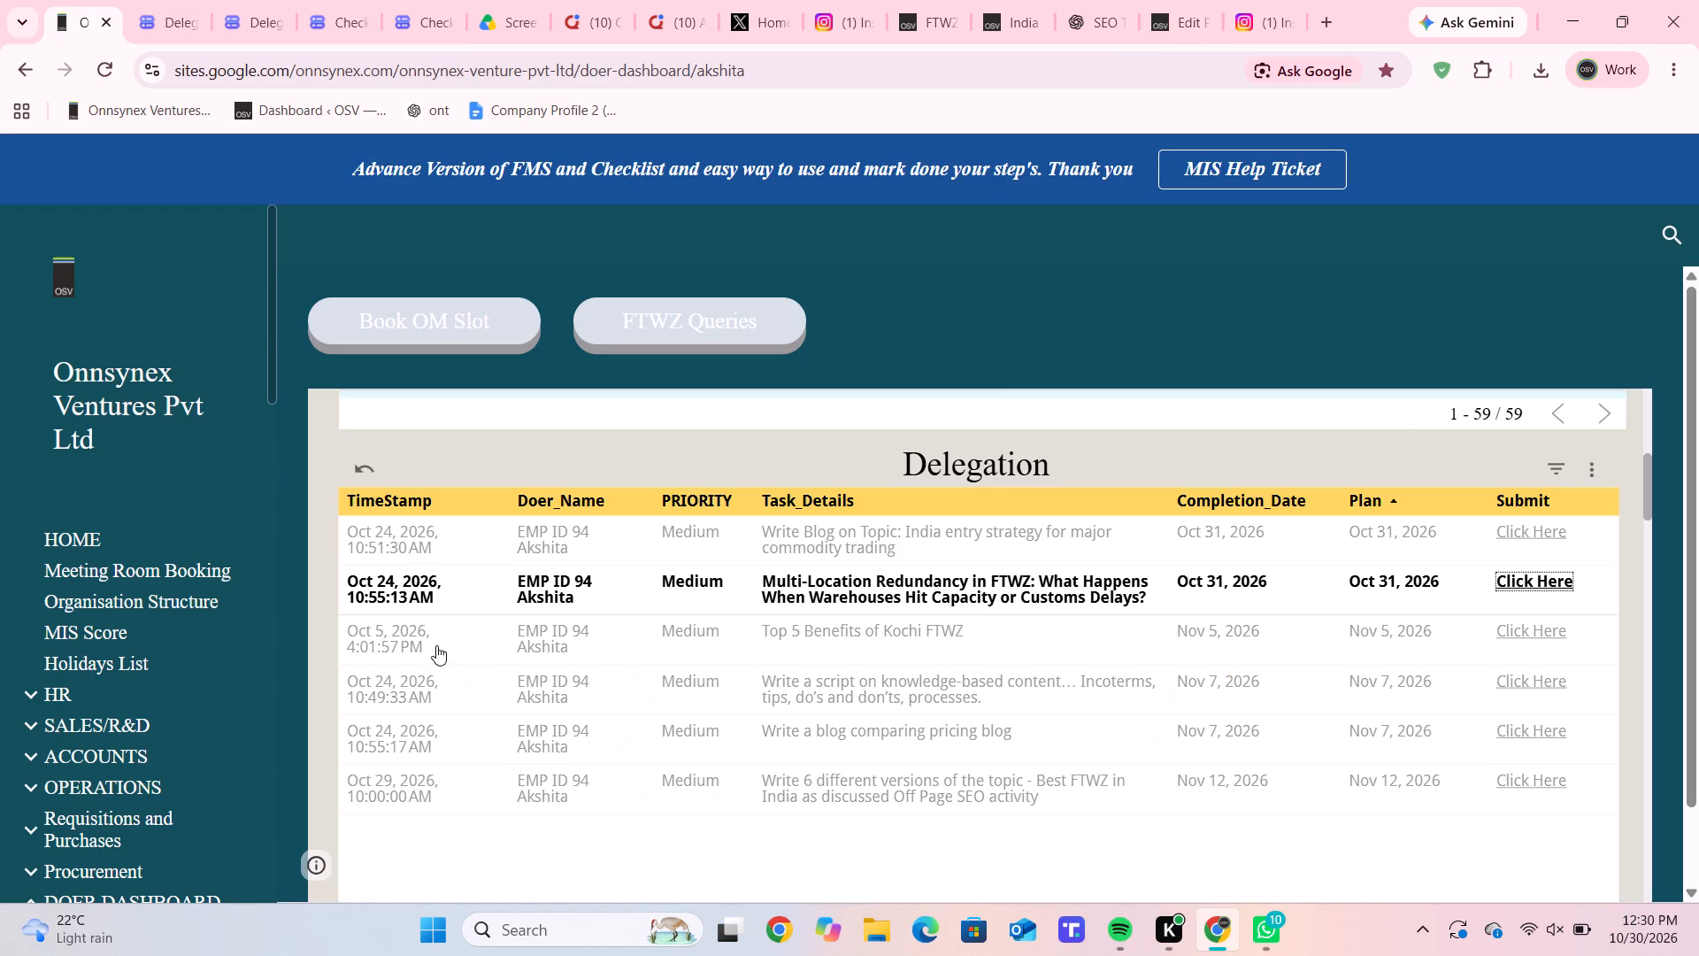
{"action": "scroll", "coordinate": [603, 528], "scroll_direction": "down", "scroll_amount": 2}
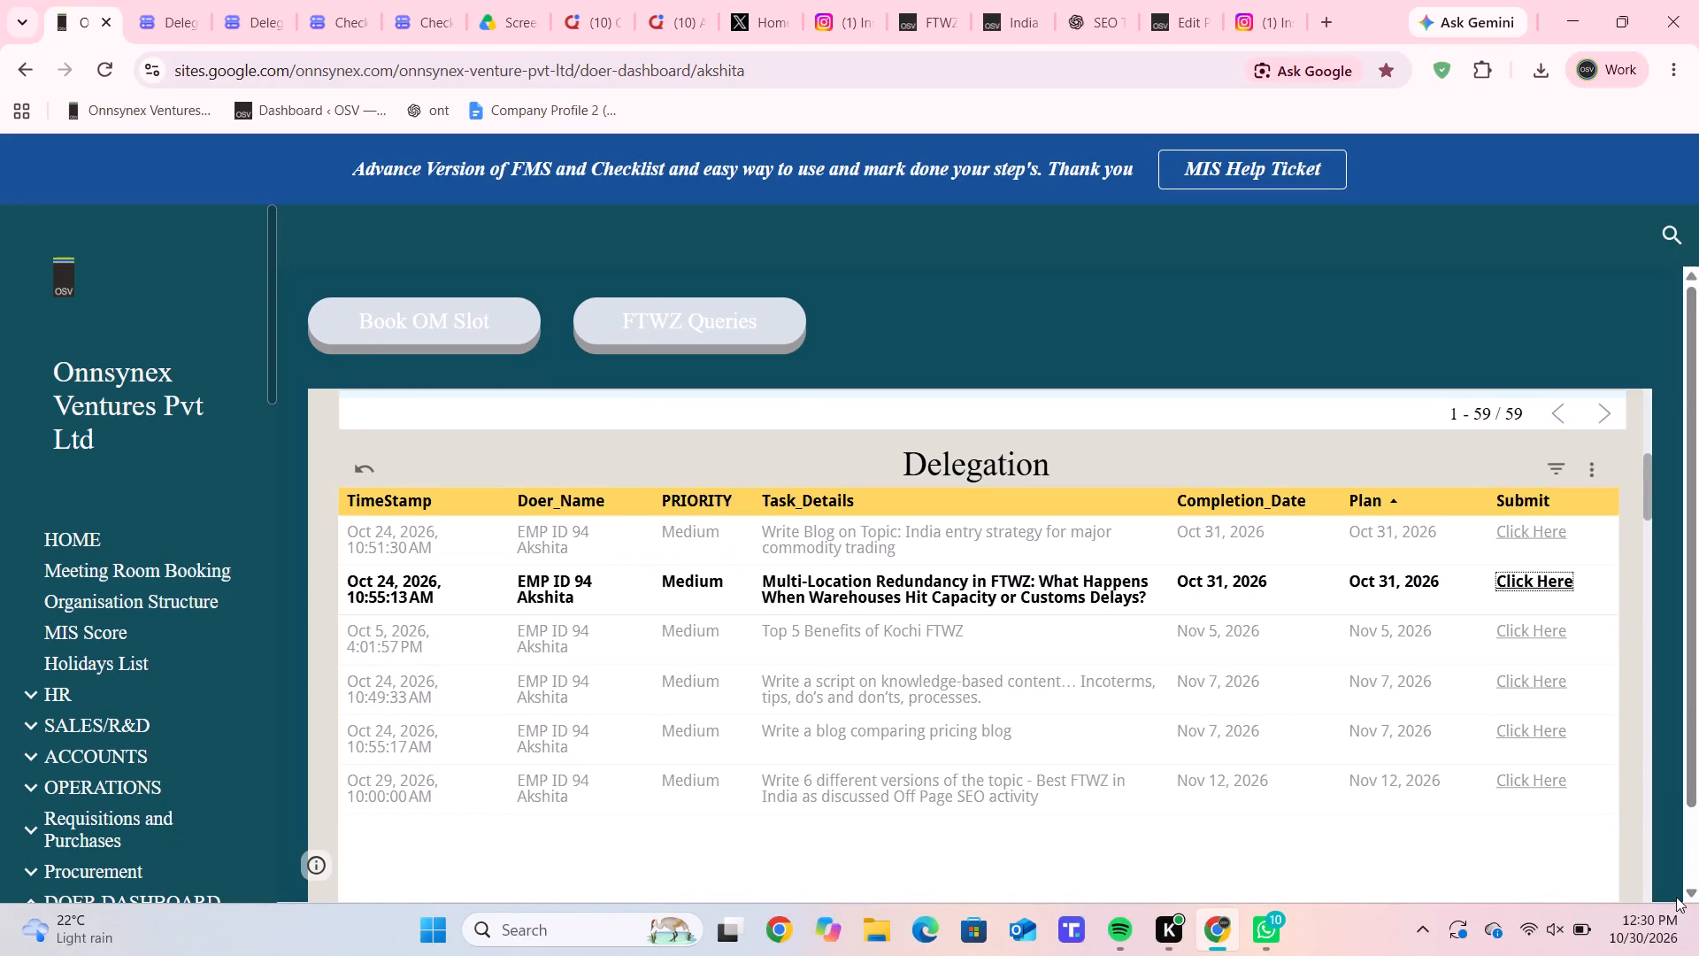
{"action": "left_click", "coordinate": [1636, 917]}
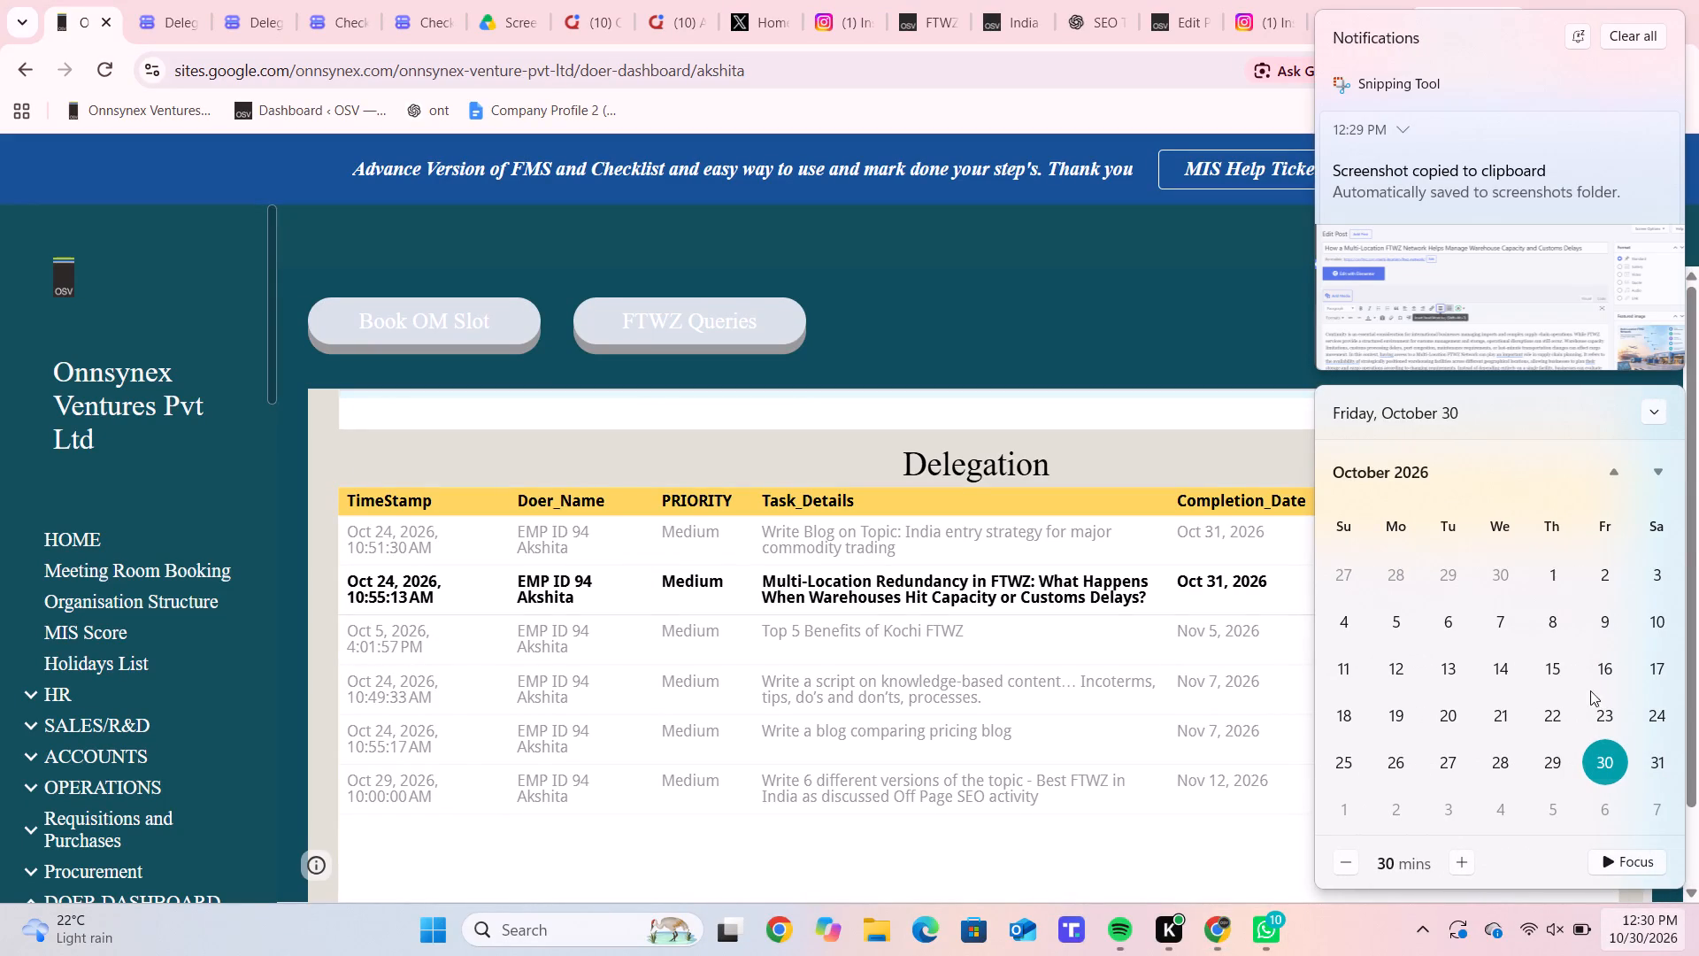
{"action": "left_click", "coordinate": [1492, 607]}
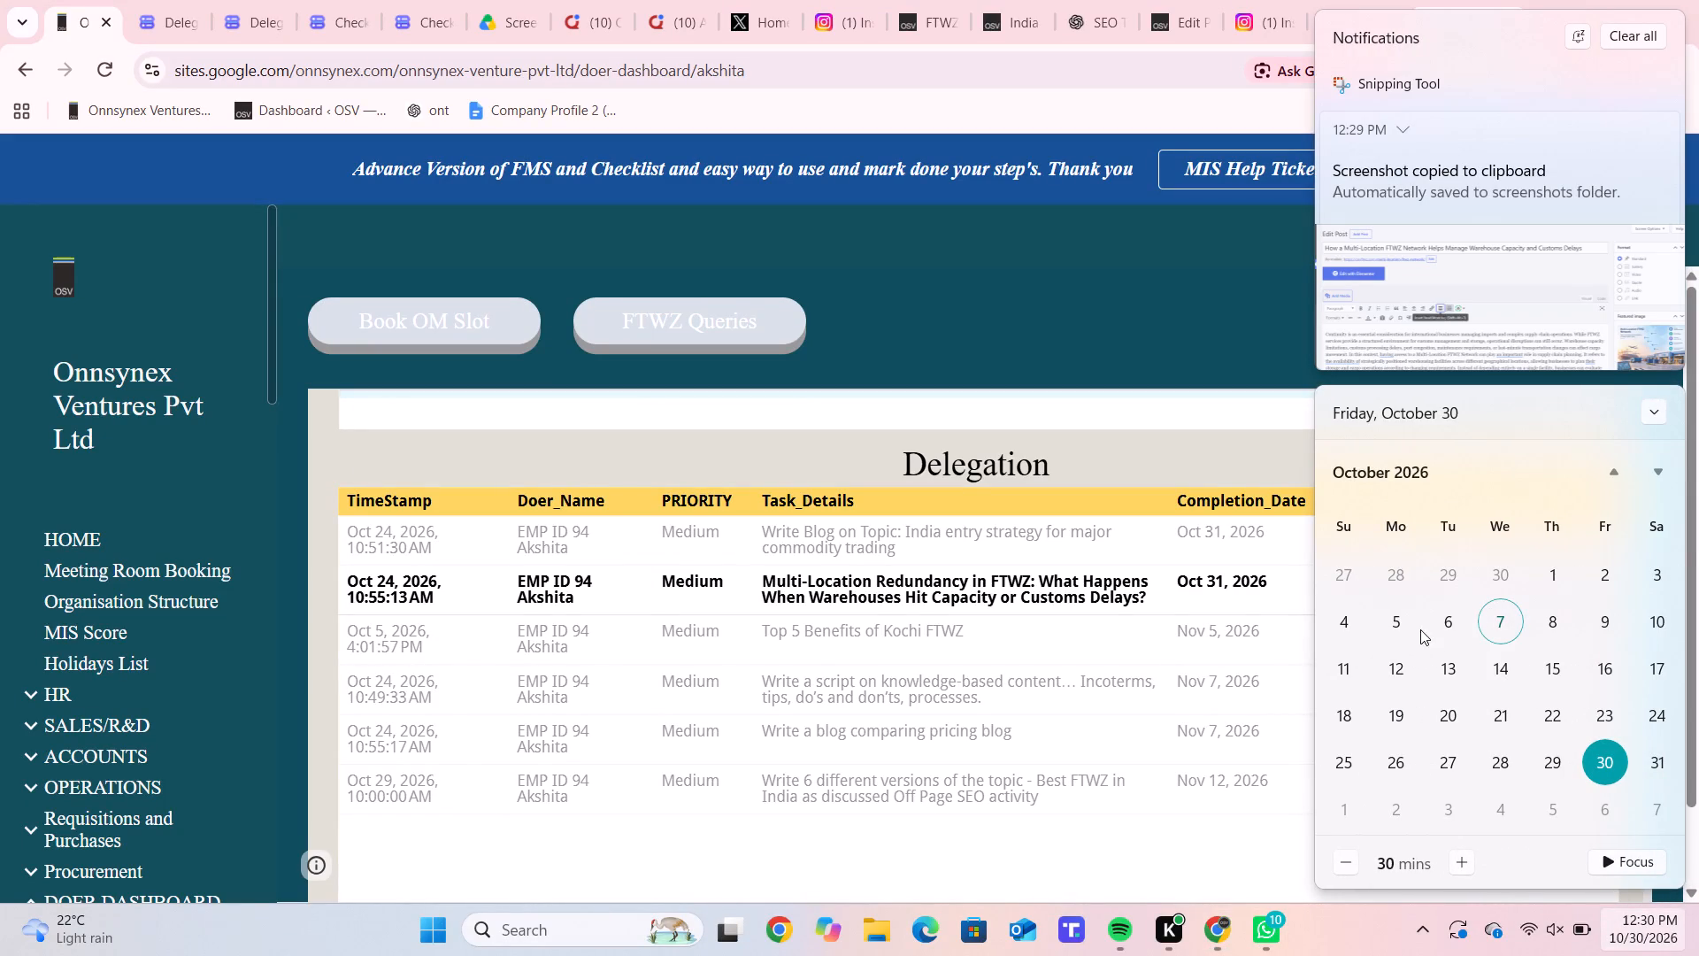
{"action": "left_click", "coordinate": [1408, 623]}
{"action": "left_click", "coordinate": [1428, 628]}
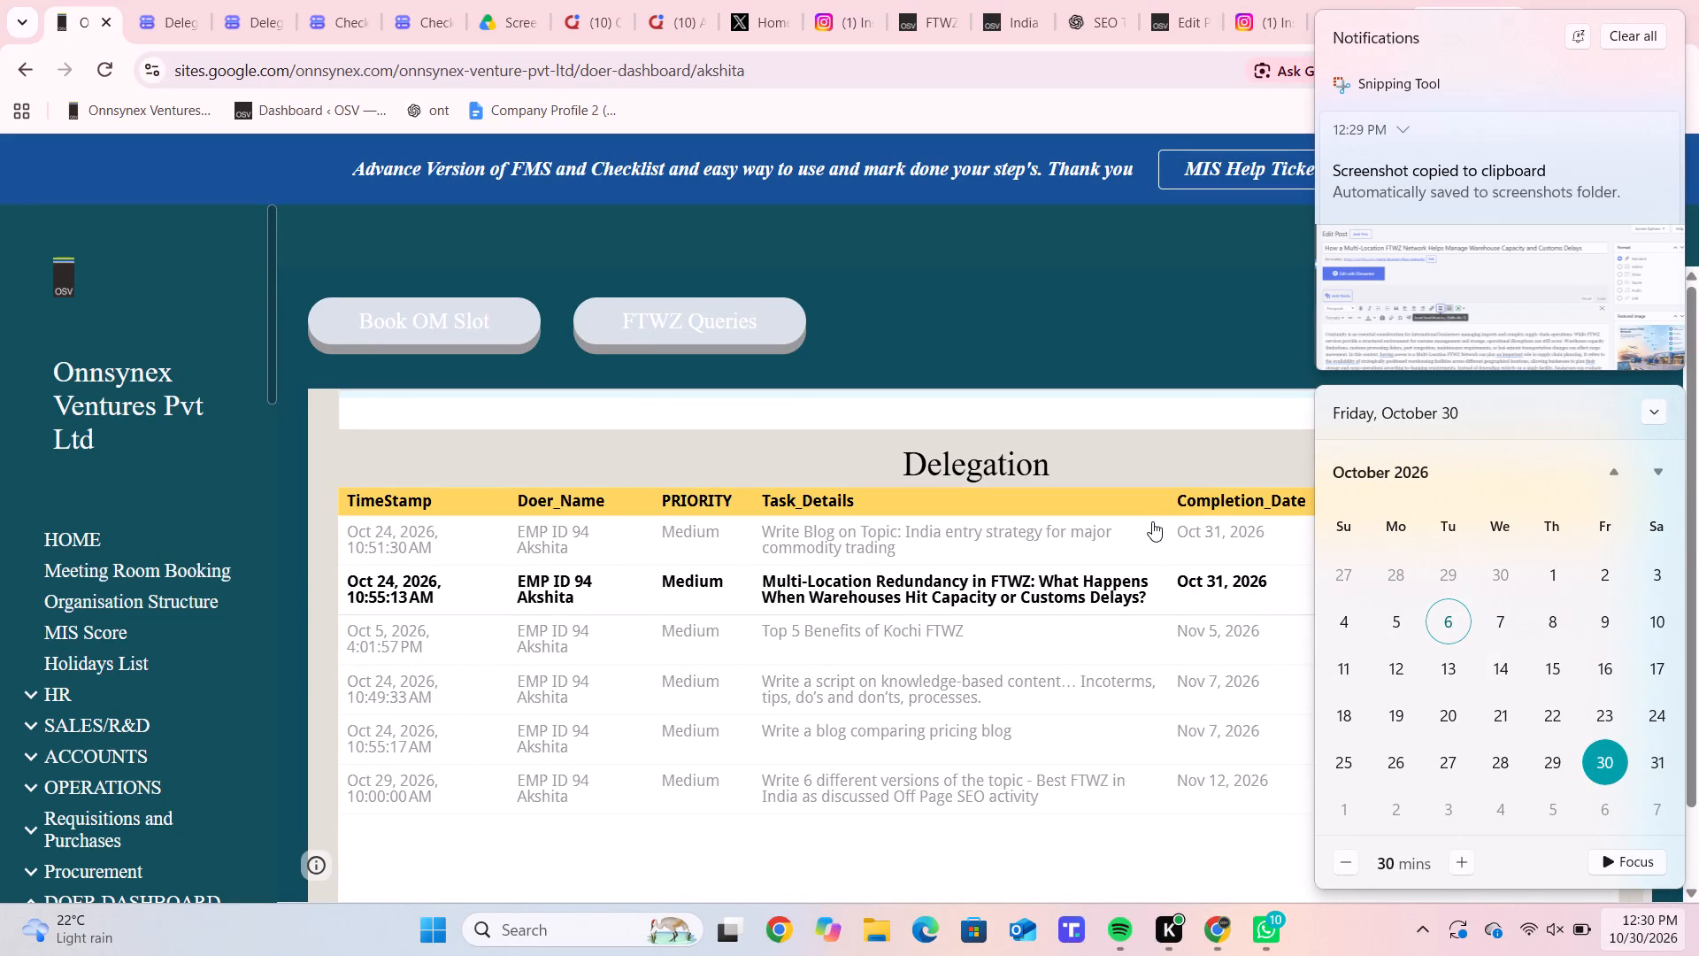
{"action": "left_click", "coordinate": [1152, 521]}
{"action": "scroll", "coordinate": [1152, 521], "scroll_direction": "down", "scroll_amount": 5}
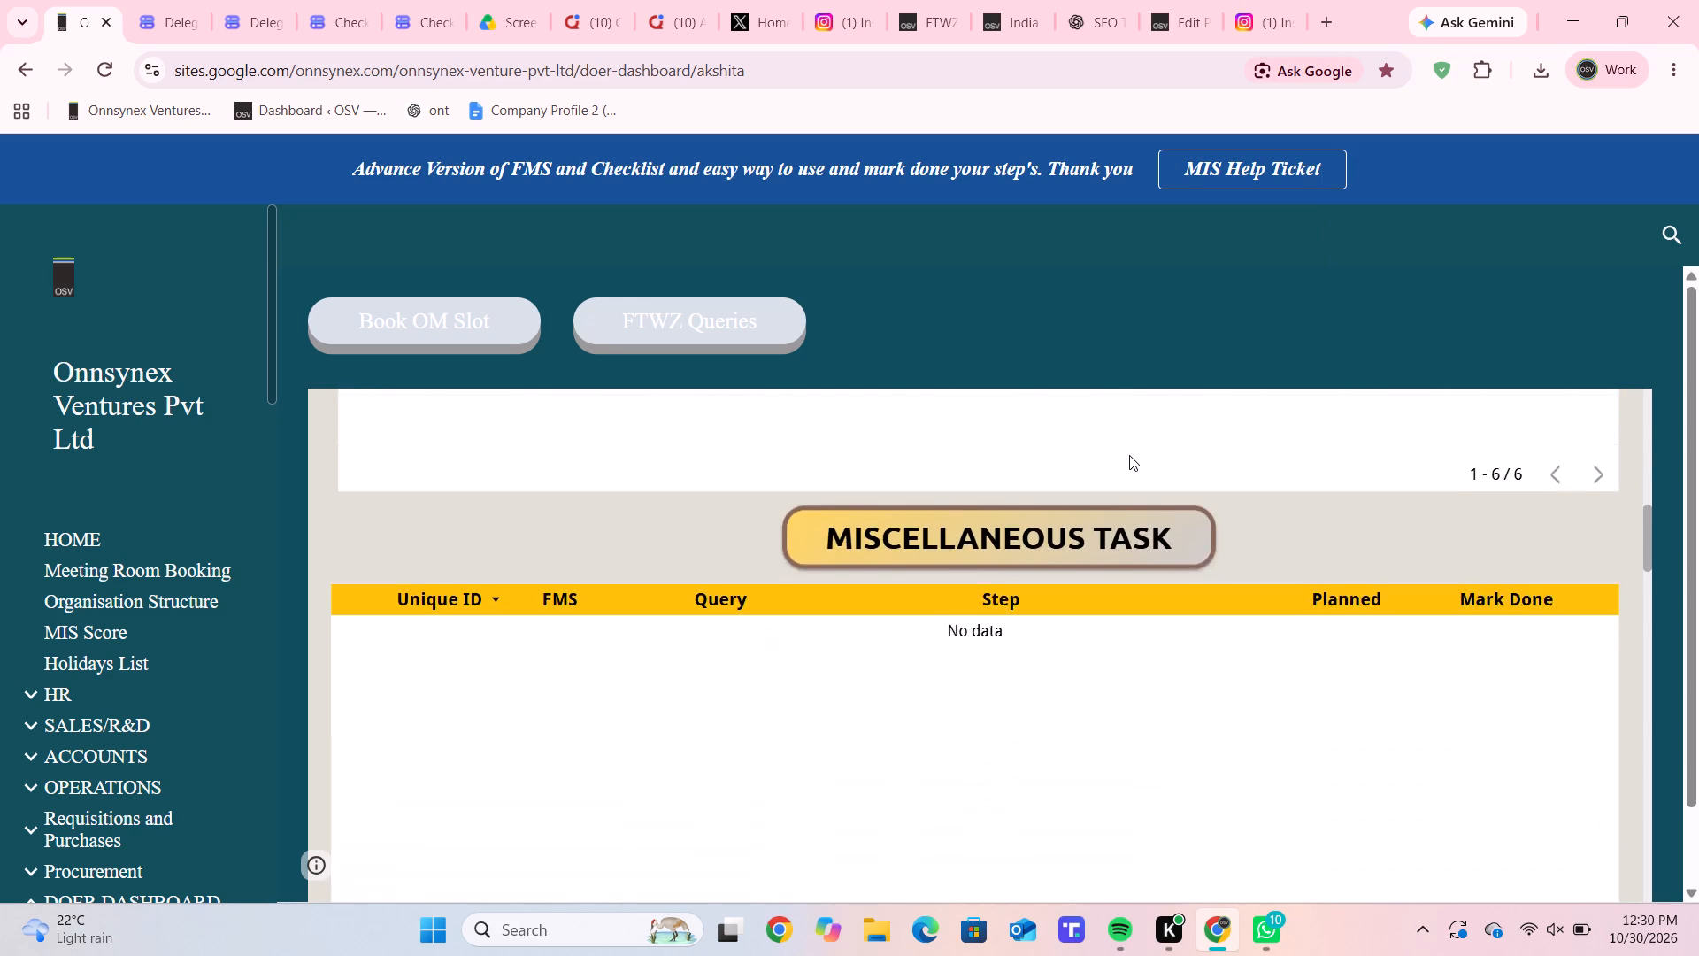
Look through the doer dashboard's Miscellaneous Task, FMS - Exhibition Marketing and score tables.
{"action": "scroll", "coordinate": [1129, 455], "scroll_direction": "right", "scroll_amount": 8}
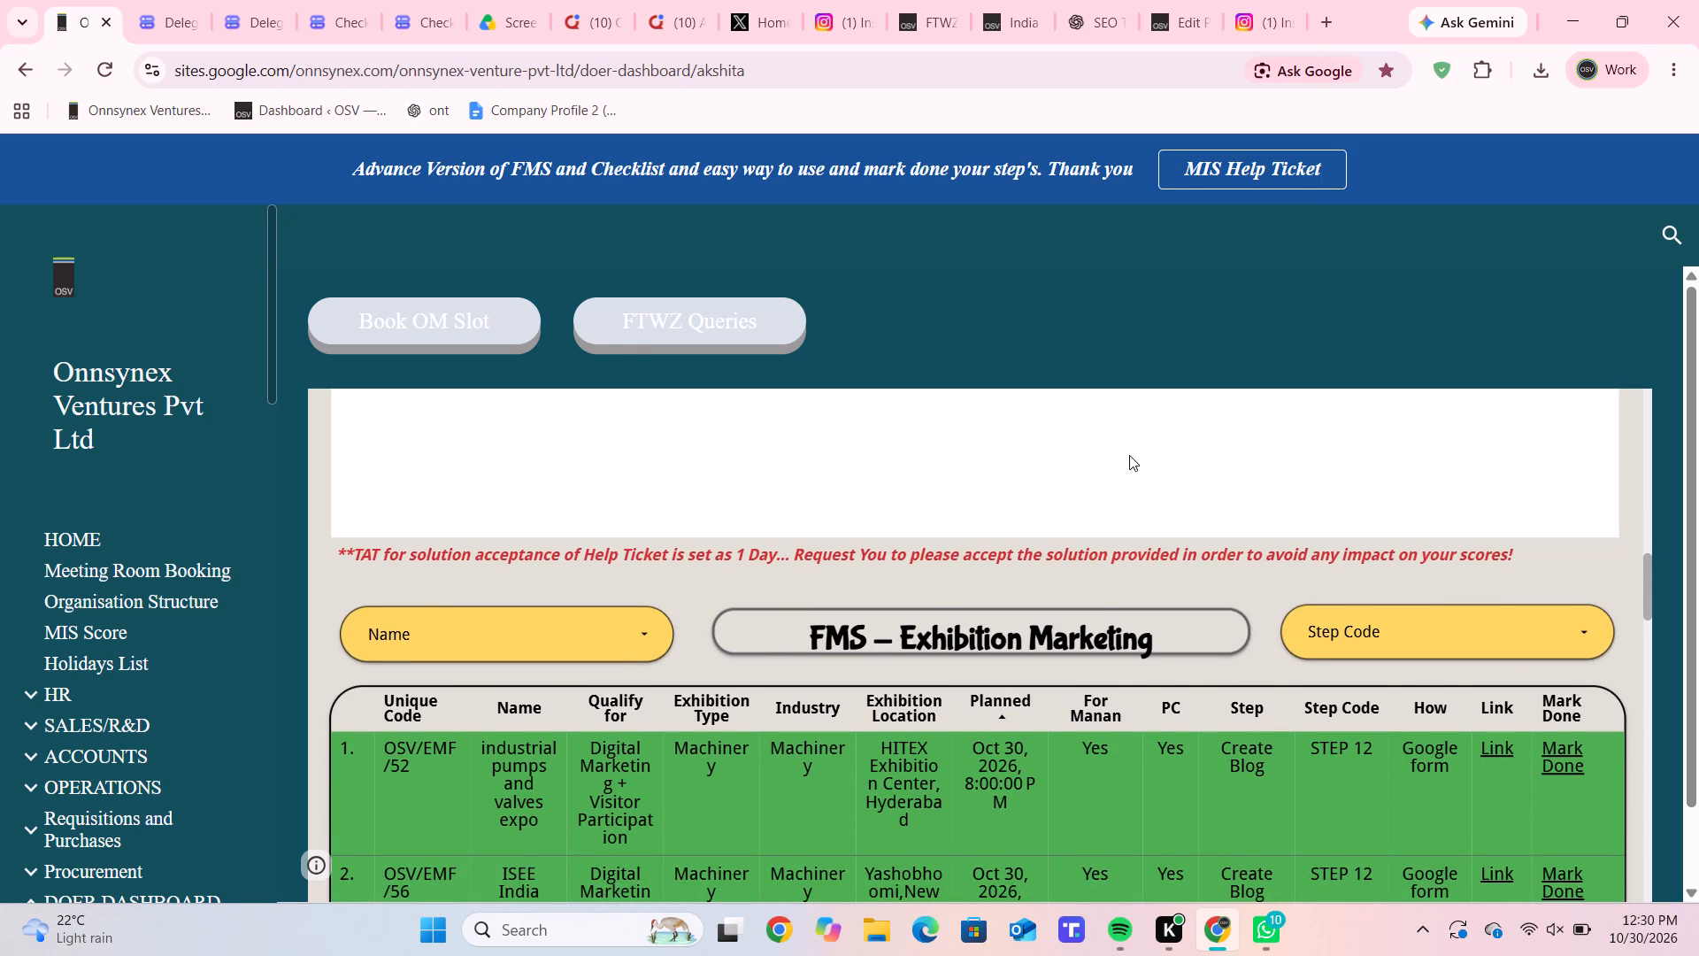
{"action": "scroll", "coordinate": [713, 608], "scroll_direction": "down", "scroll_amount": 2}
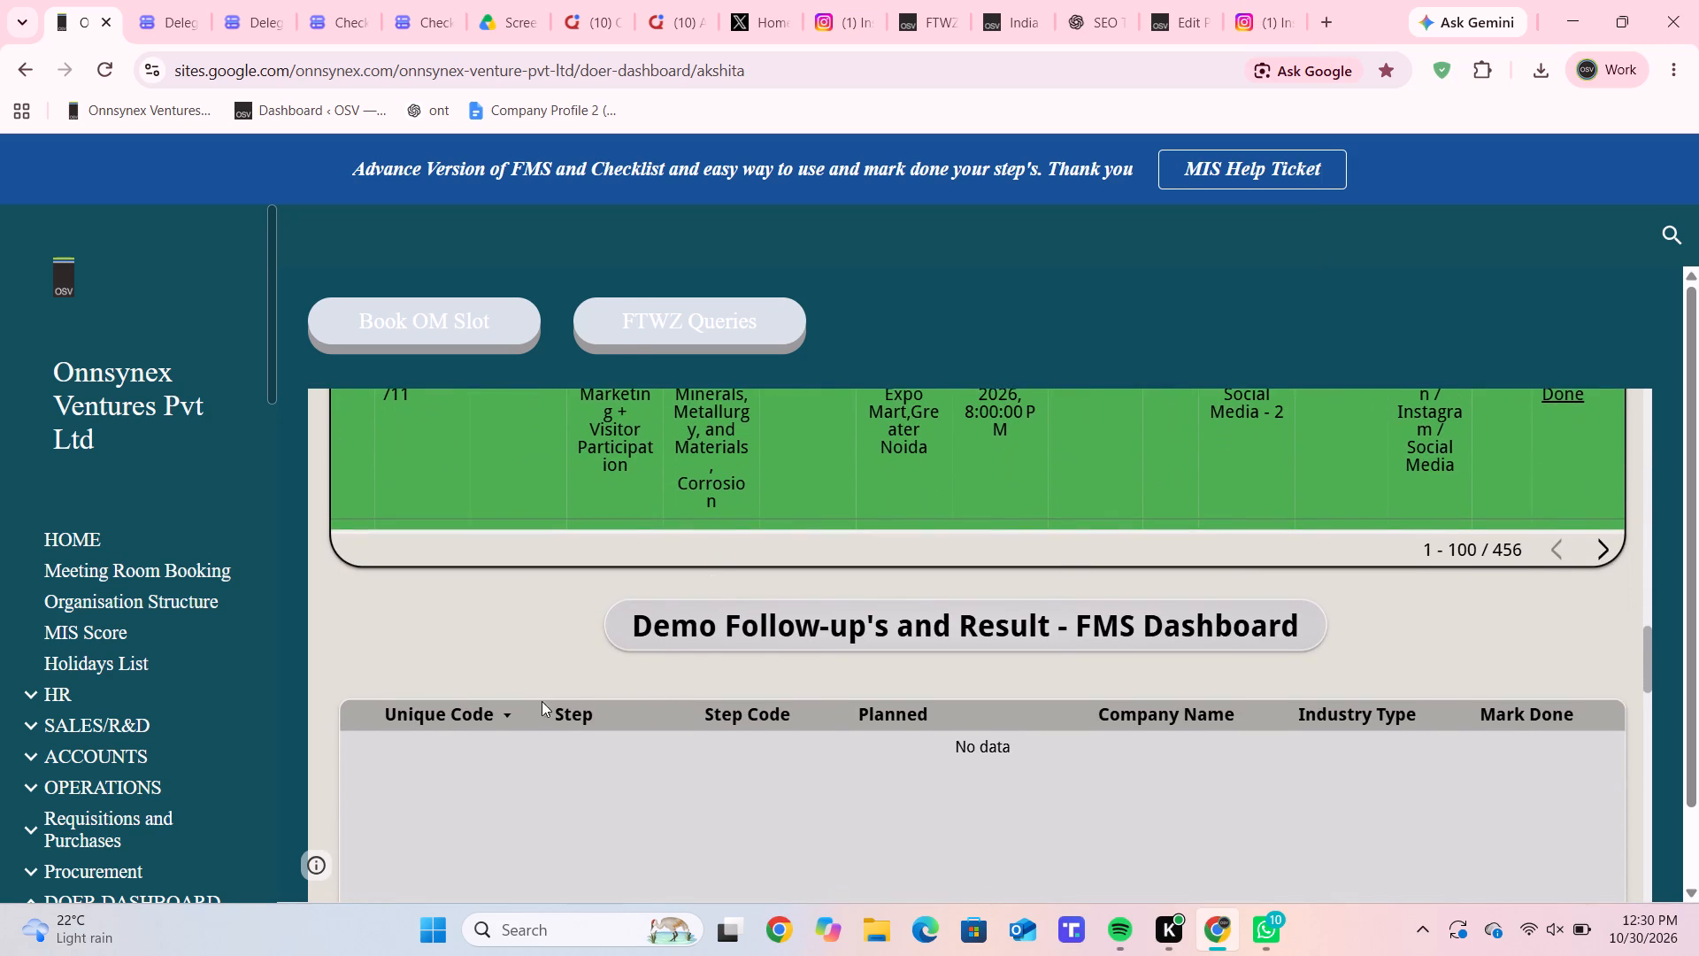
{"action": "scroll", "coordinate": [530, 698], "scroll_direction": "down", "scroll_amount": 5}
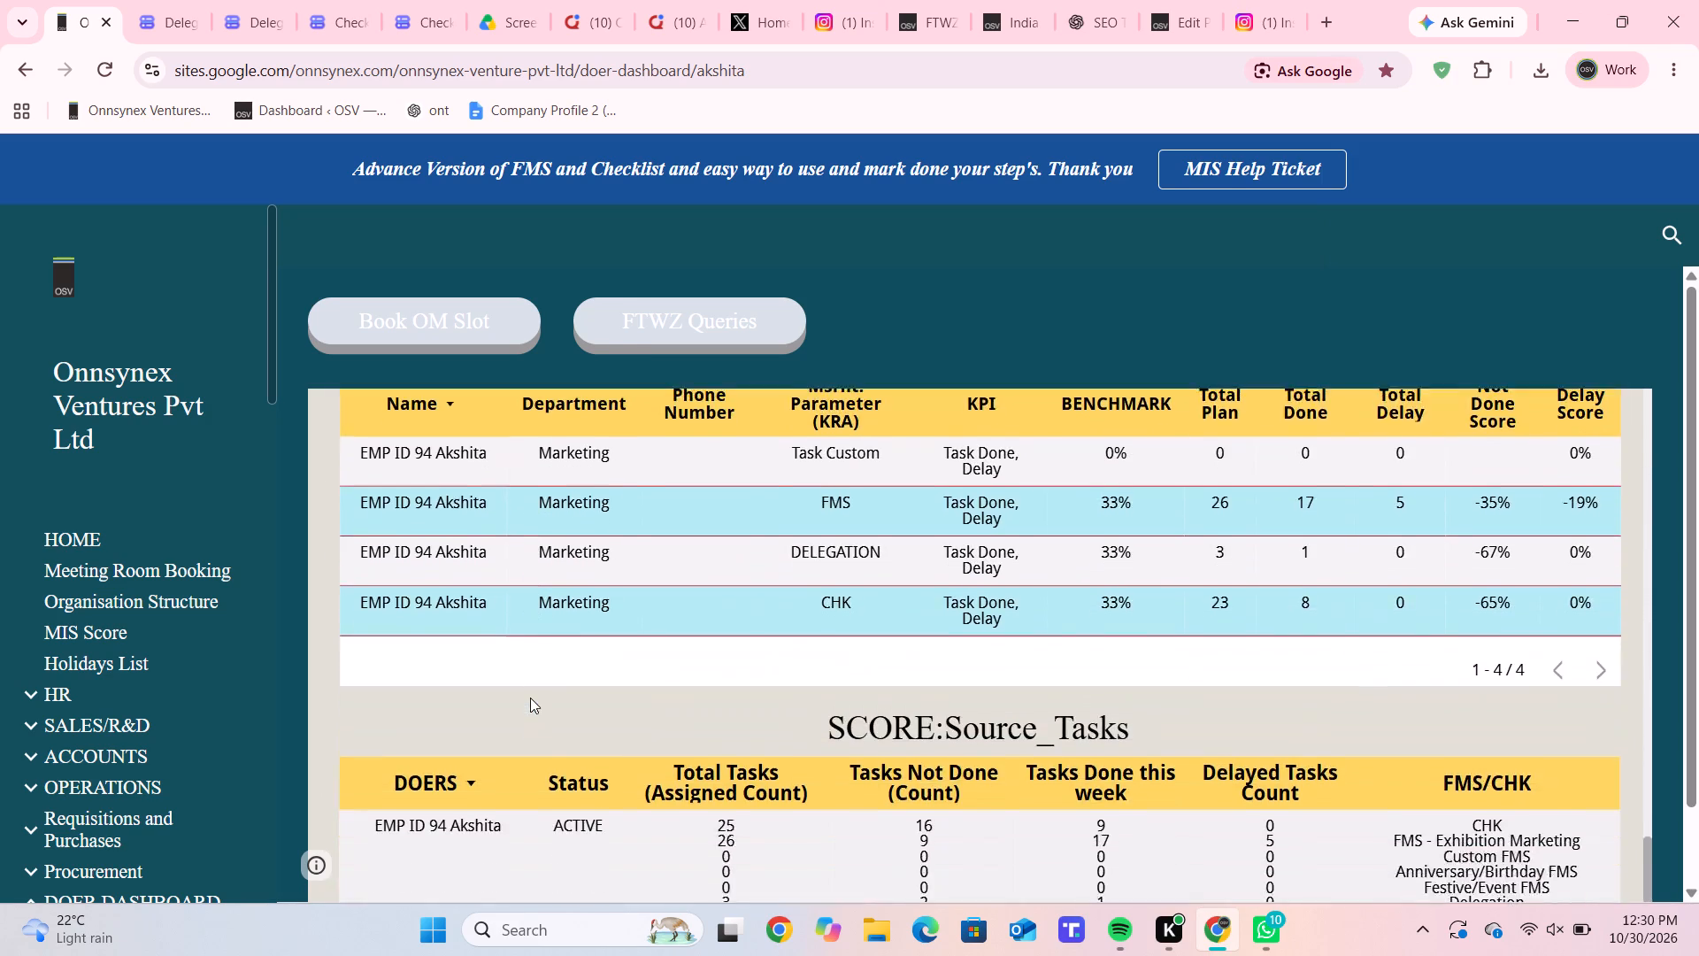
{"action": "scroll", "coordinate": [530, 698], "scroll_direction": "up", "scroll_amount": 5}
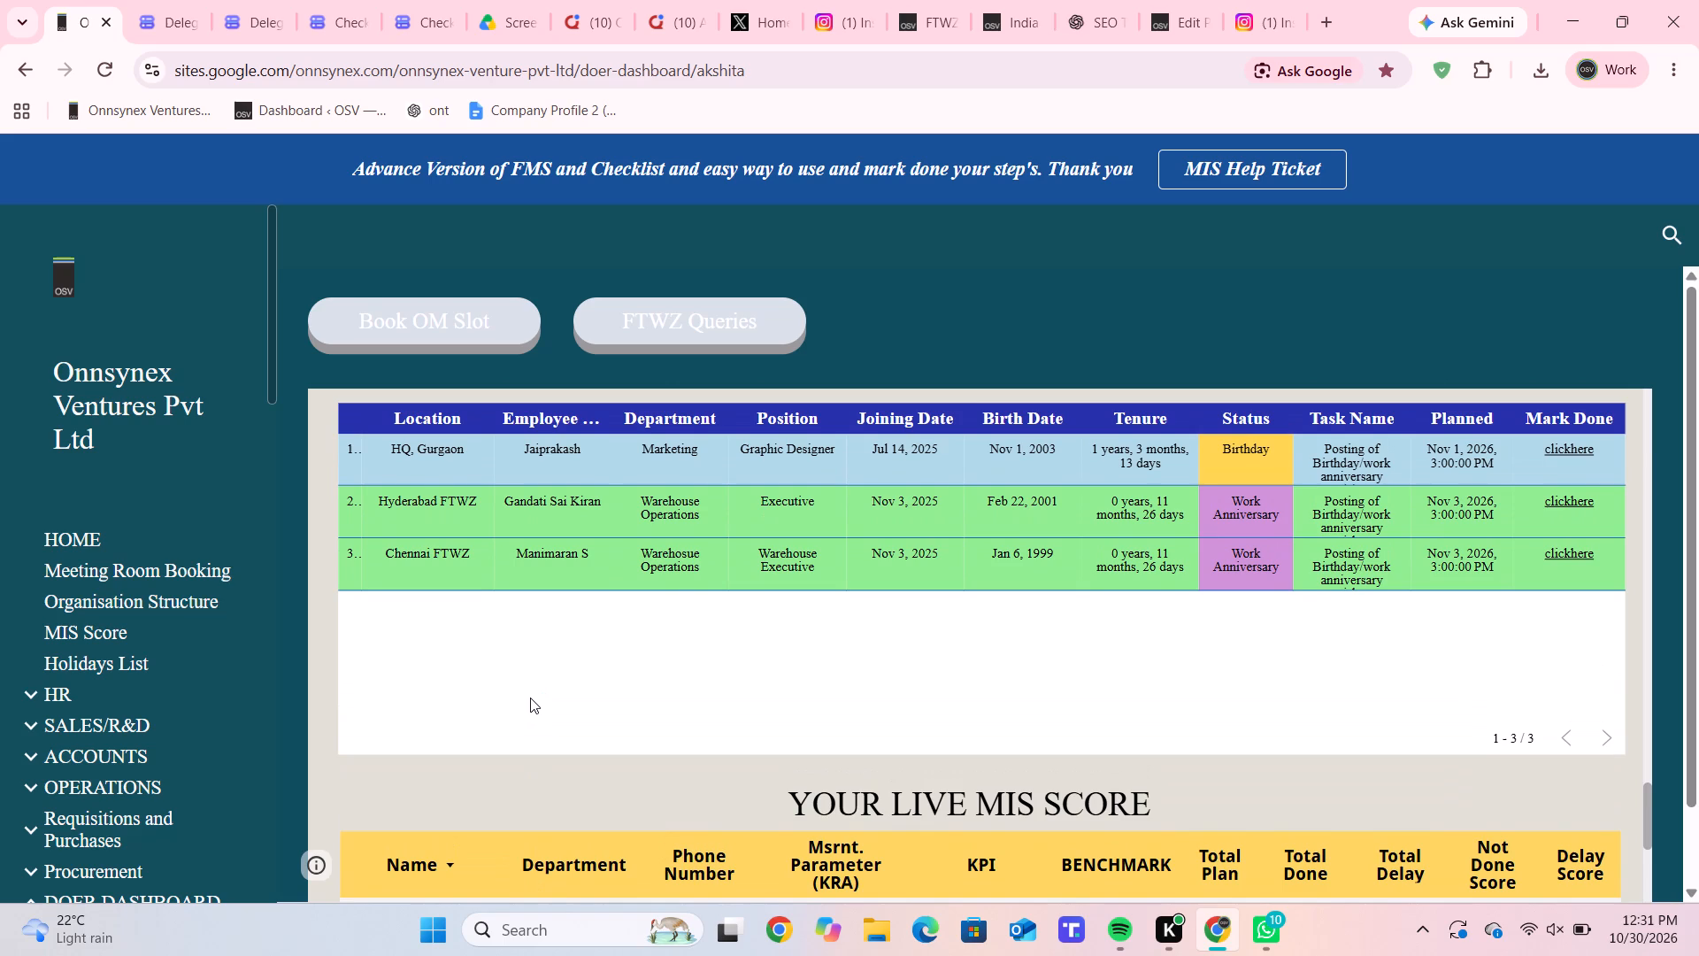
Review the live MIS score and Source_Tasks score tables, then the exhibition, Delegation and Checklist tables on the doer dashboard.
{"action": "scroll", "coordinate": [519, 810], "scroll_direction": "down", "scroll_amount": 2}
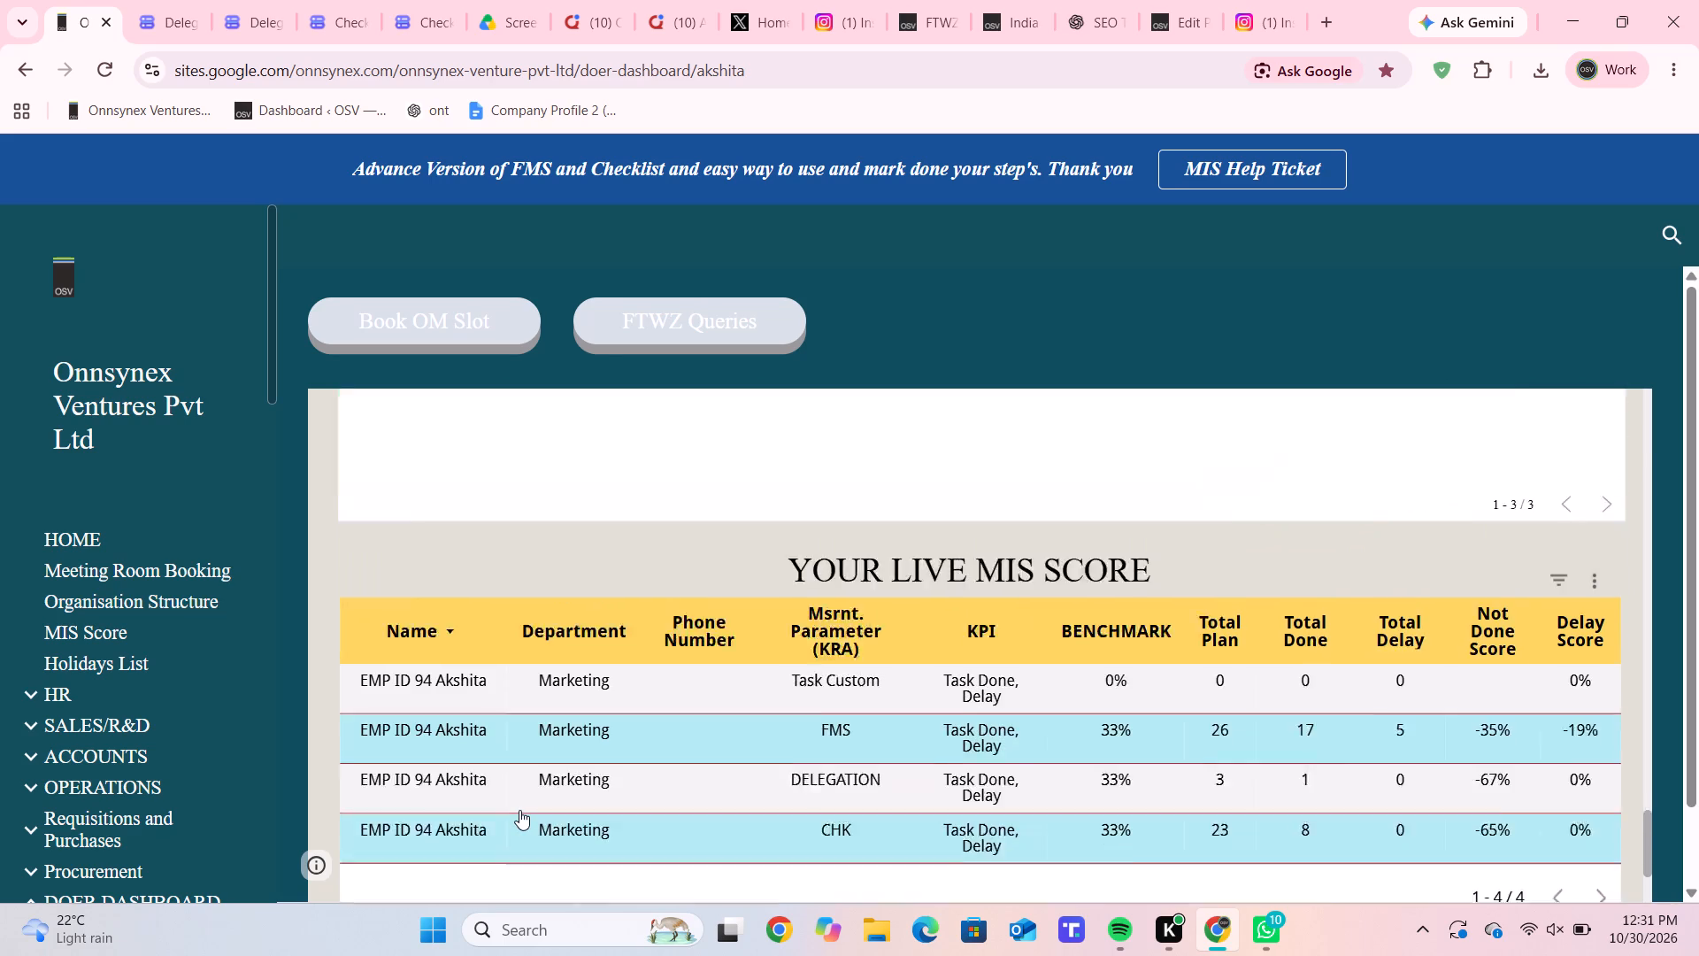
{"action": "scroll", "coordinate": [519, 810], "scroll_direction": "down", "scroll_amount": 2}
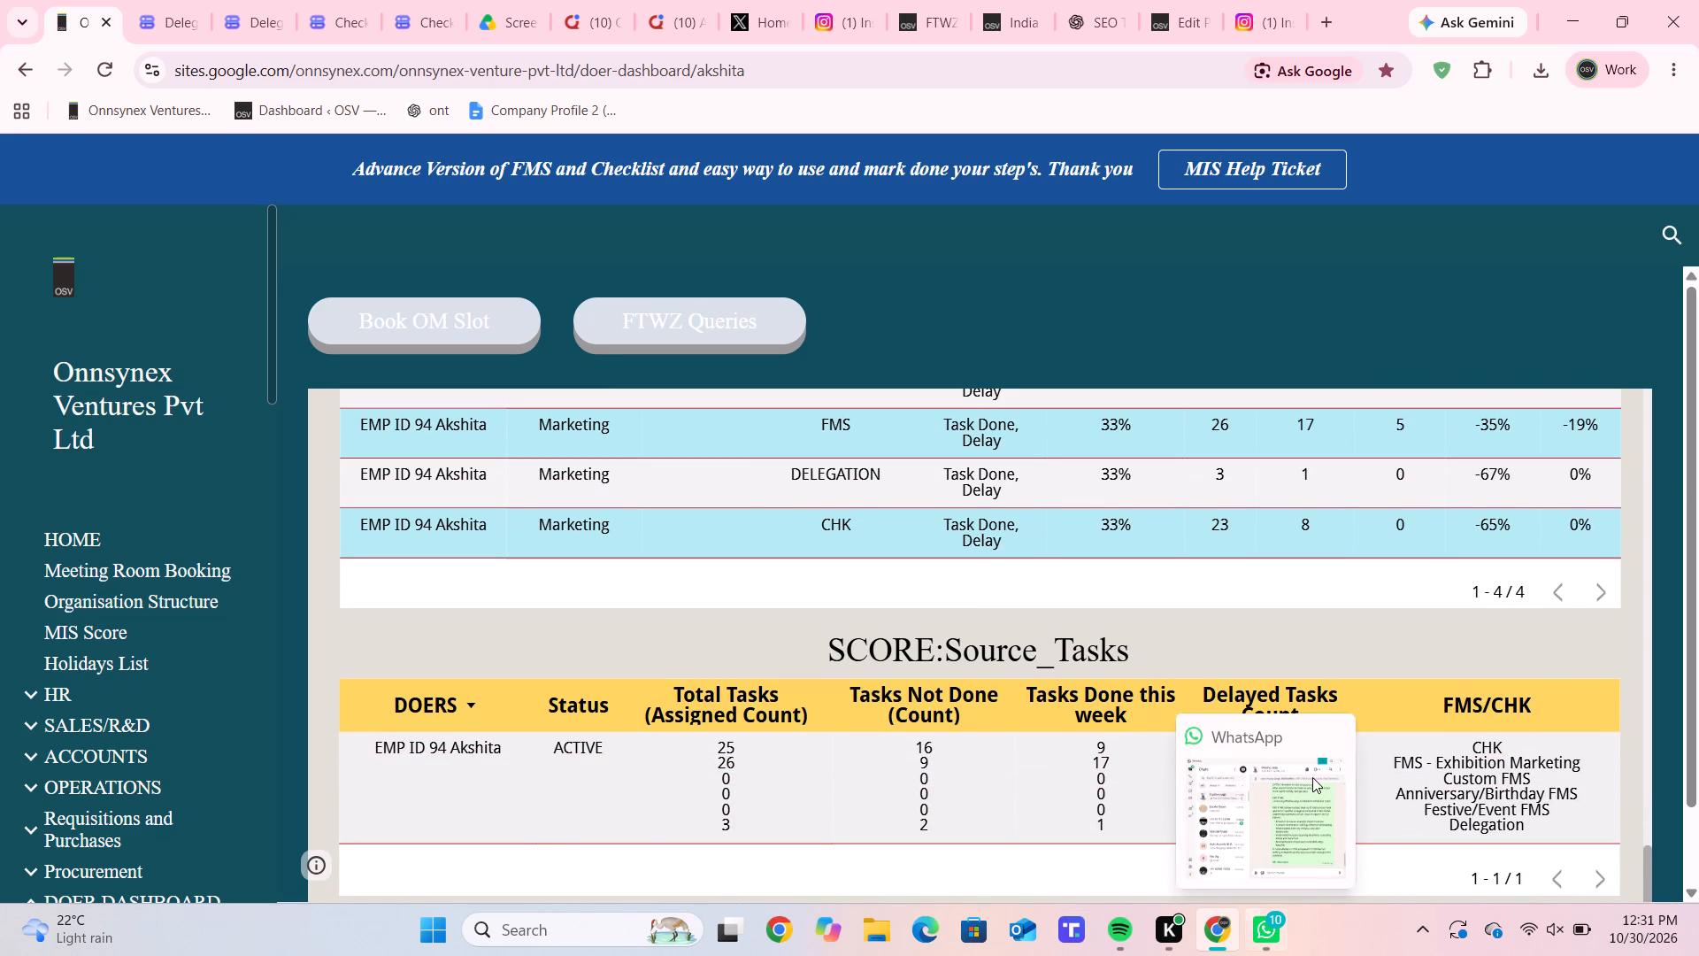
{"action": "scroll", "coordinate": [1336, 682], "scroll_direction": "up", "scroll_amount": 13}
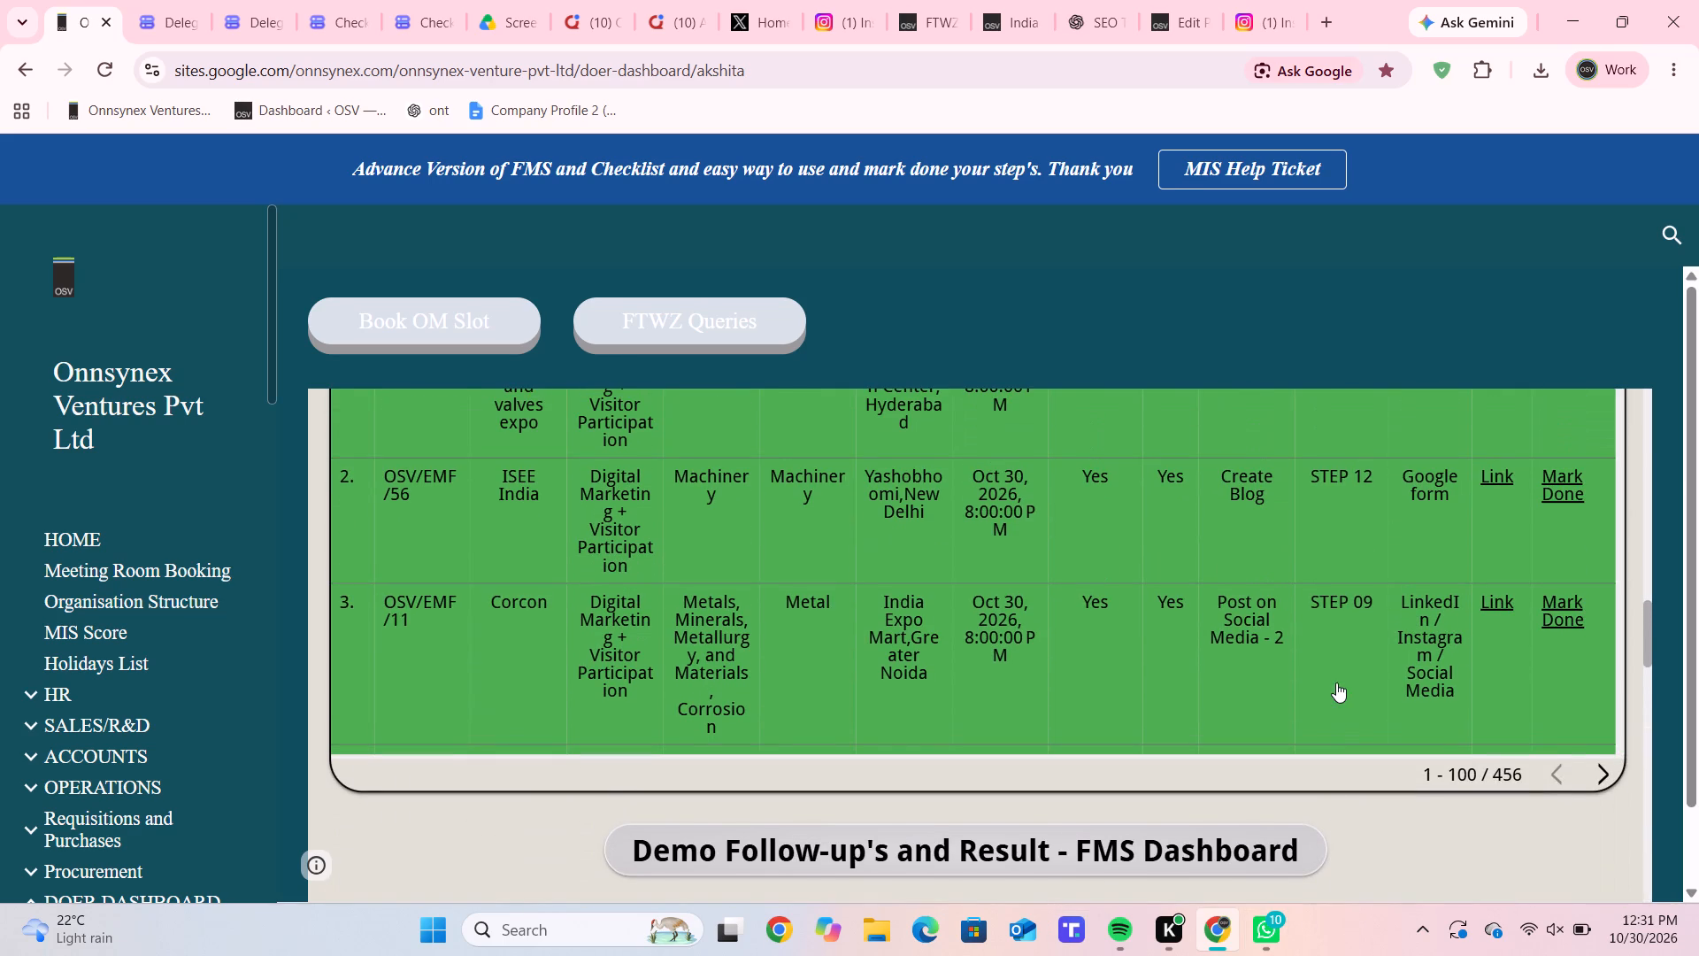
{"action": "scroll", "coordinate": [1331, 848], "scroll_direction": "up", "scroll_amount": 4}
{"action": "scroll", "coordinate": [1319, 648], "scroll_direction": "up", "scroll_amount": 4}
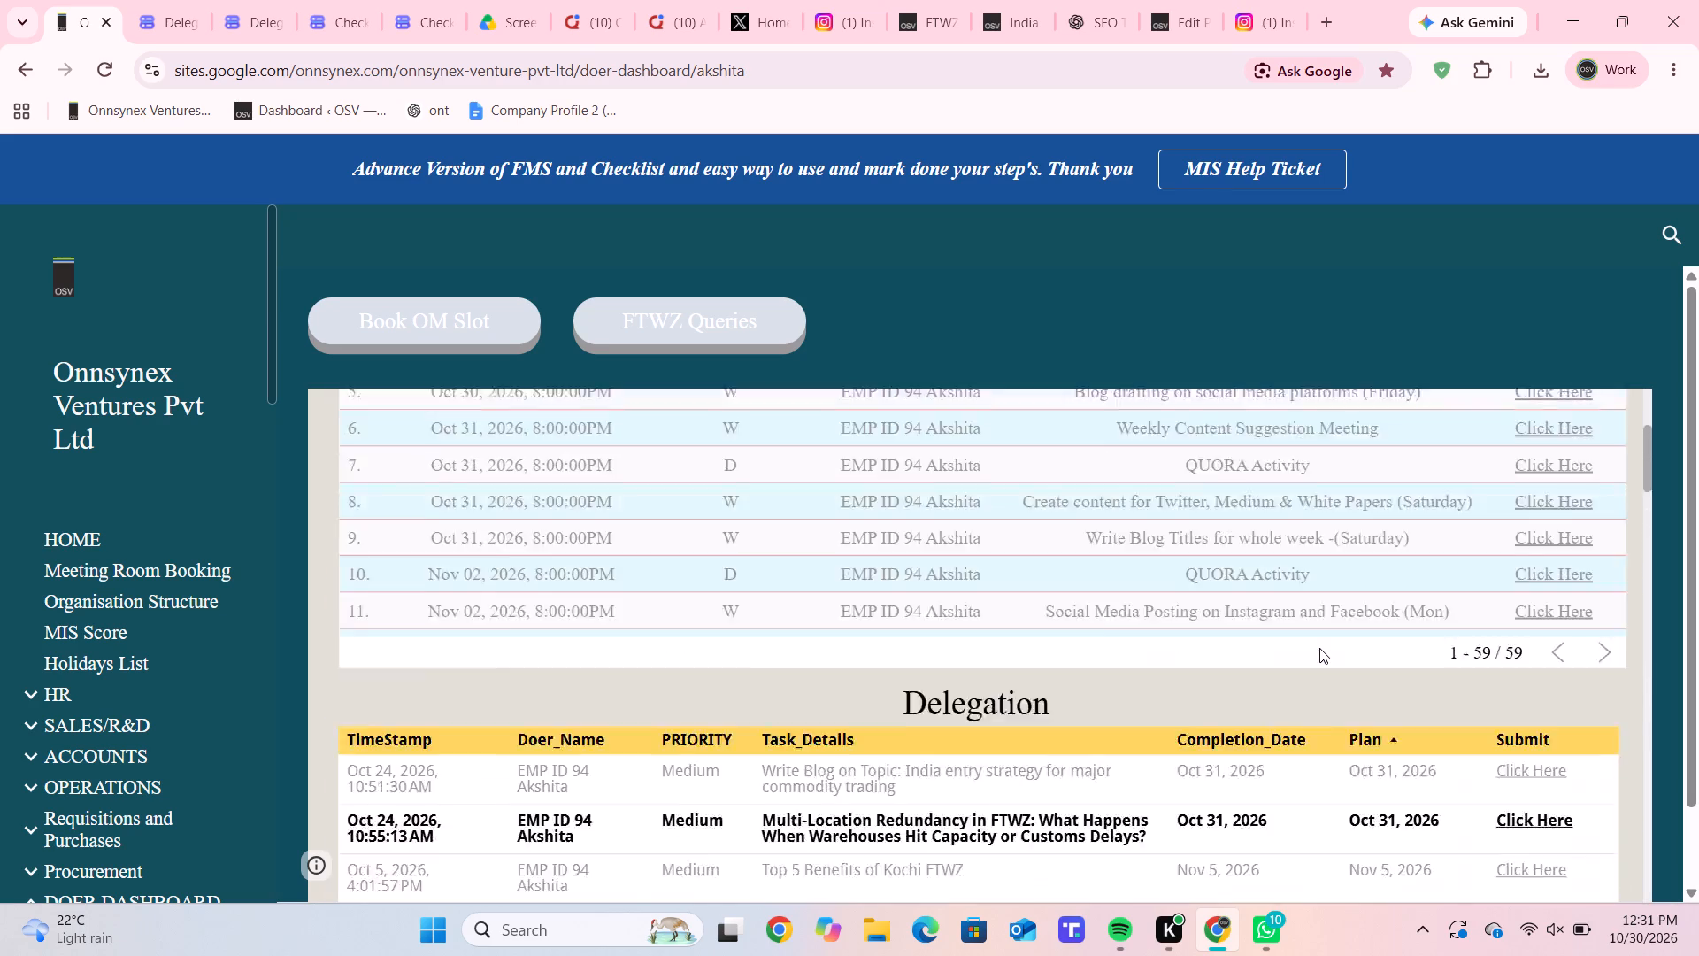
{"action": "scroll", "coordinate": [880, 852], "scroll_direction": "up", "scroll_amount": 4}
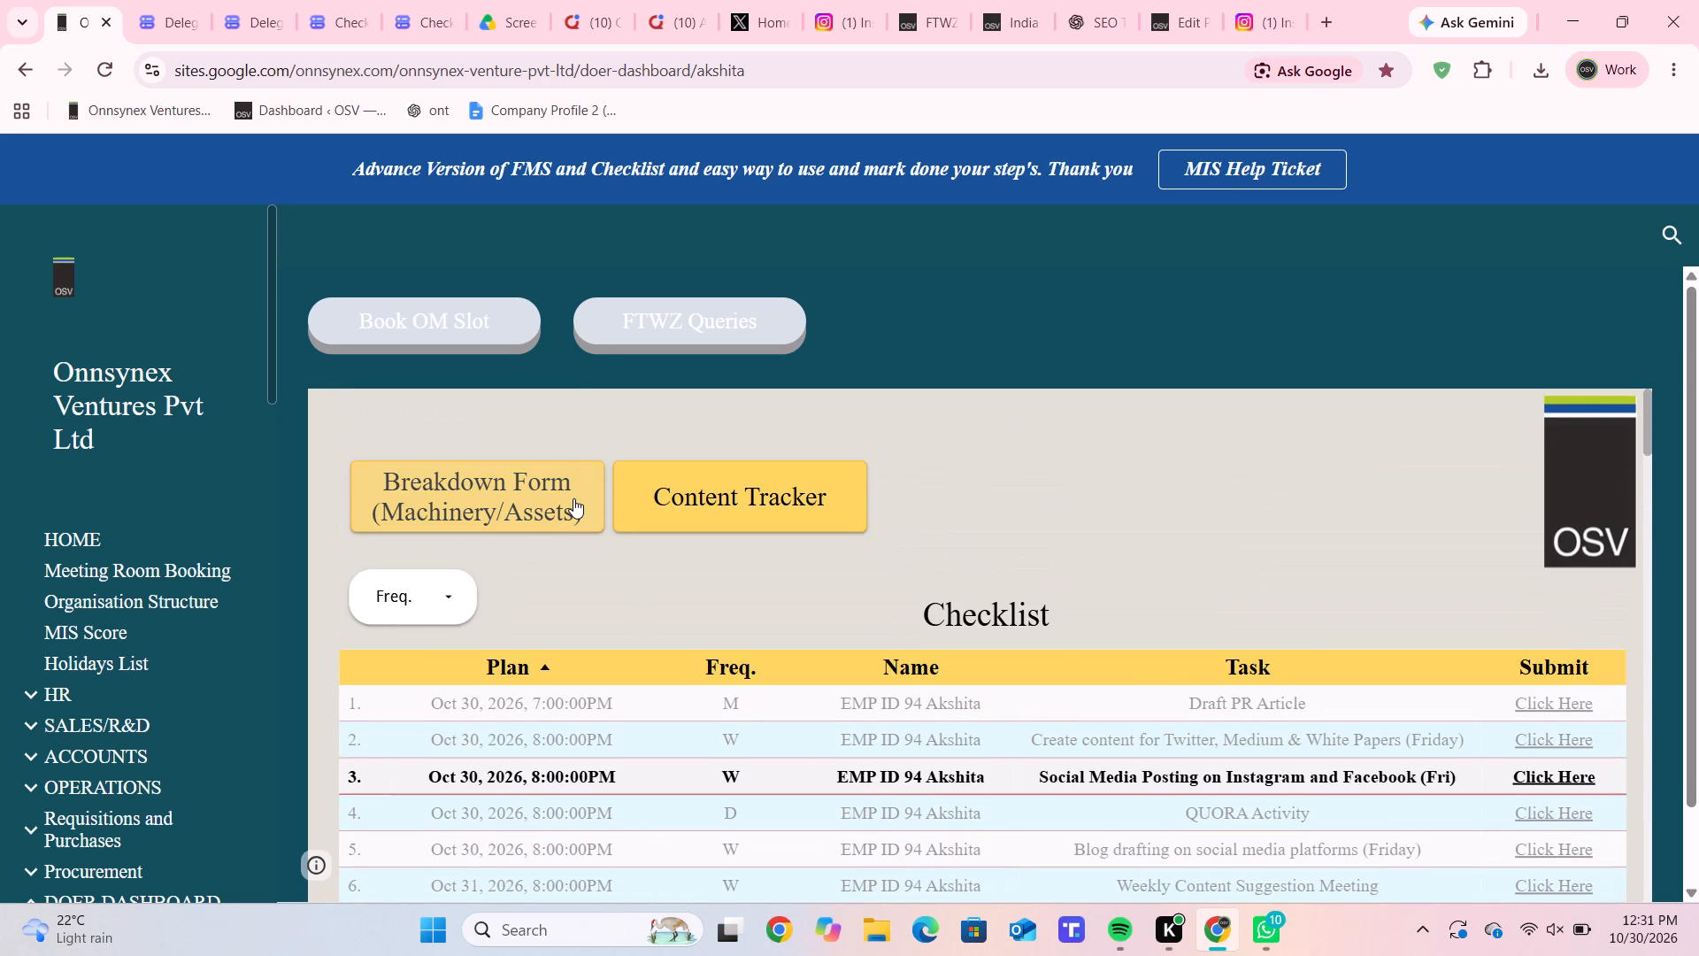
Reload the doer dashboard page to refresh its task tables.
{"action": "left_click", "coordinate": [102, 68]}
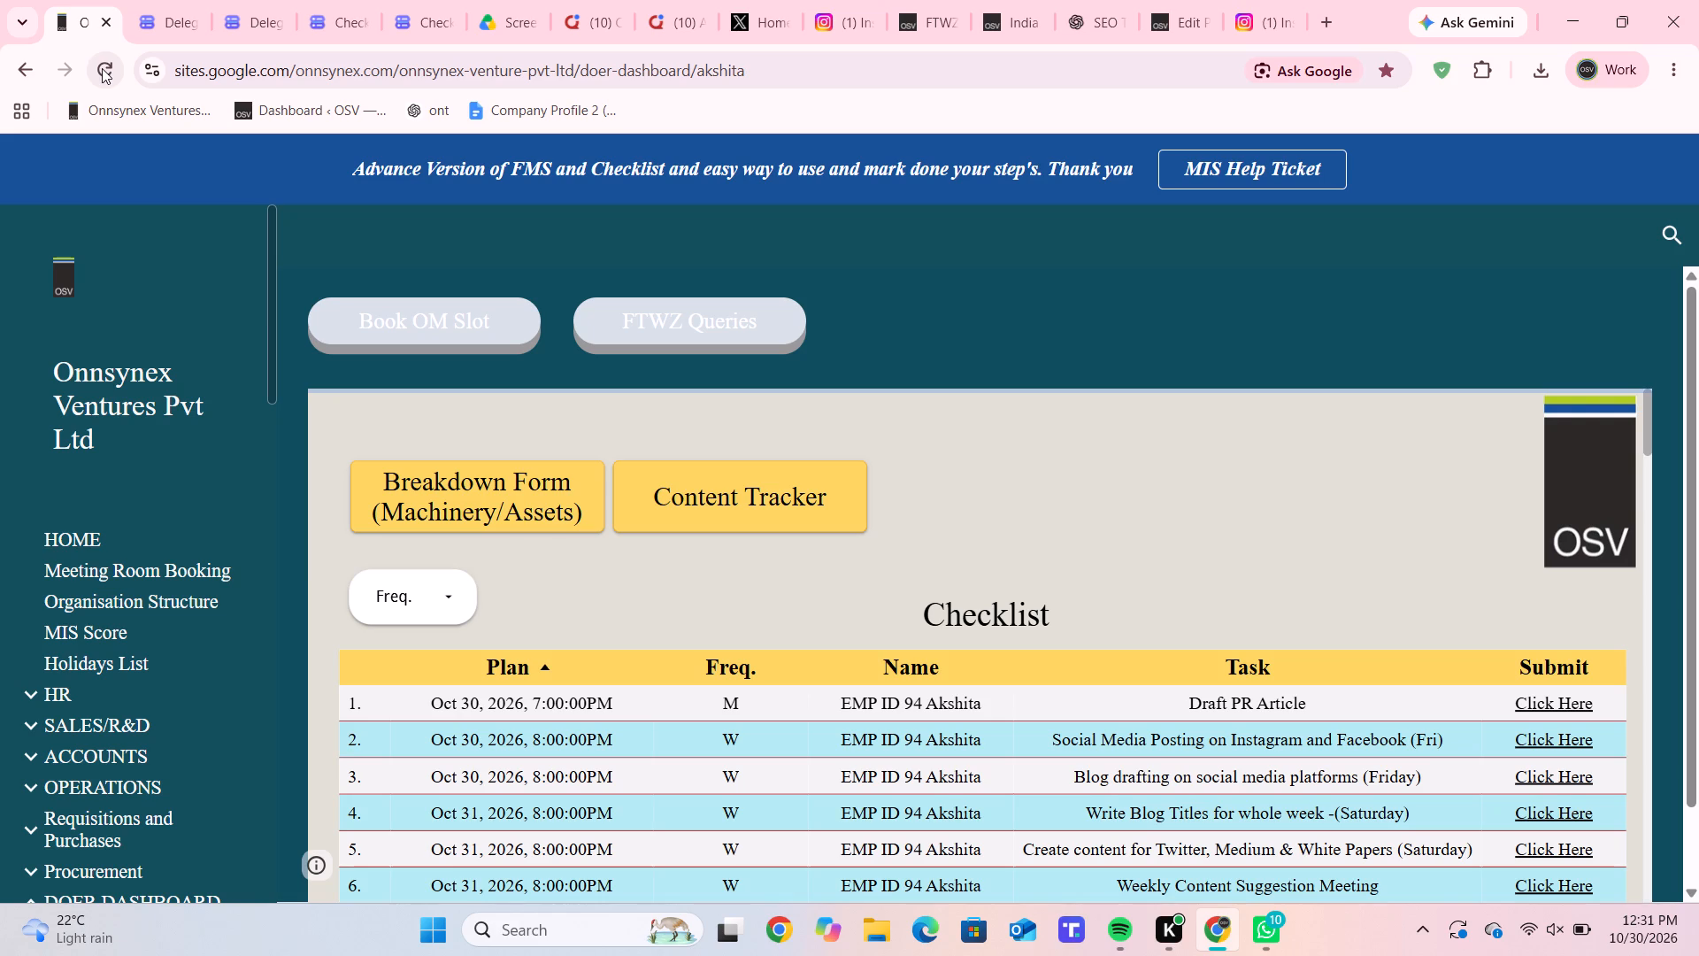
Review the reloaded doer dashboard's Checklist, Delegation and SCORE:Source_Tasks tables to check pending tasks and completion counts.
{"action": "scroll", "coordinate": [102, 68], "scroll_direction": "down", "scroll_amount": 2}
{"action": "scroll", "coordinate": [325, 544], "scroll_direction": "down", "scroll_amount": 1}
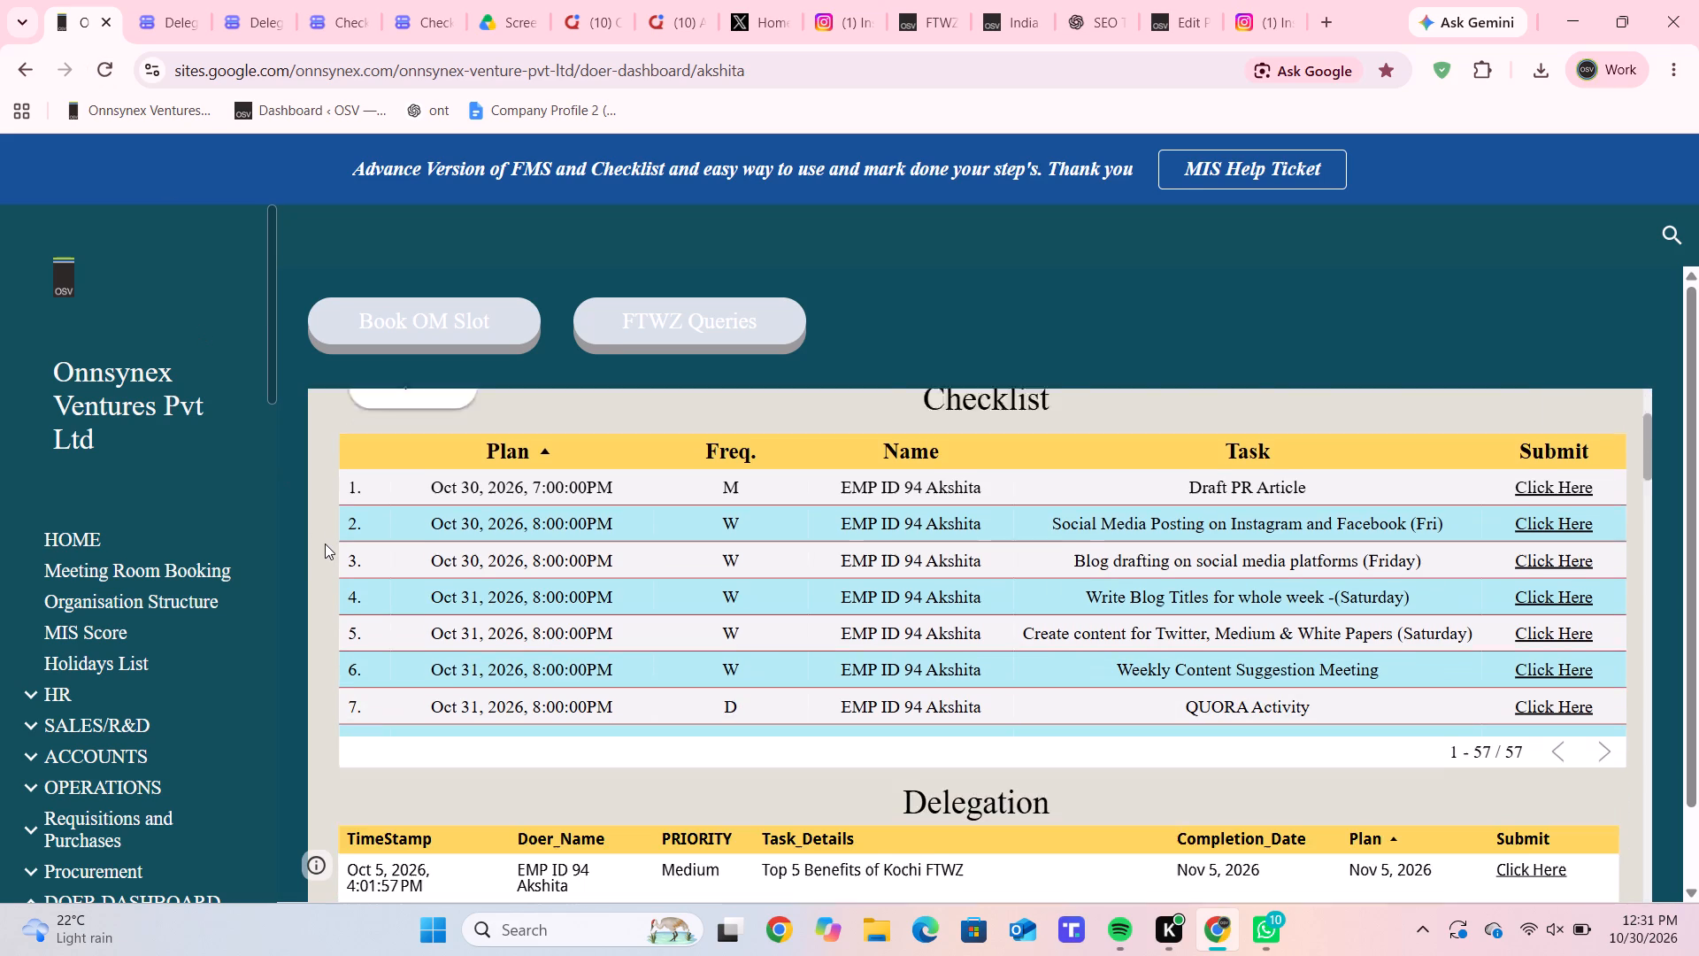
{"action": "scroll", "coordinate": [325, 544], "scroll_direction": "down", "scroll_amount": 1}
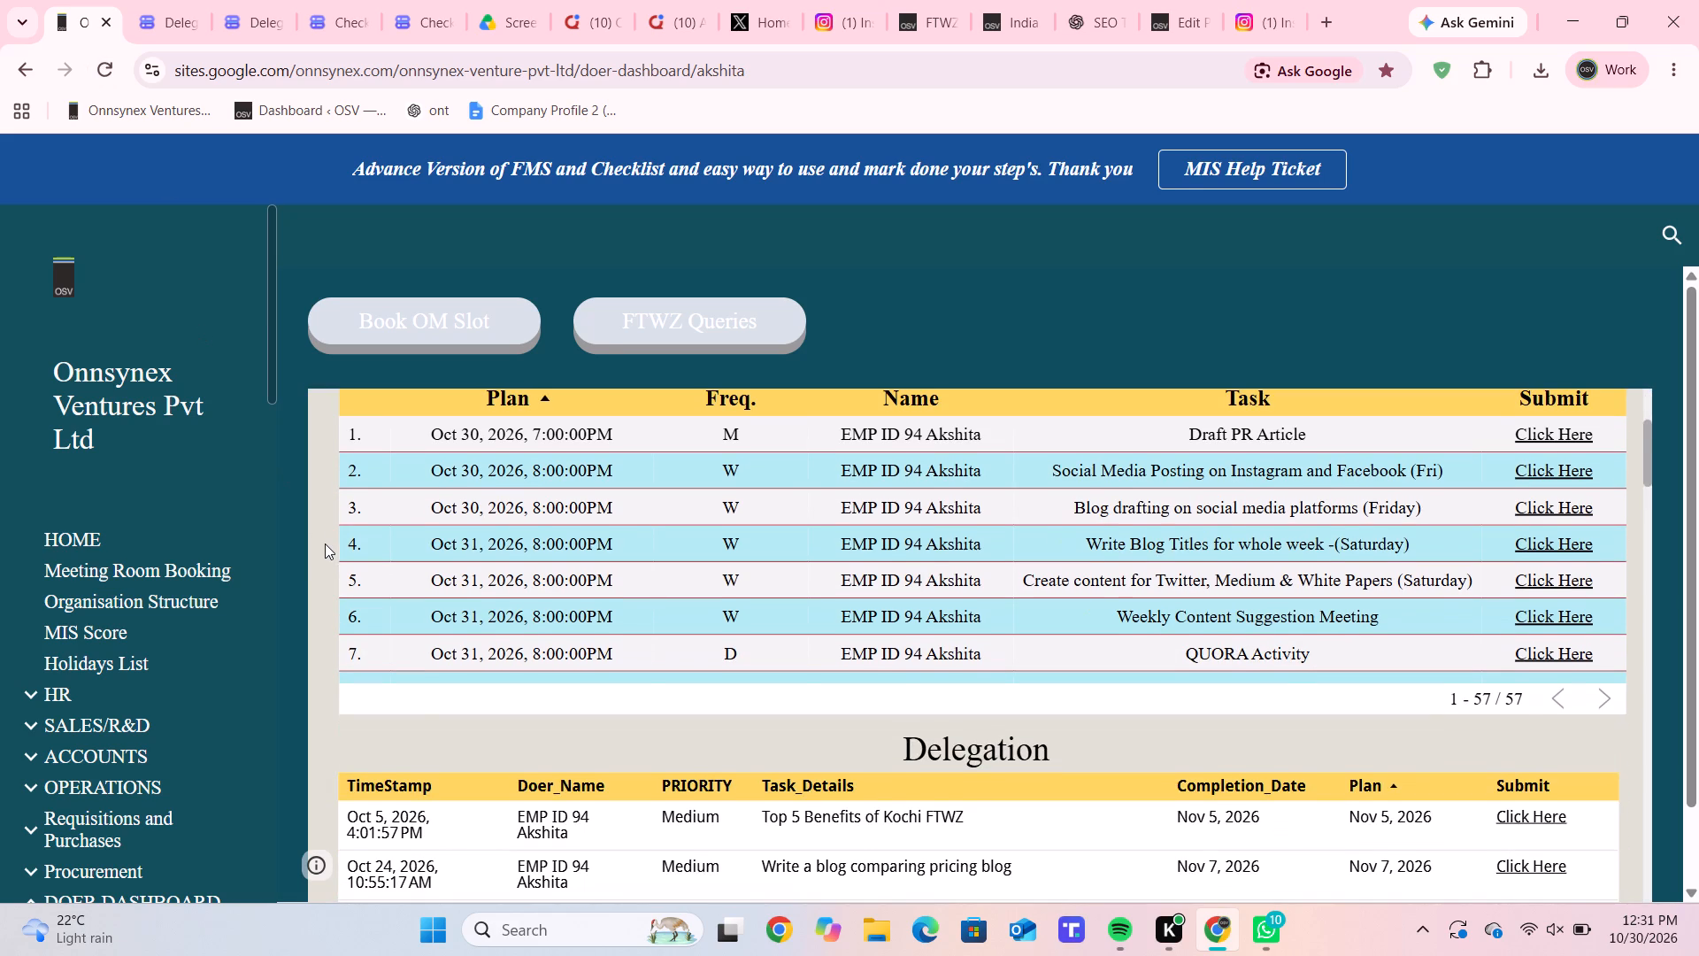
{"action": "scroll", "coordinate": [325, 544], "scroll_direction": "down", "scroll_amount": 3}
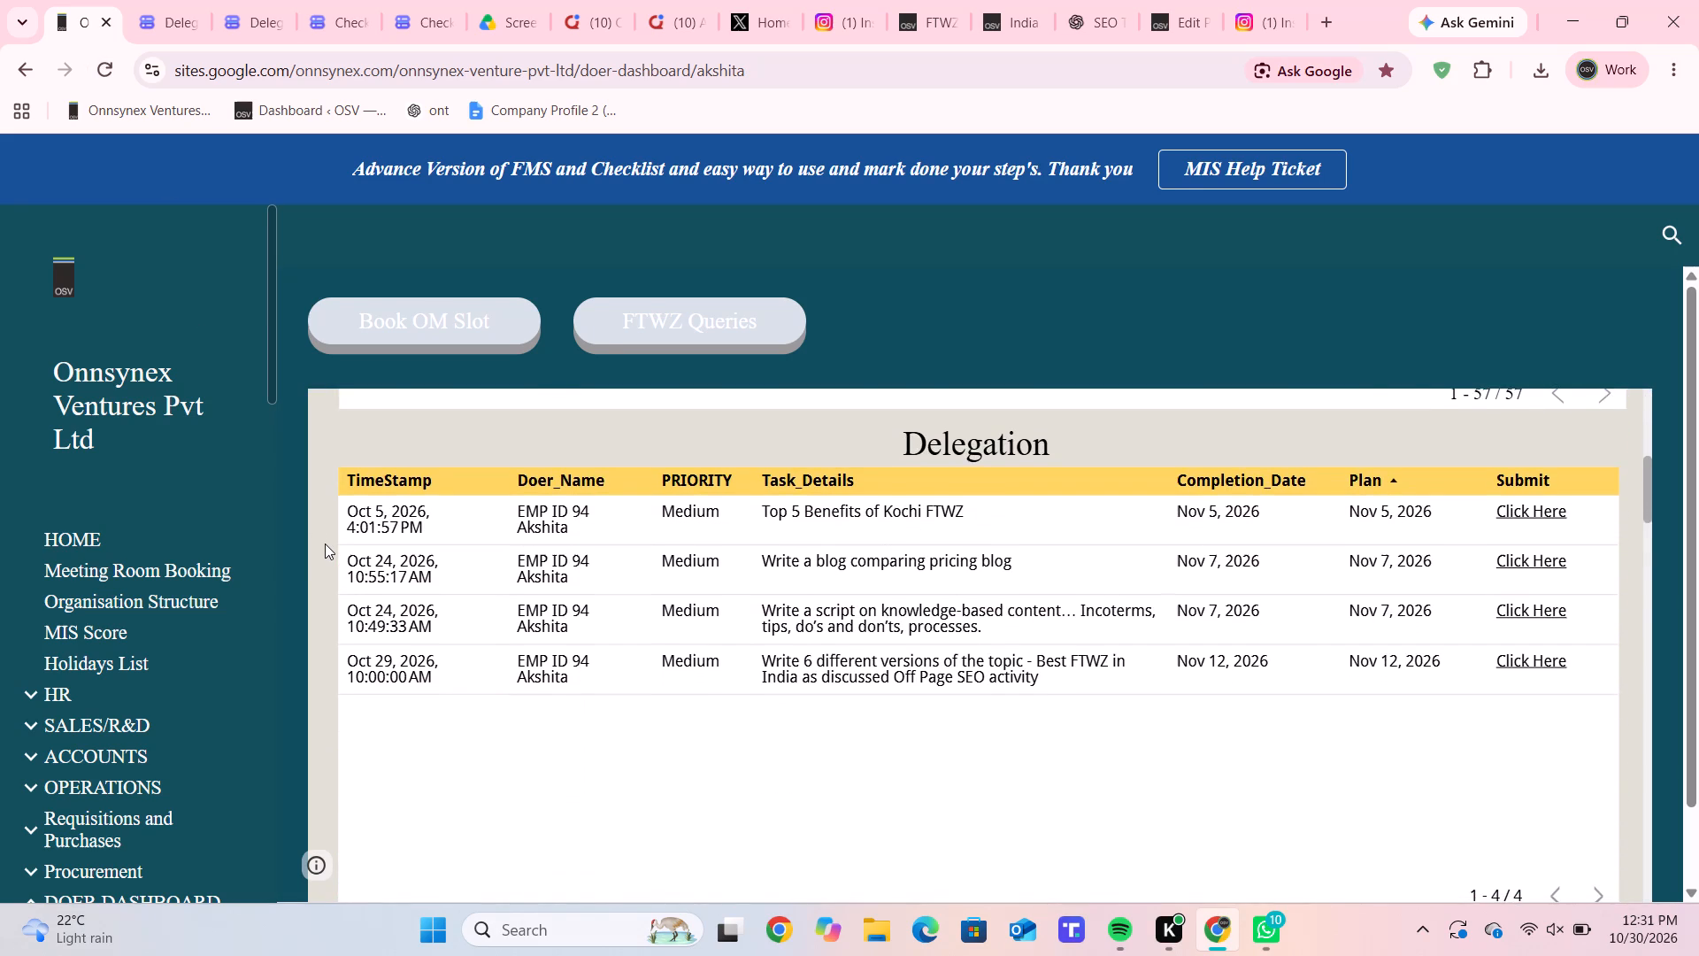
{"action": "scroll", "coordinate": [325, 544], "scroll_direction": "down", "scroll_amount": 10}
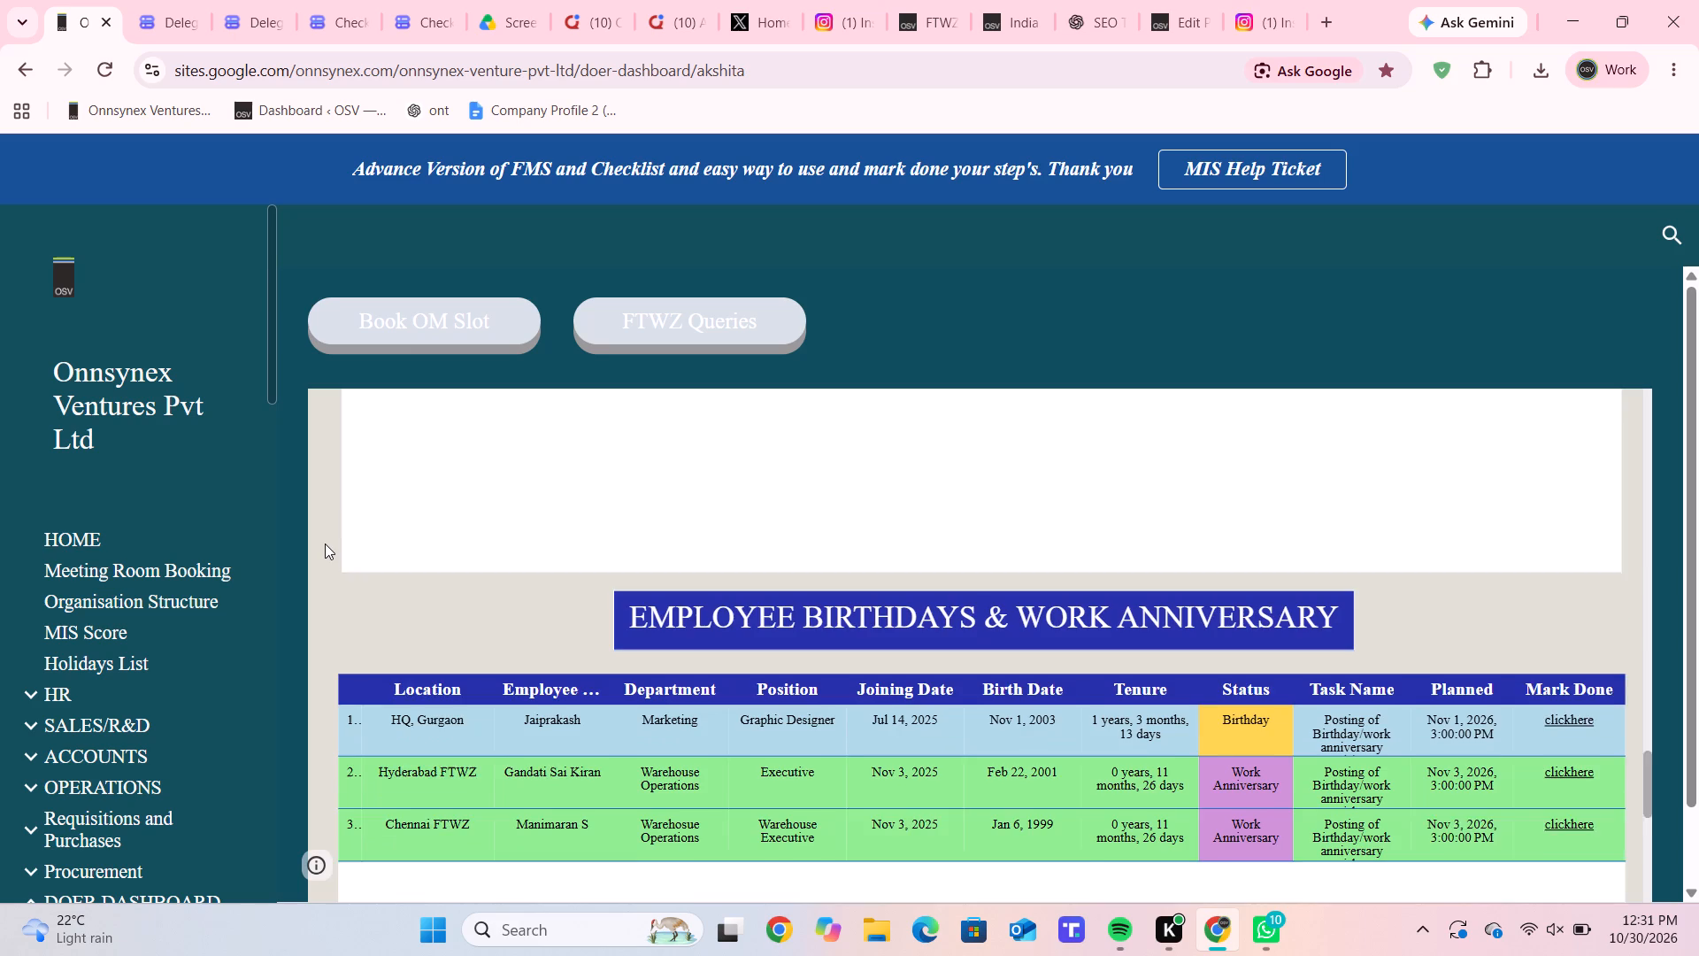
{"action": "scroll", "coordinate": [325, 544], "scroll_direction": "down", "scroll_amount": 3}
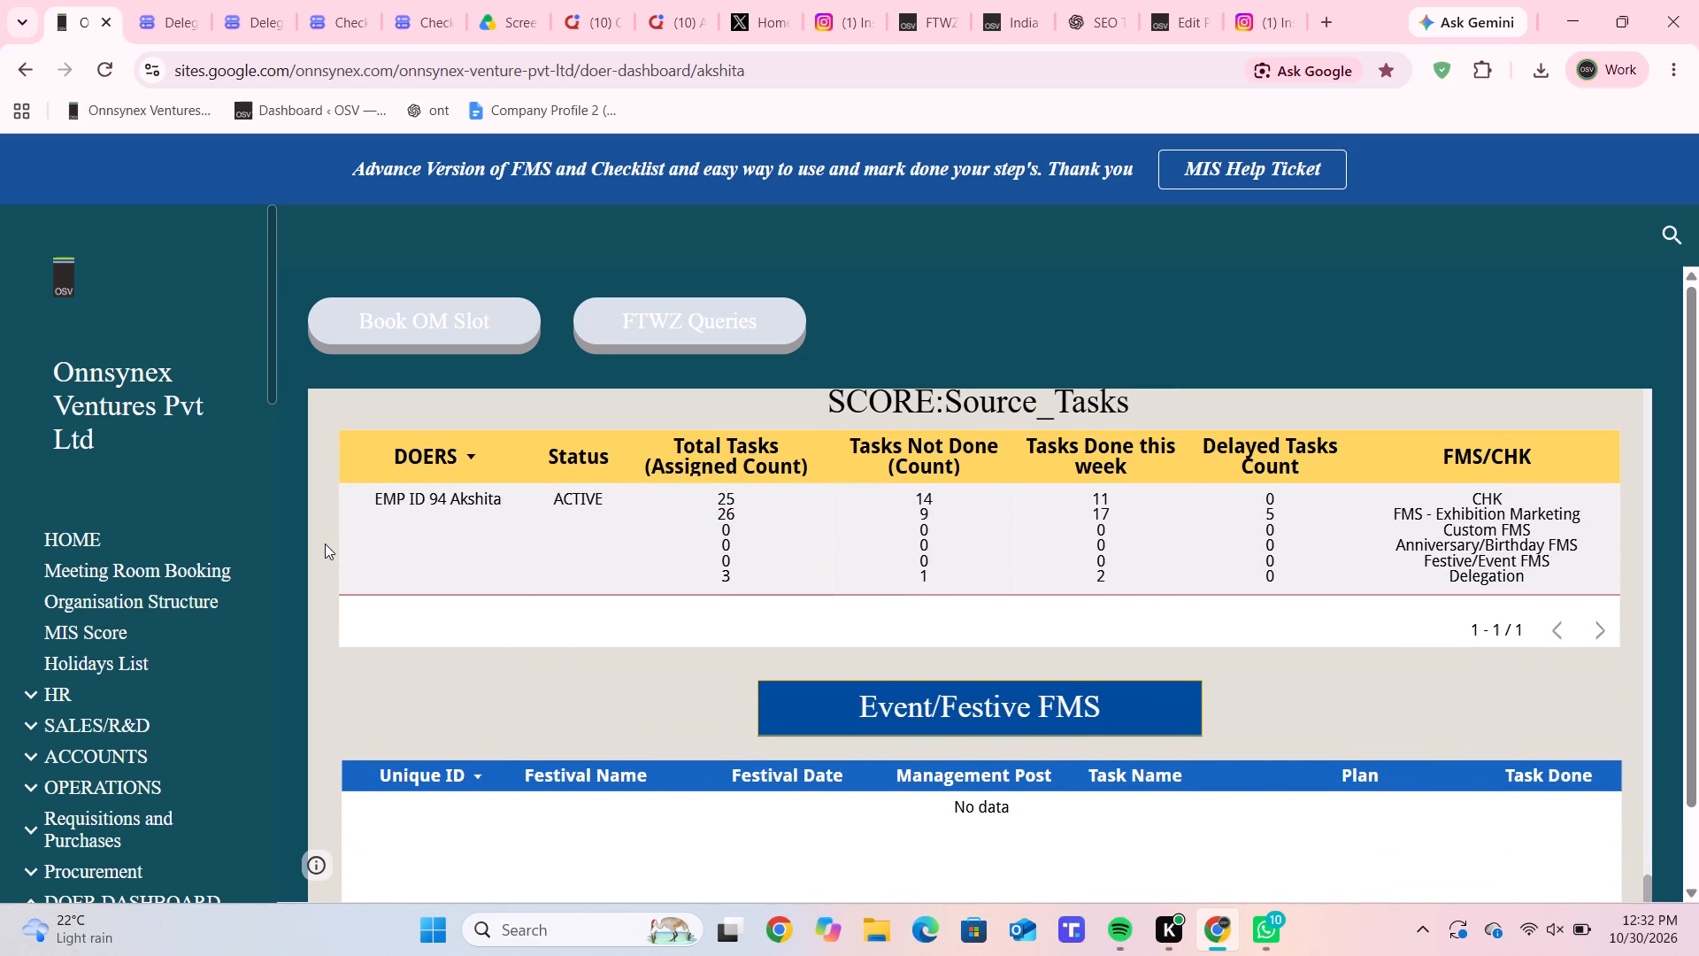
{"action": "scroll", "coordinate": [538, 680], "scroll_direction": "up", "scroll_amount": 4}
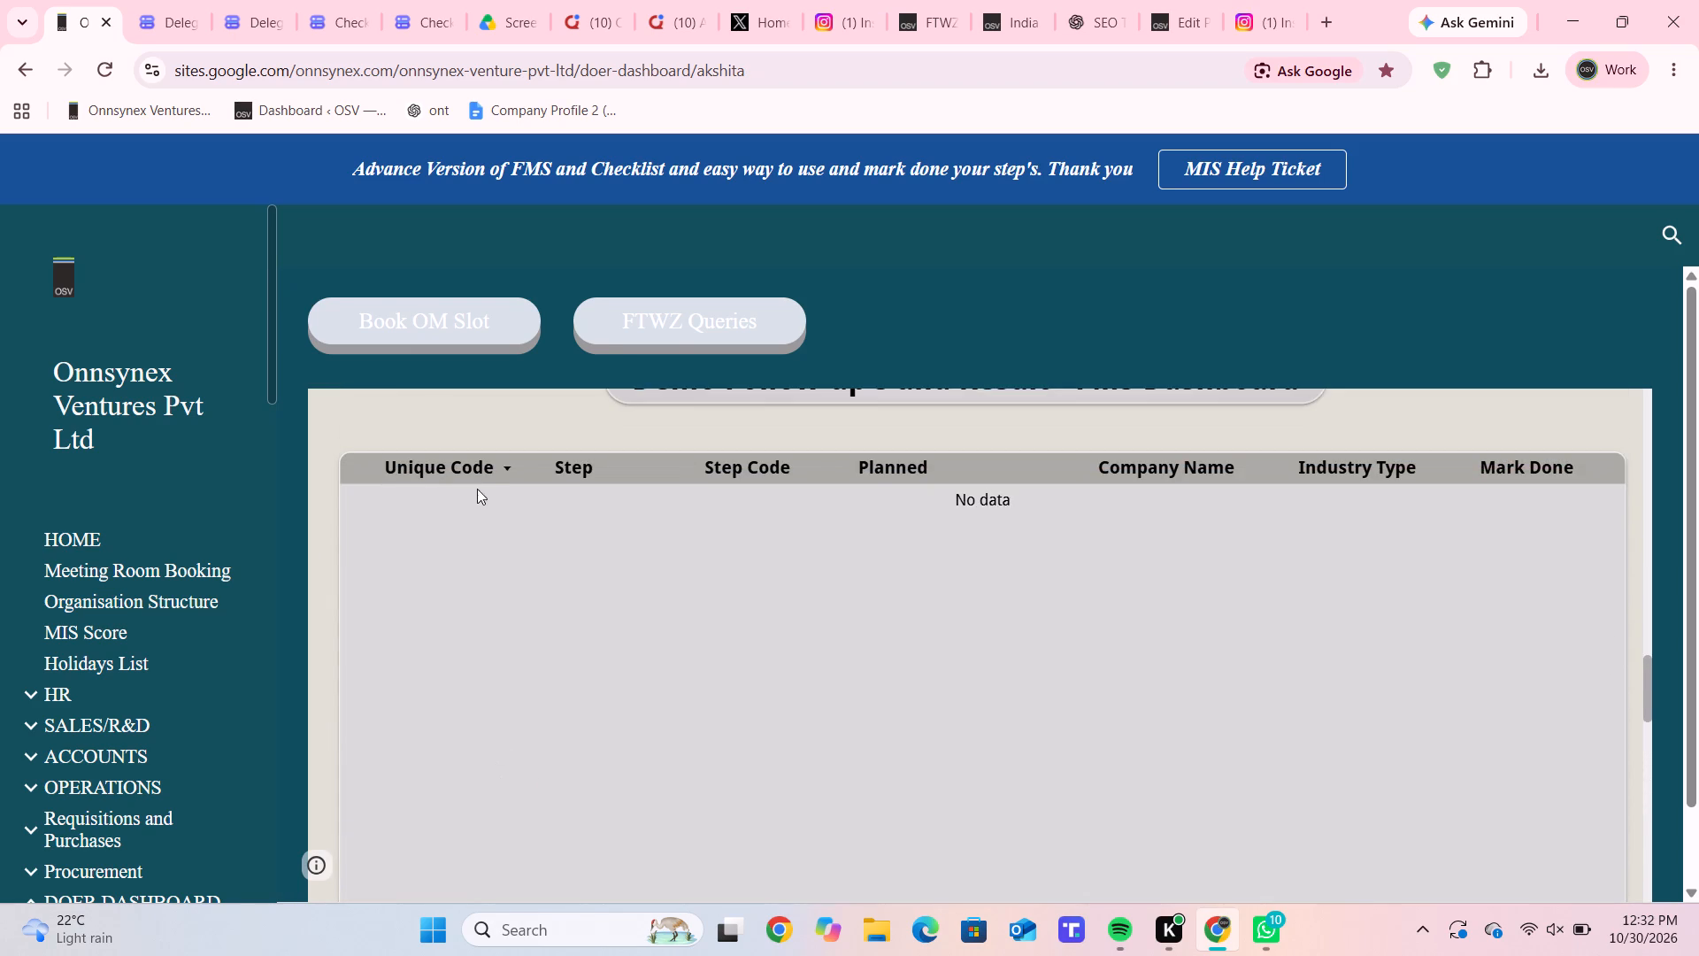
{"action": "scroll", "coordinate": [475, 473], "scroll_direction": "up", "scroll_amount": 8}
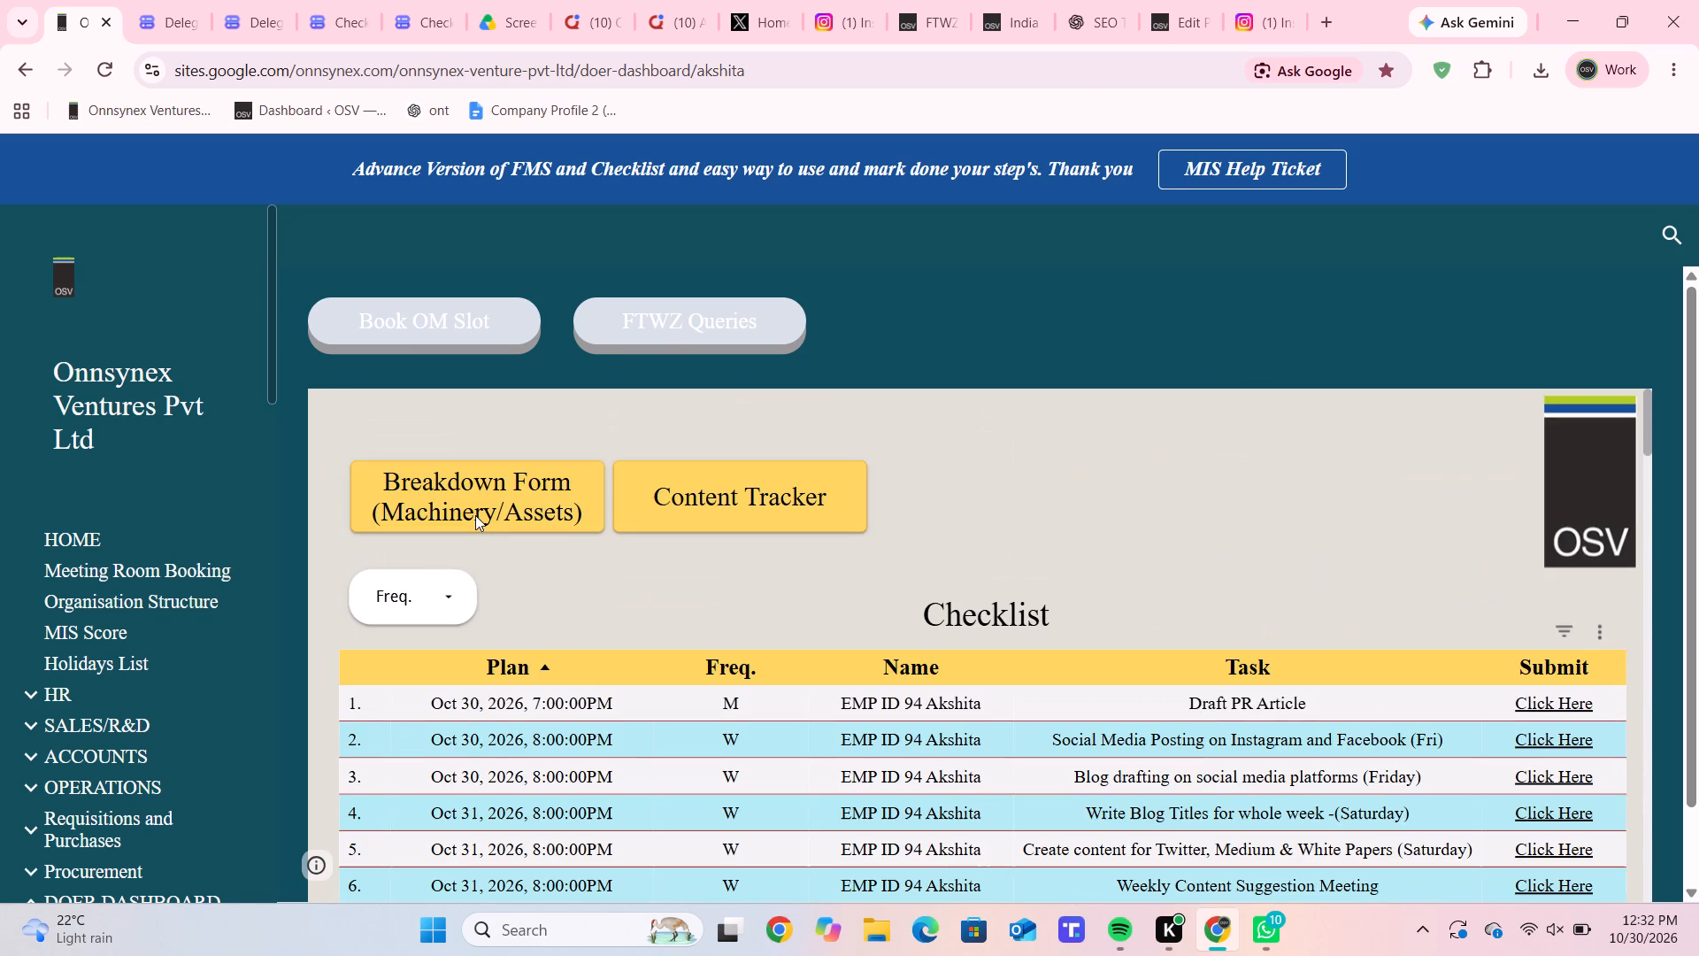
{"action": "scroll", "coordinate": [475, 515], "scroll_direction": "down", "scroll_amount": 3}
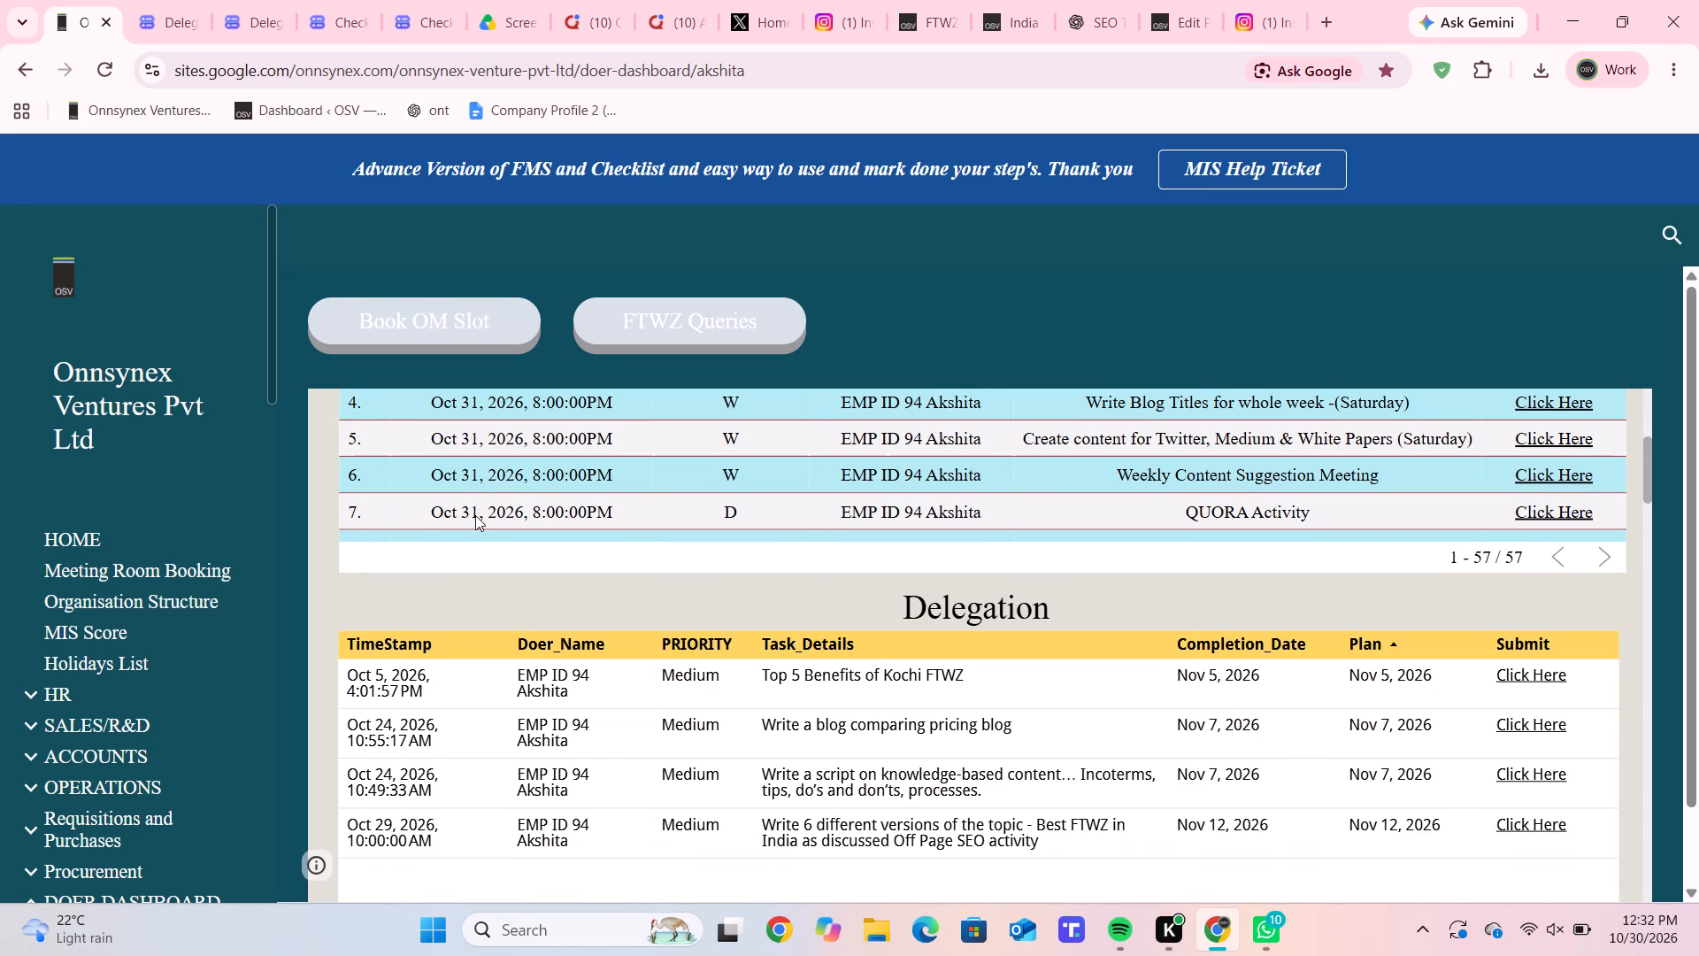
{"action": "scroll", "coordinate": [489, 752], "scroll_direction": "down", "scroll_amount": 2}
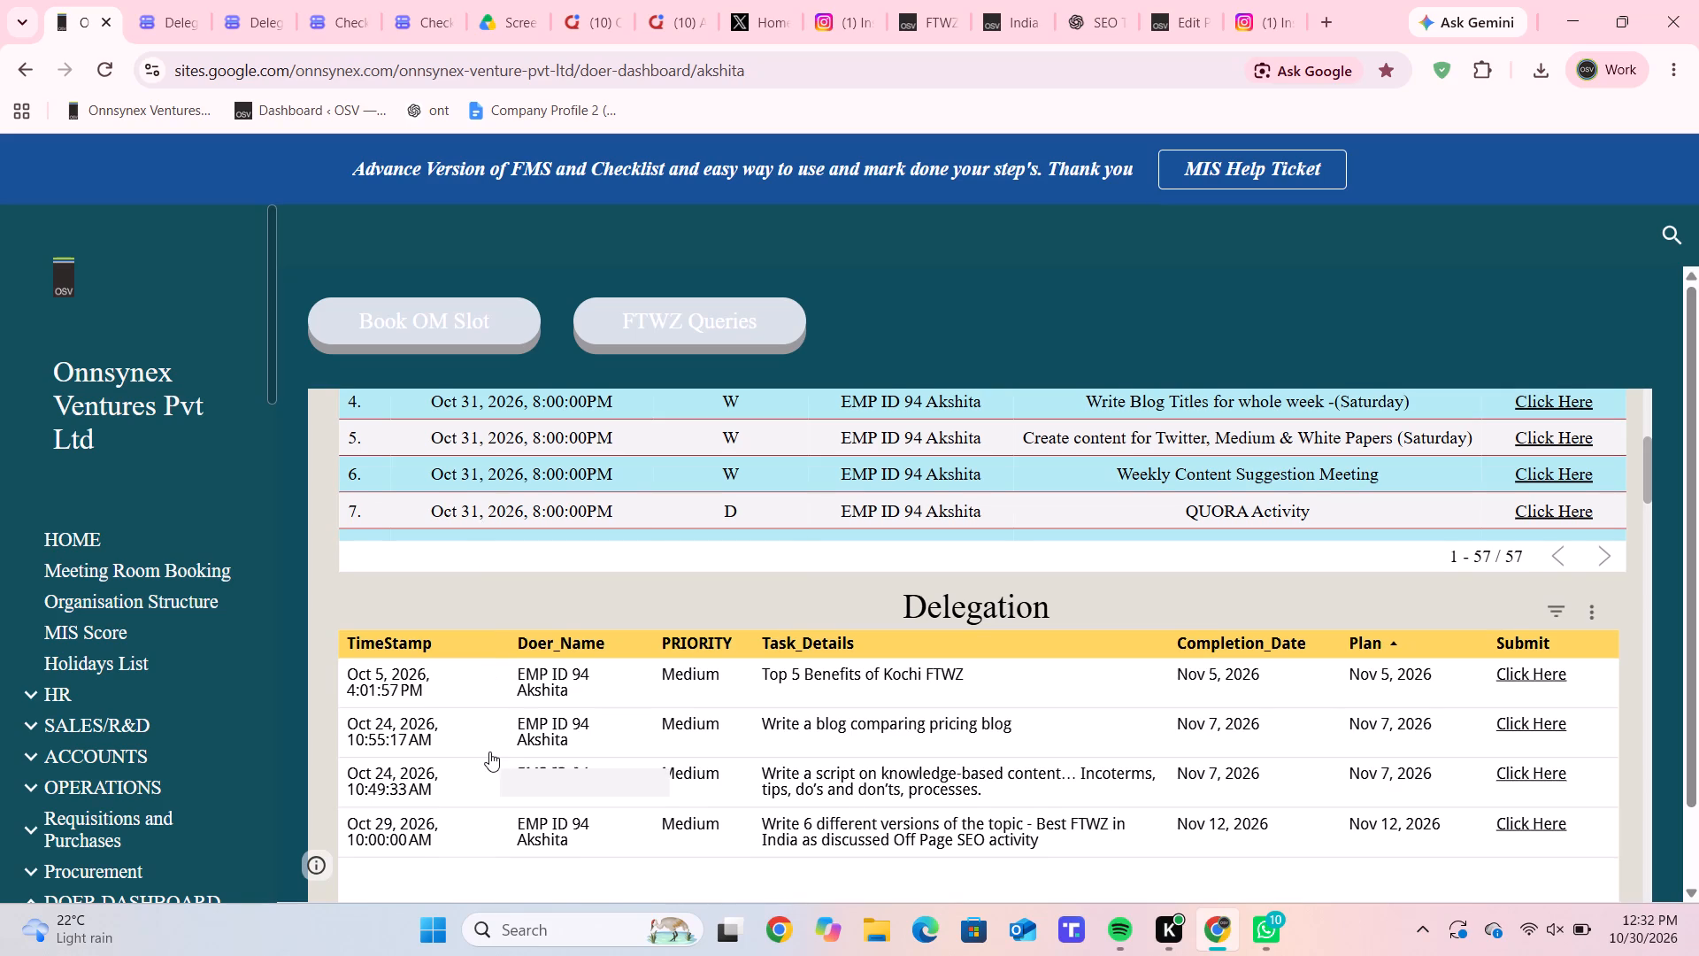
{"action": "scroll", "coordinate": [632, 568], "scroll_direction": "up", "scroll_amount": 3}
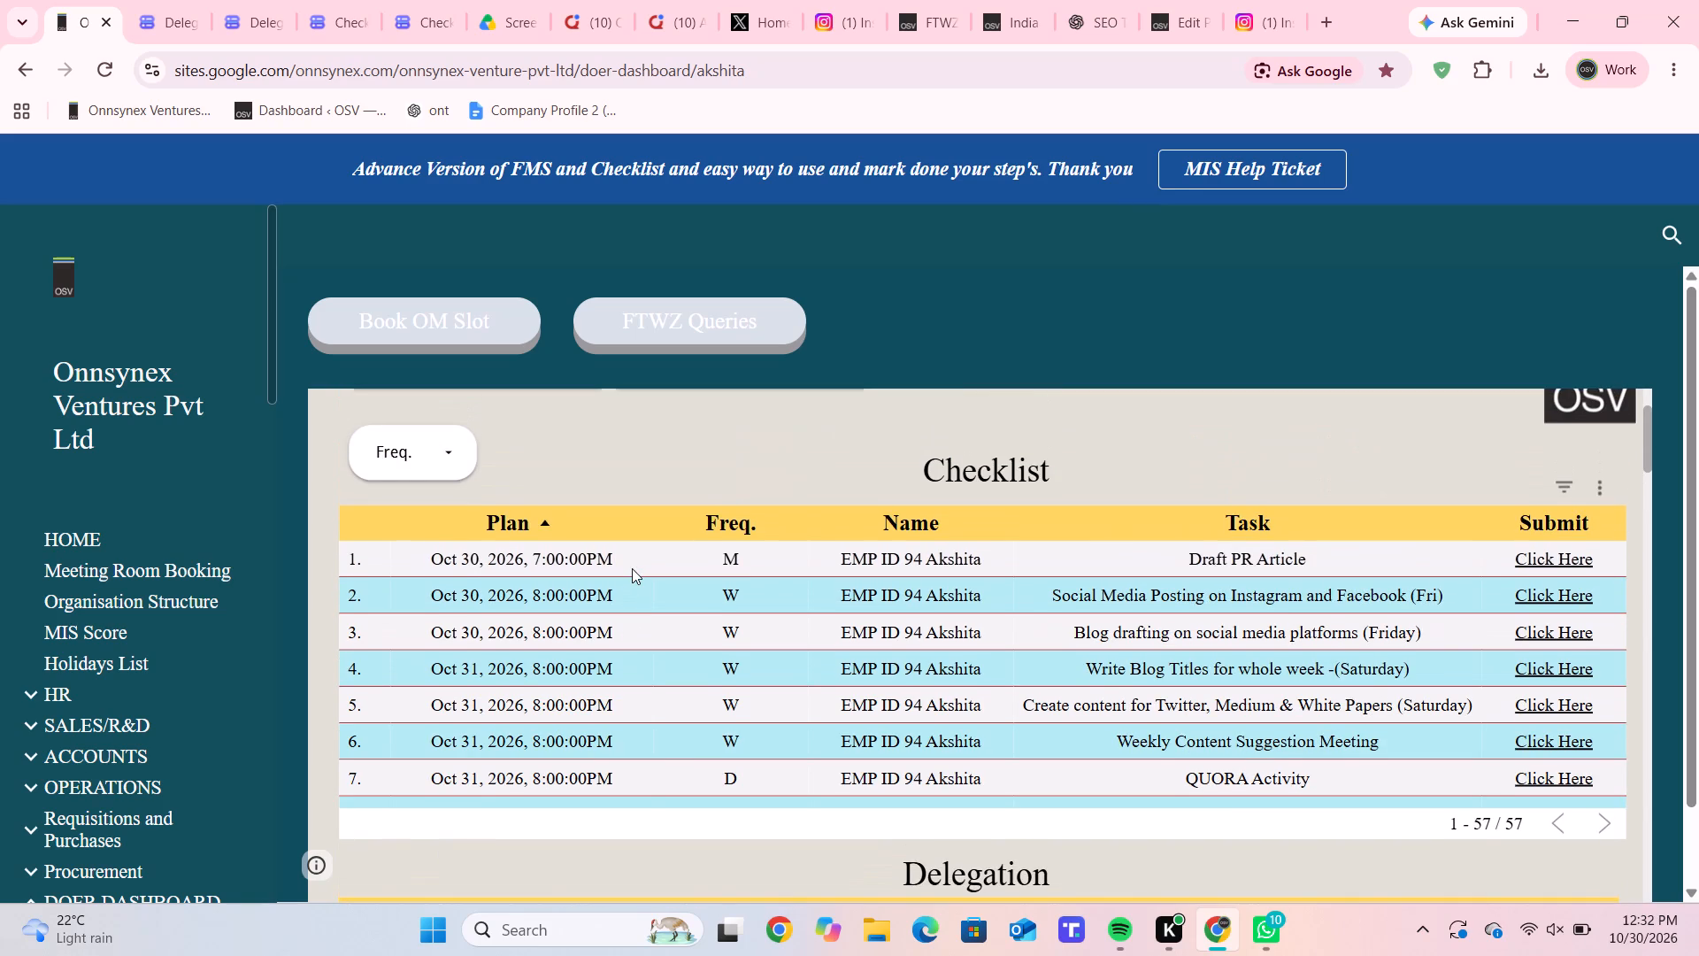
{"action": "scroll", "coordinate": [632, 568], "scroll_direction": "up", "scroll_amount": 3}
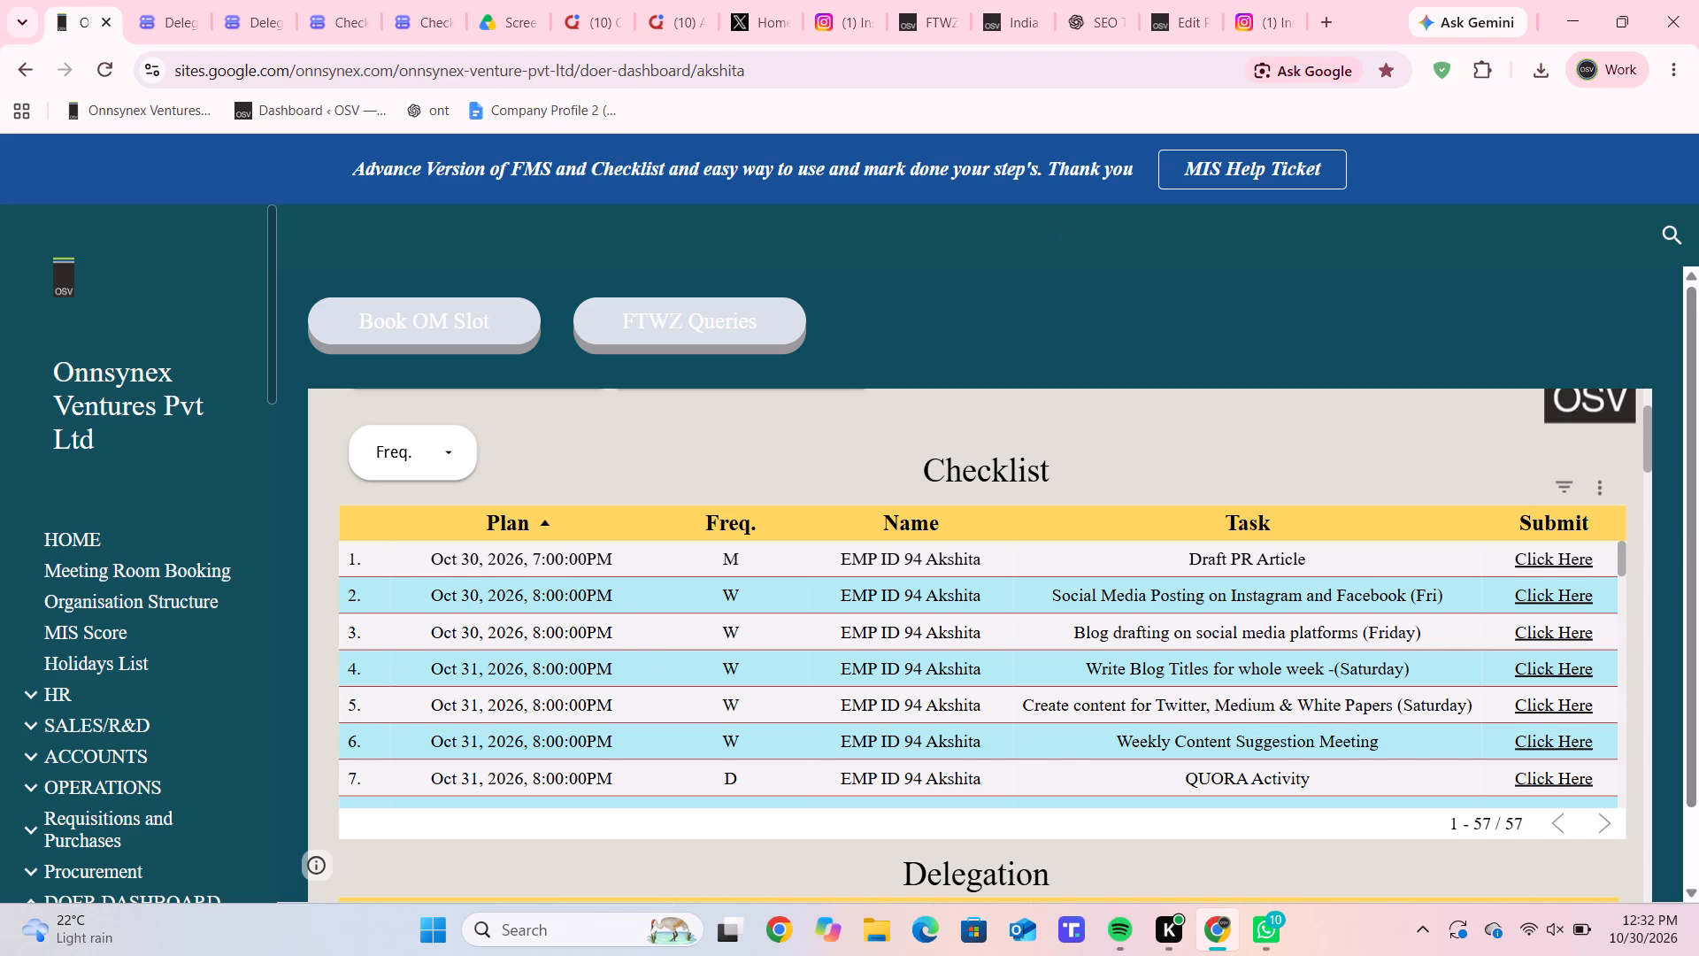
Look over the content and publish settings of the Multi-Location FTWZ Network post on its Edit Post page.
{"action": "left_click", "coordinate": [1178, 0]}
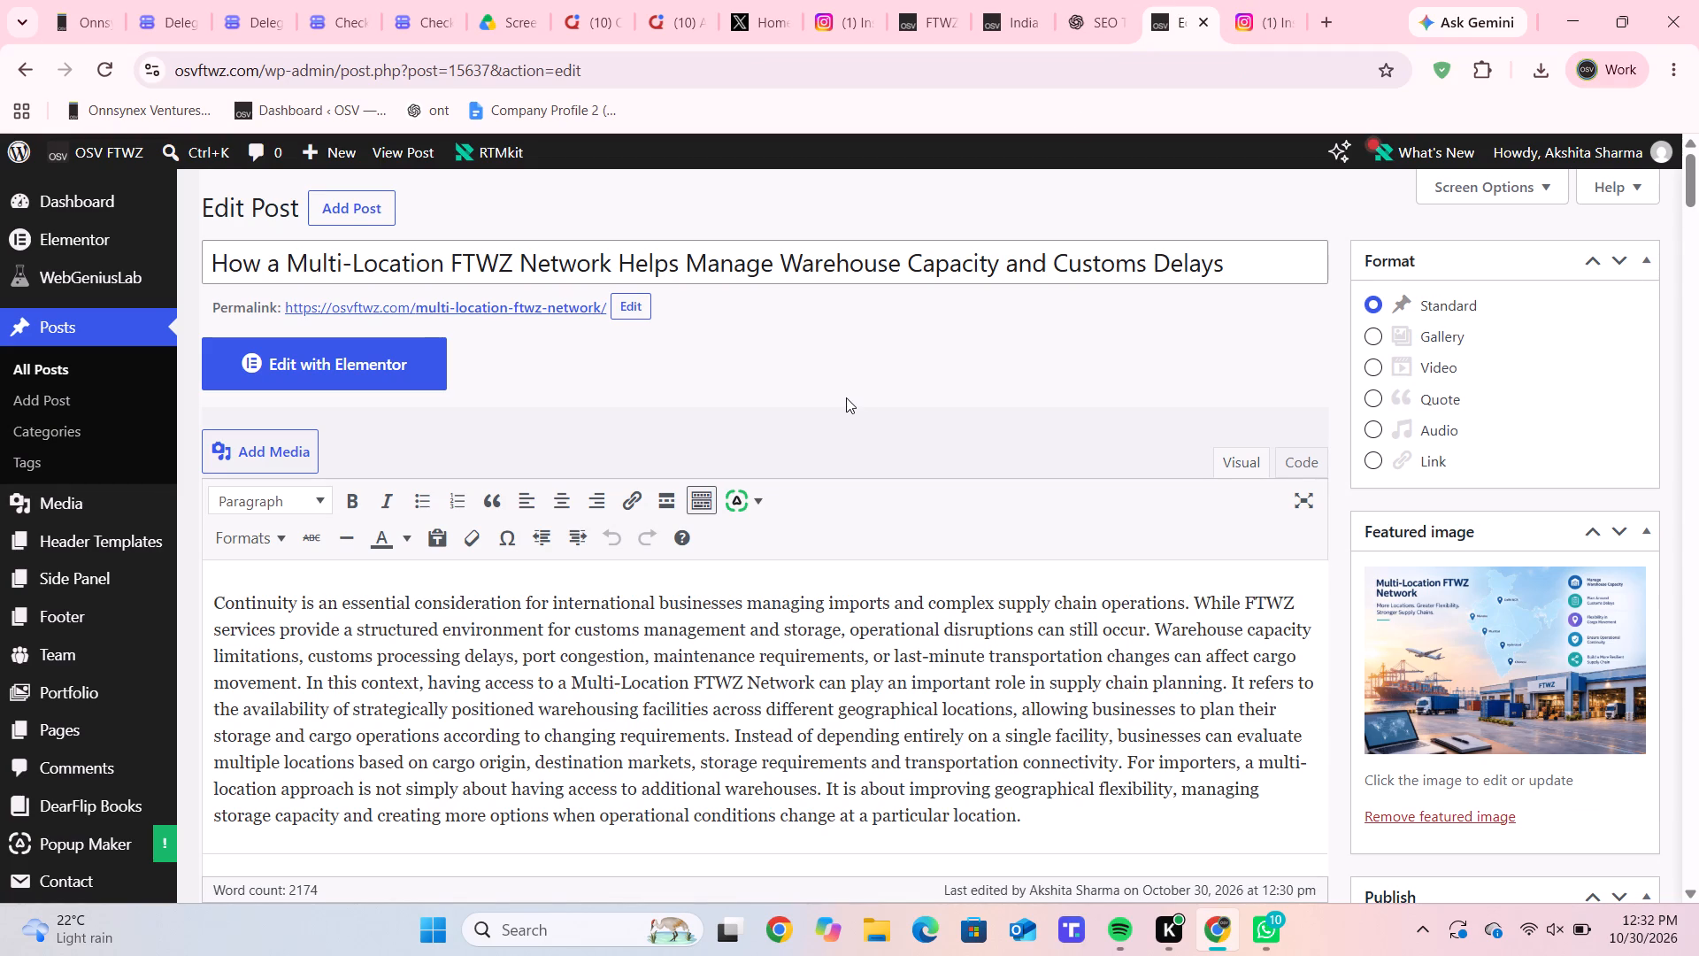
{"action": "scroll", "coordinate": [735, 644], "scroll_direction": "down", "scroll_amount": 5}
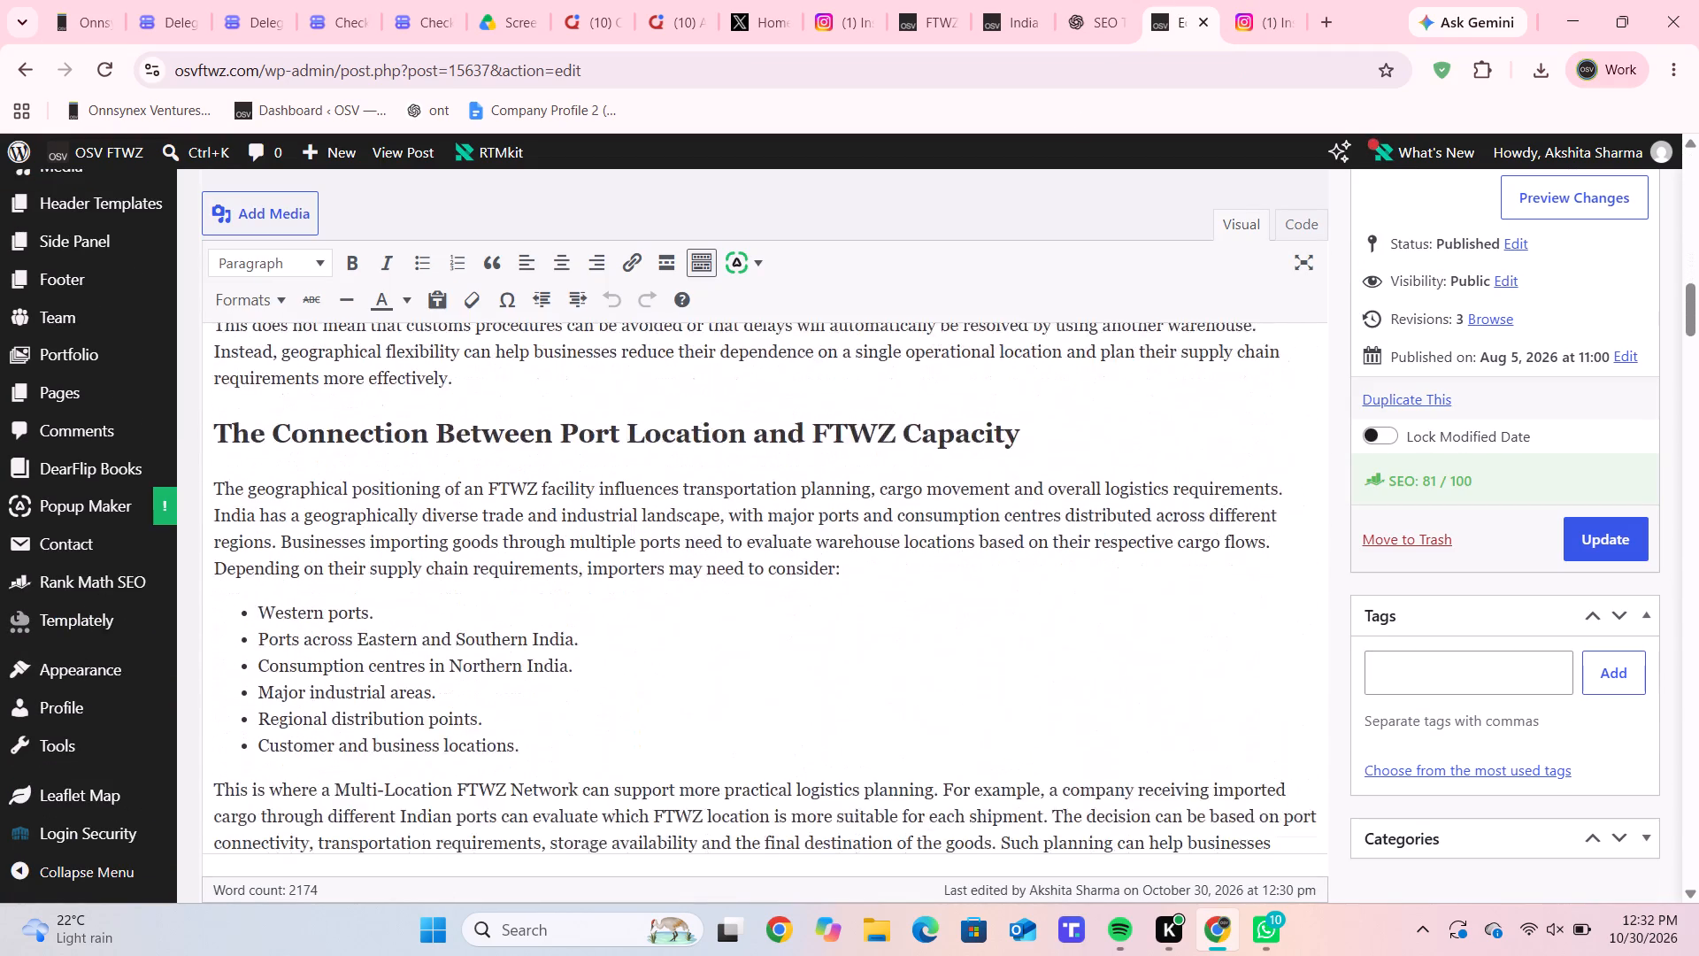
{"action": "scroll", "coordinate": [735, 644], "scroll_direction": "up", "scroll_amount": 7}
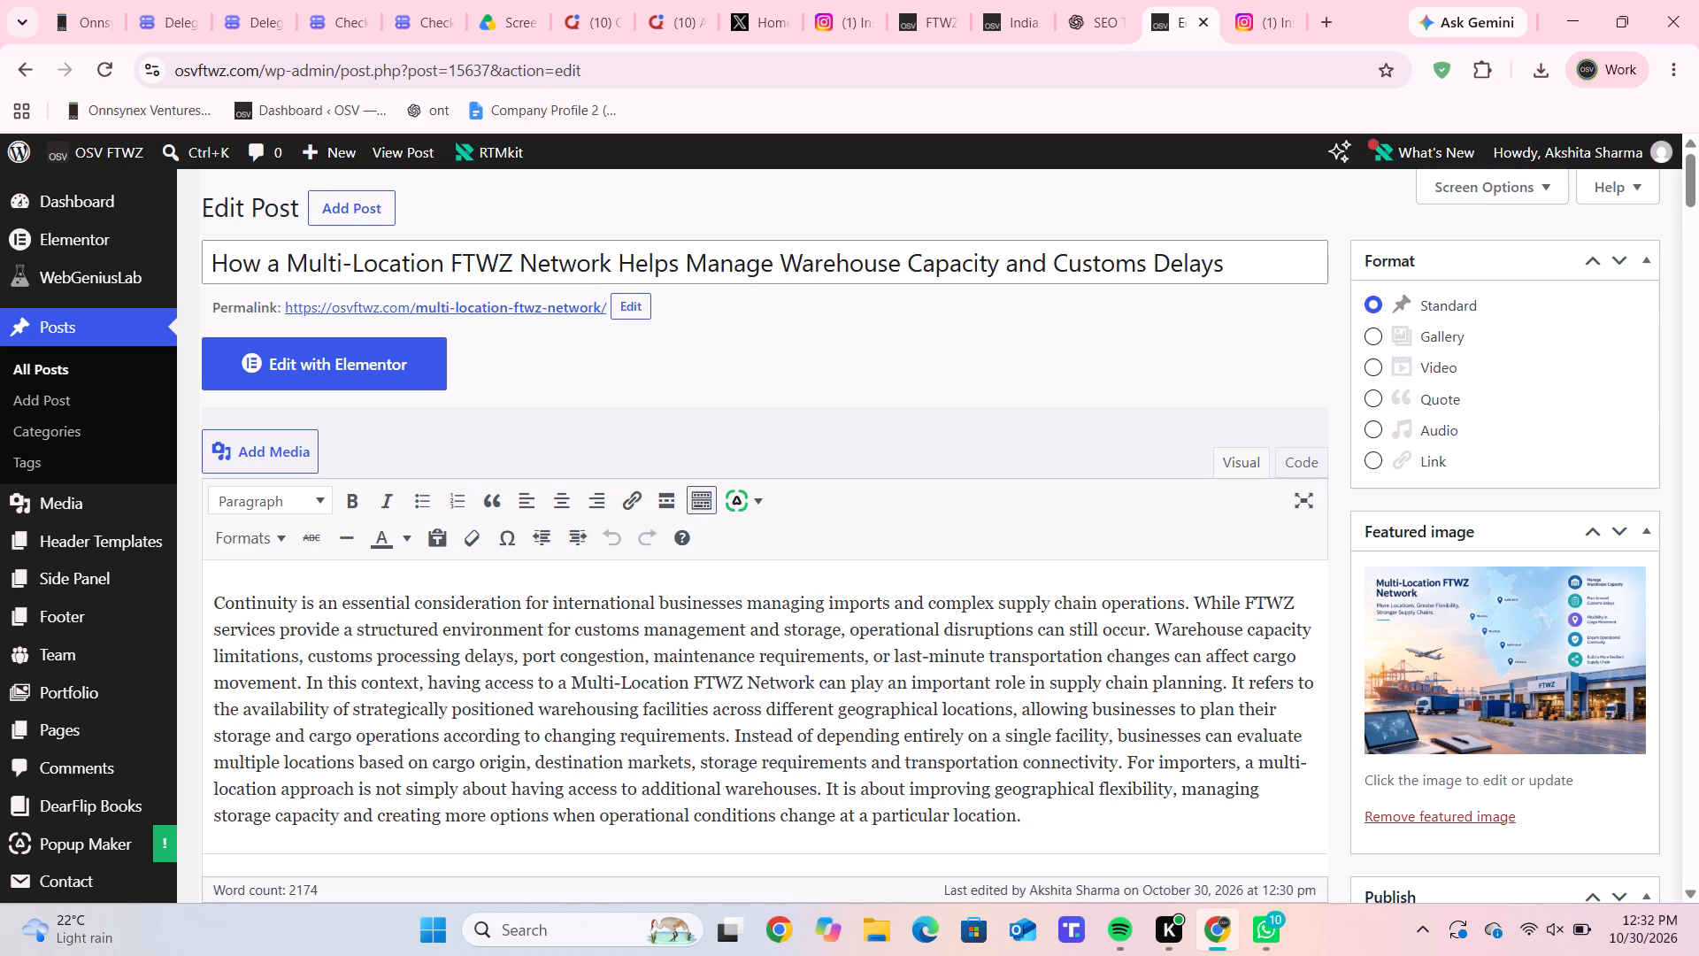
{"action": "scroll", "coordinate": [735, 644], "scroll_direction": "down", "scroll_amount": 5}
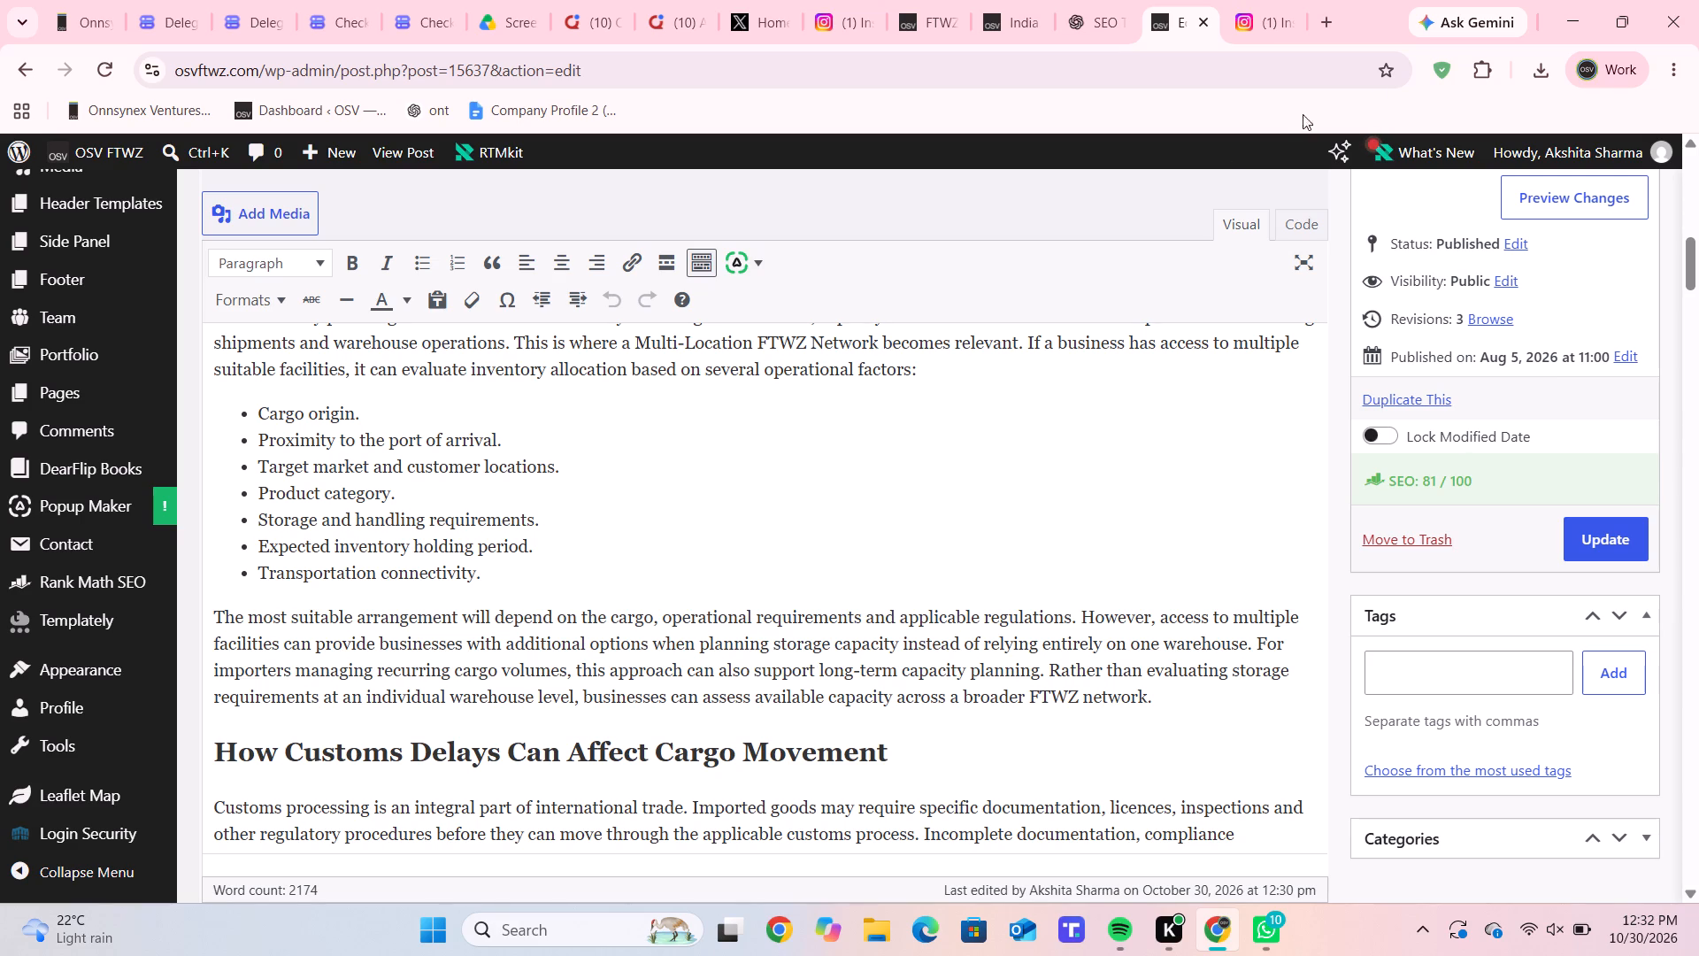
{"action": "left_click", "coordinate": [1233, 0]}
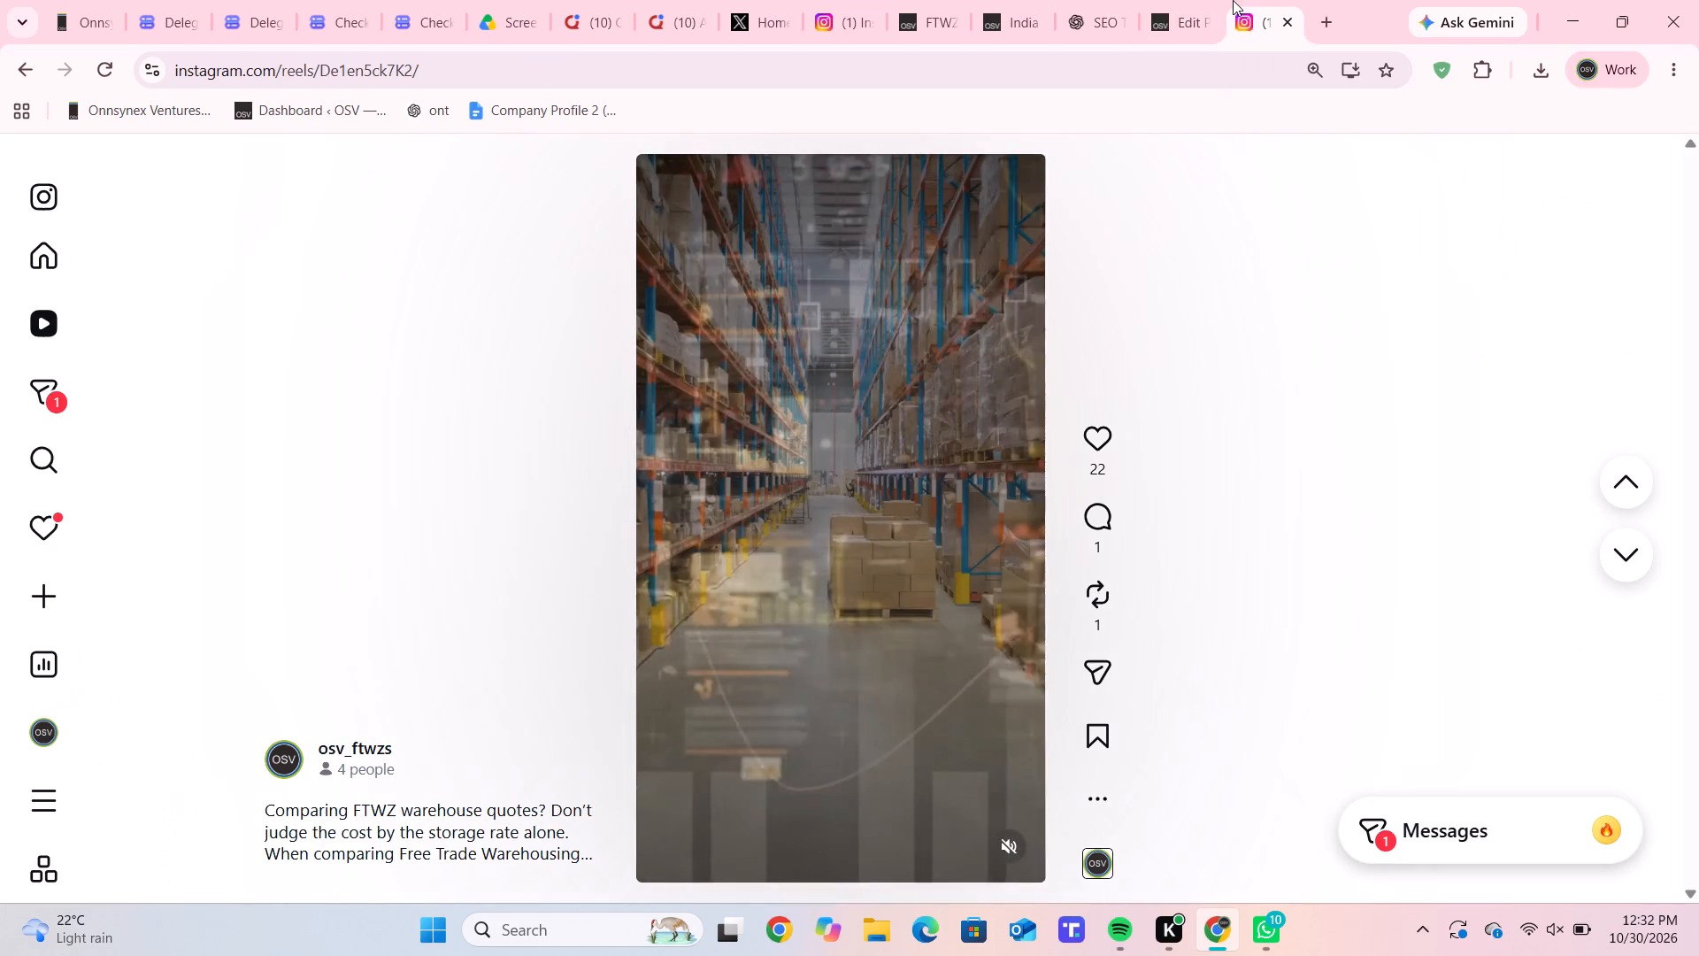
{"action": "left_click_drag", "start_coordinate": [4, 720], "coordinate": [91, 723]}
{"action": "left_click", "coordinate": [91, 723]}
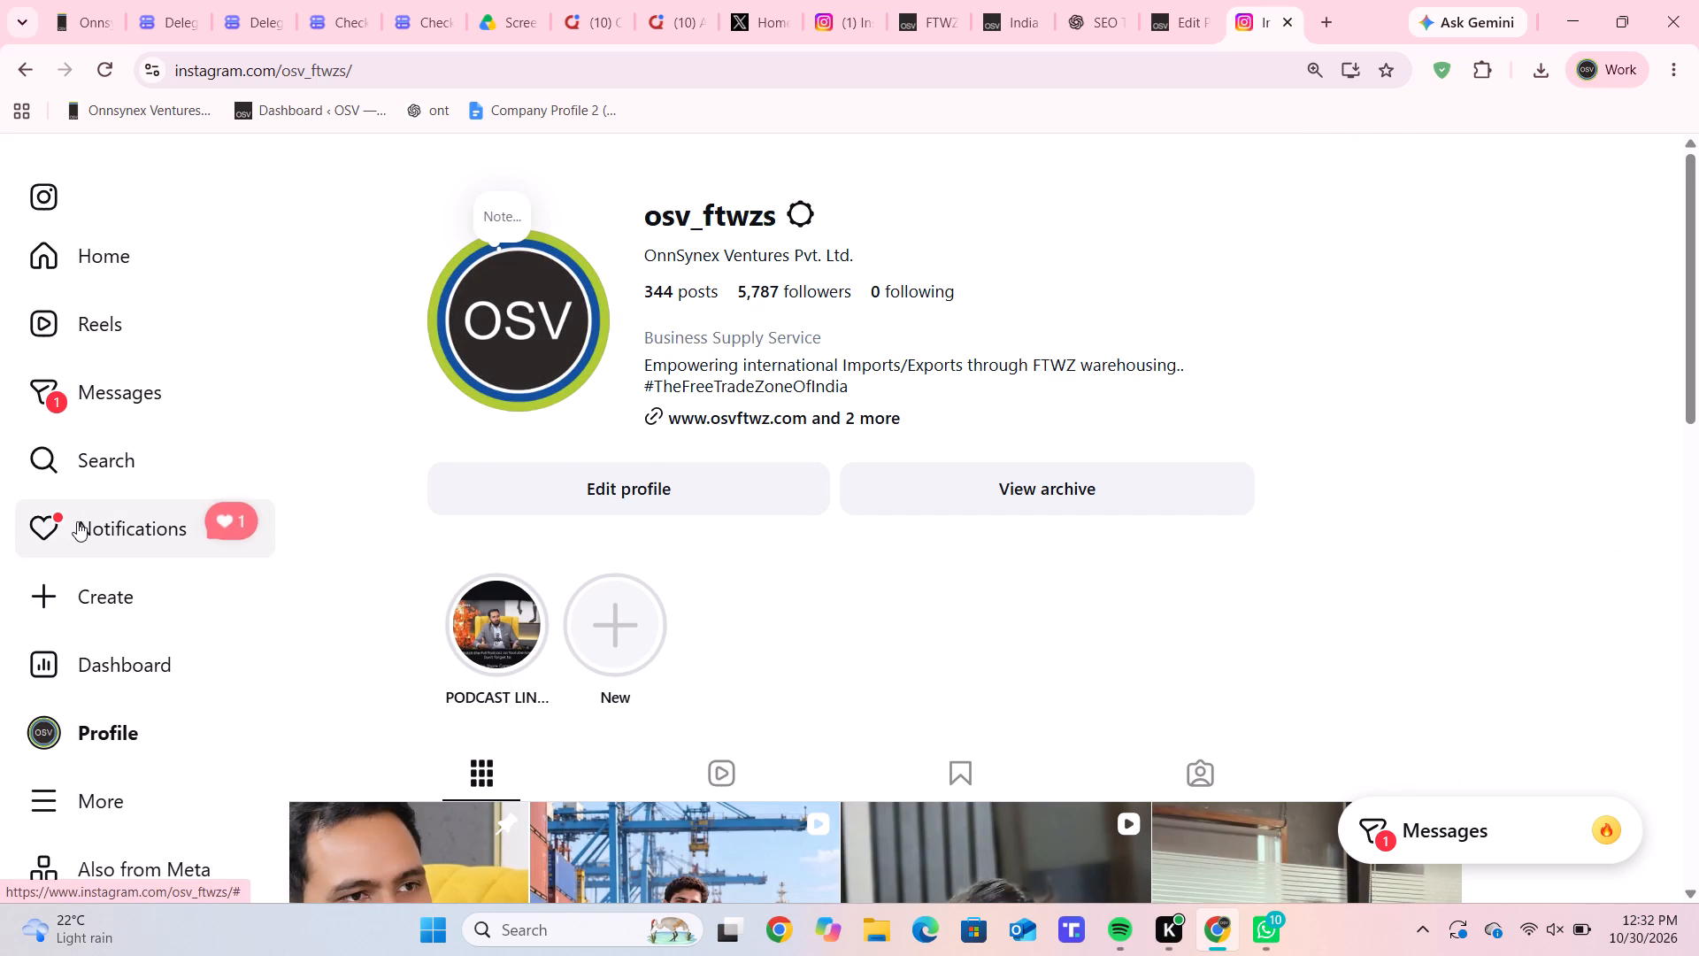
{"action": "left_click", "coordinate": [77, 521]}
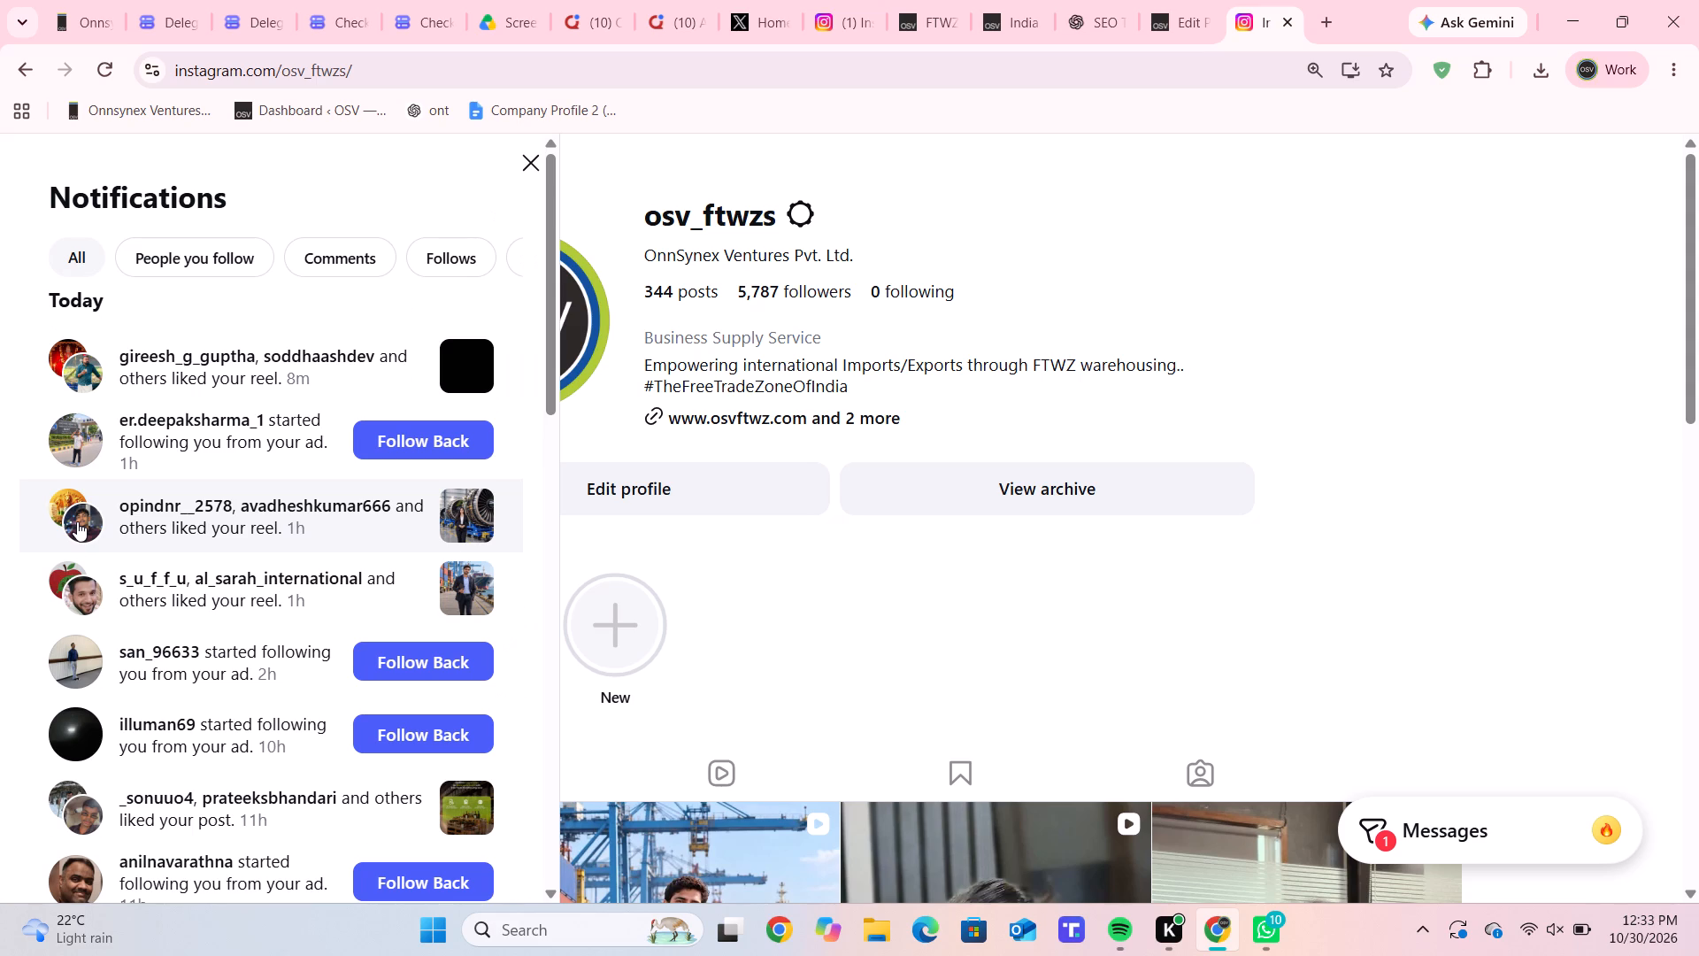
{"action": "left_click", "coordinate": [529, 175]}
{"action": "left_click", "coordinate": [529, 175]}
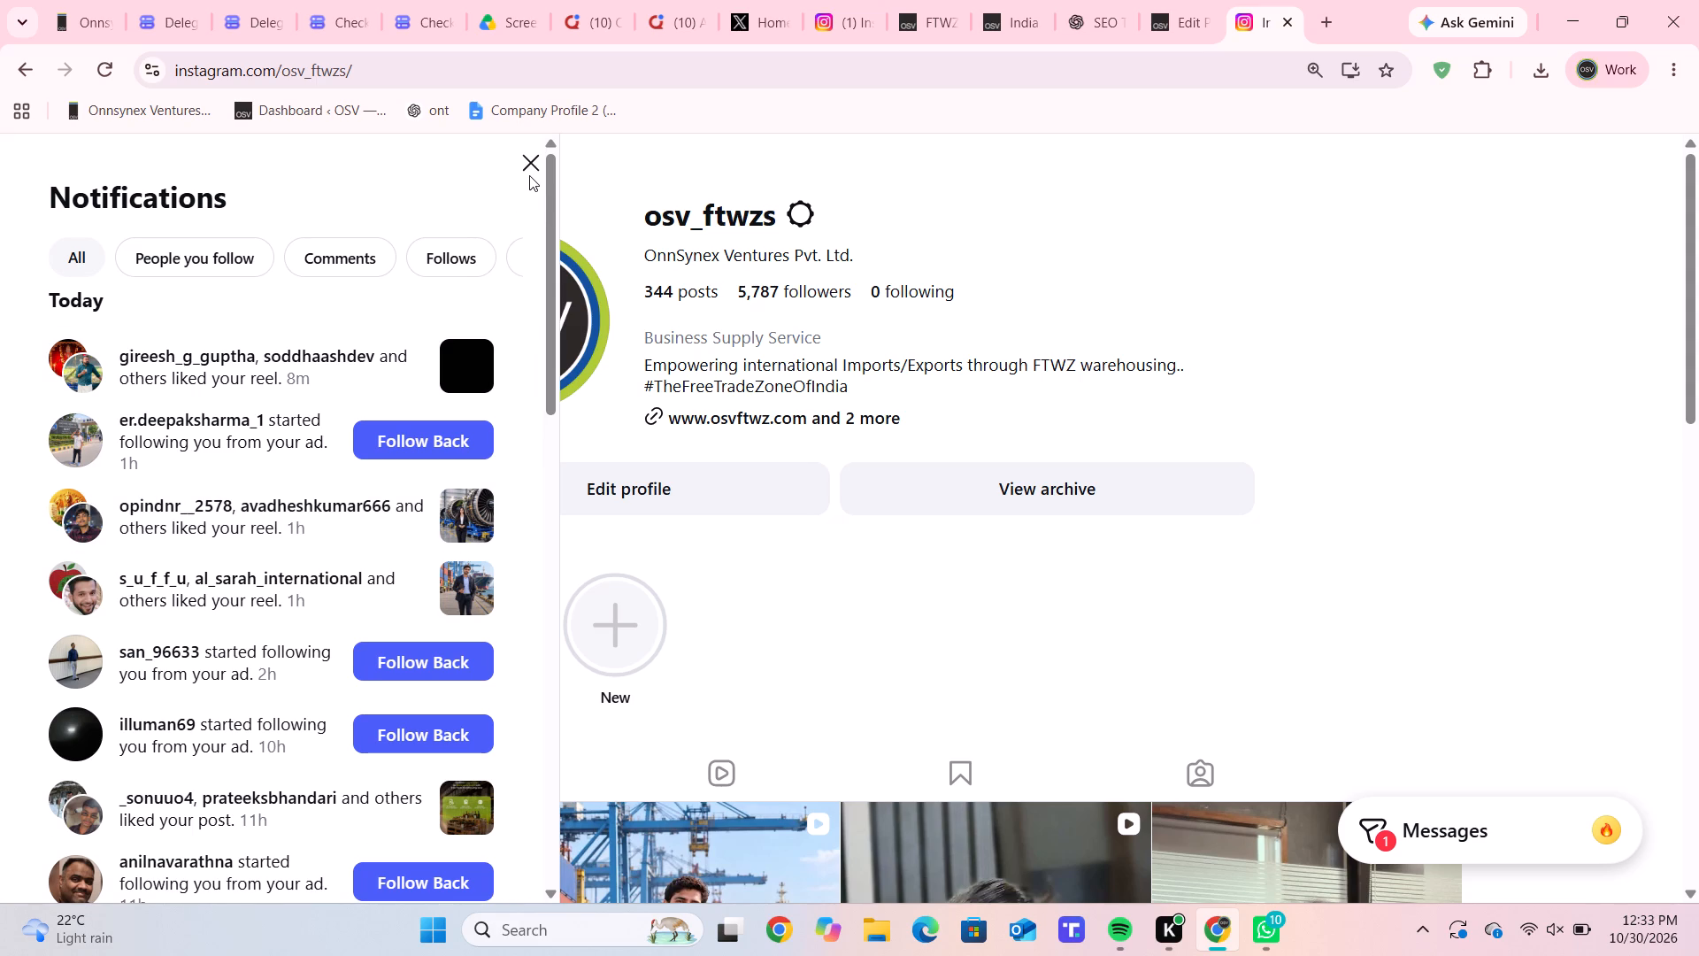
{"action": "left_click", "coordinate": [530, 159]}
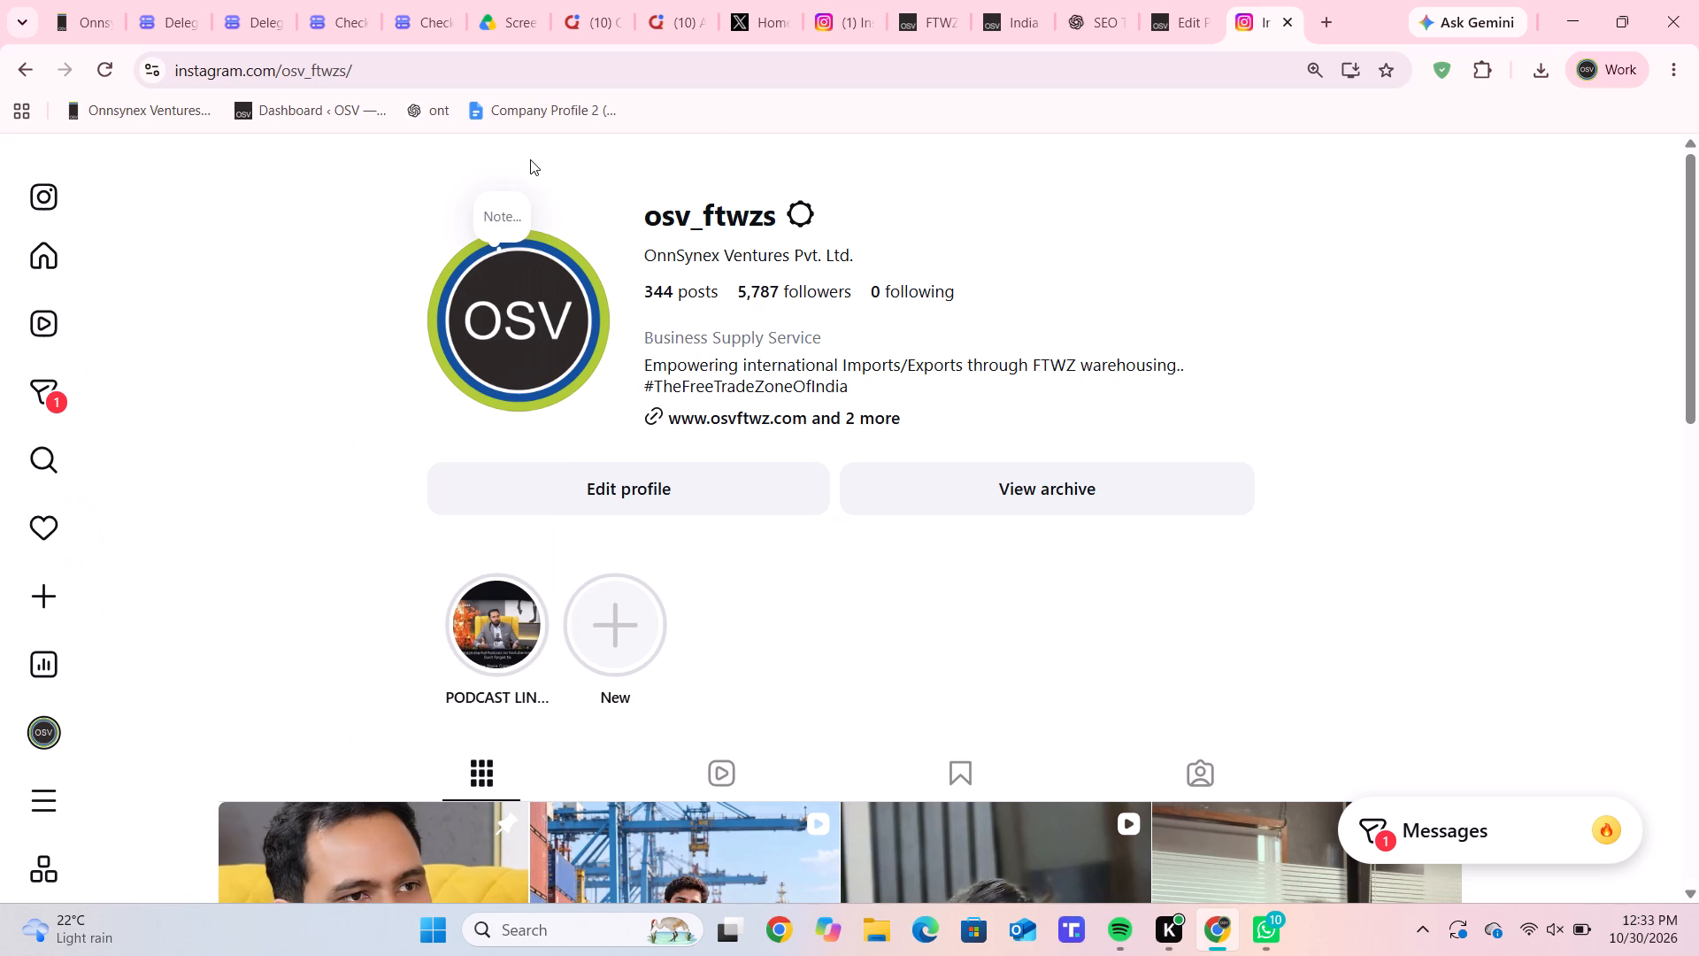
{"action": "scroll", "coordinate": [530, 159], "scroll_direction": "down", "scroll_amount": 4}
{"action": "scroll", "coordinate": [429, 368], "scroll_direction": "down", "scroll_amount": 3}
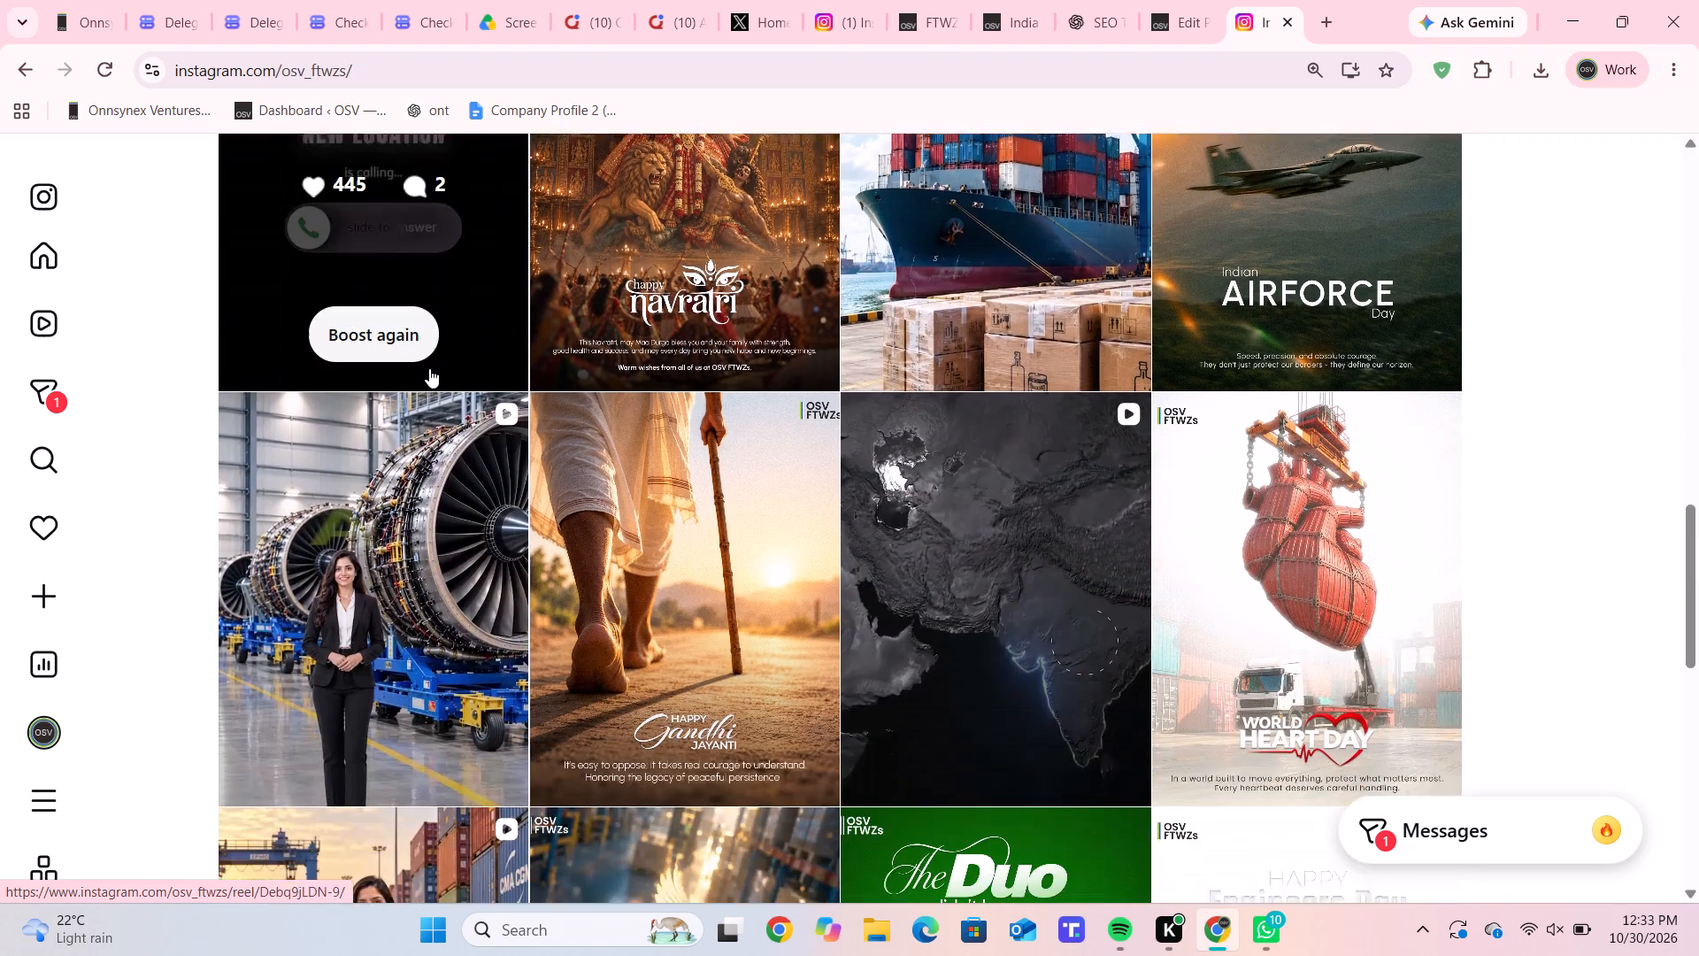
{"action": "scroll", "coordinate": [429, 368], "scroll_direction": "down", "scroll_amount": 4}
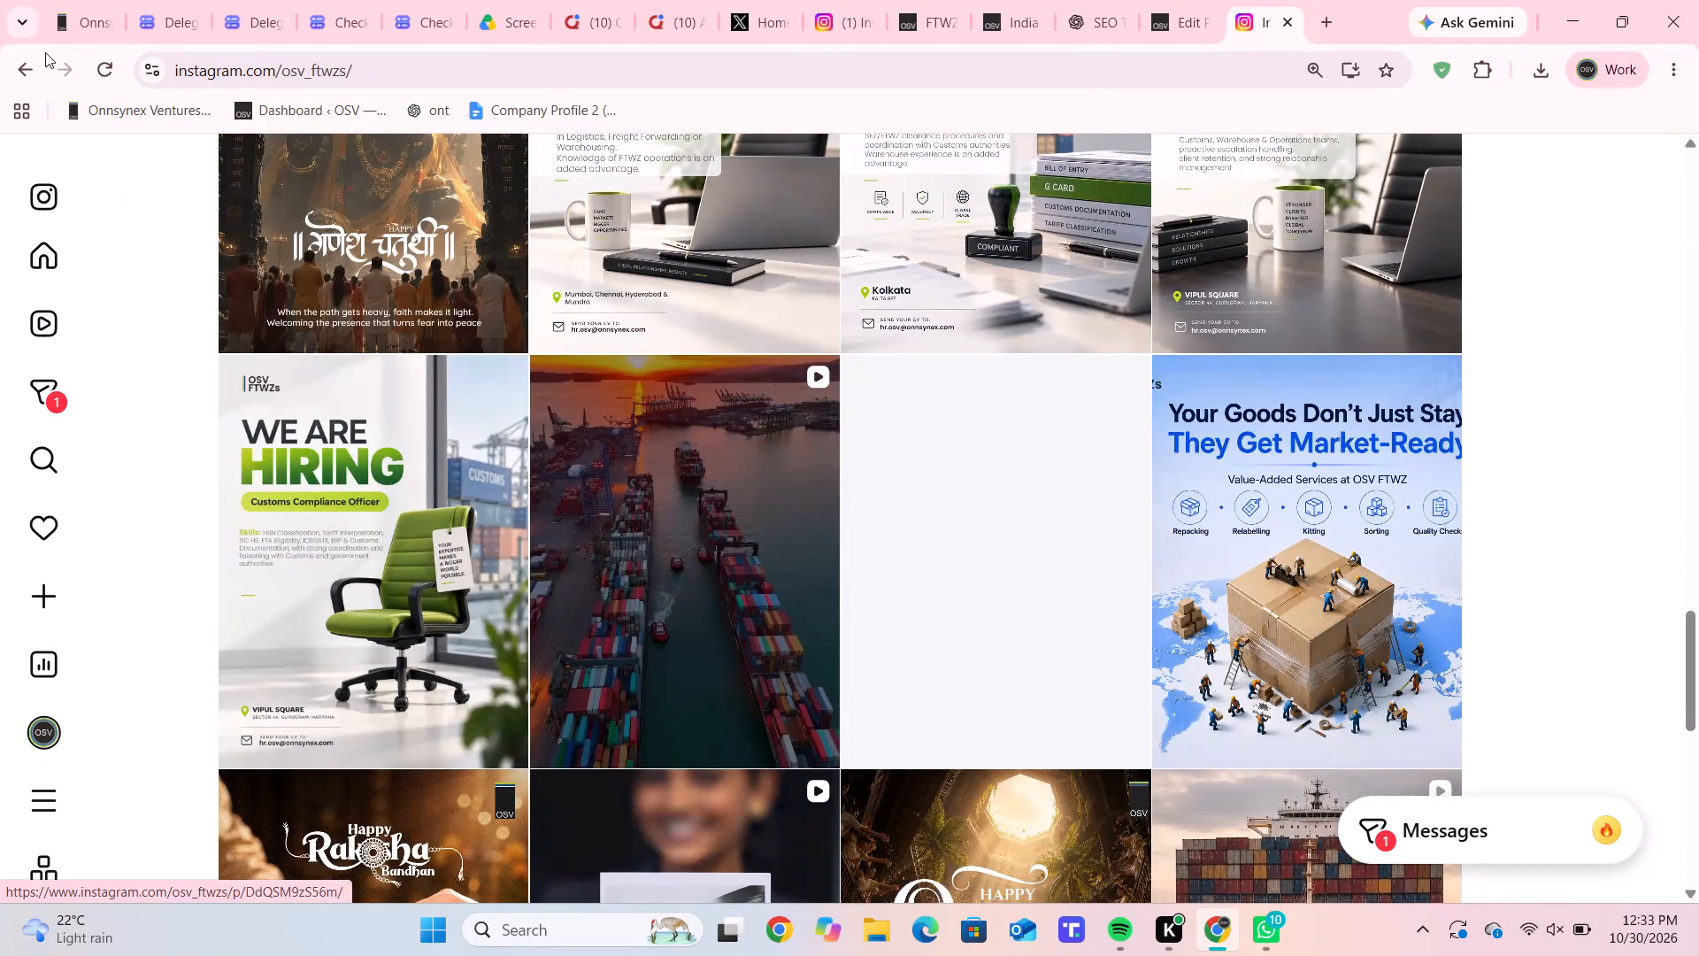
Return to the doer dashboard and reload it to check the pending tasks.
{"action": "left_click", "coordinate": [67, 31]}
{"action": "left_click", "coordinate": [105, 82]}
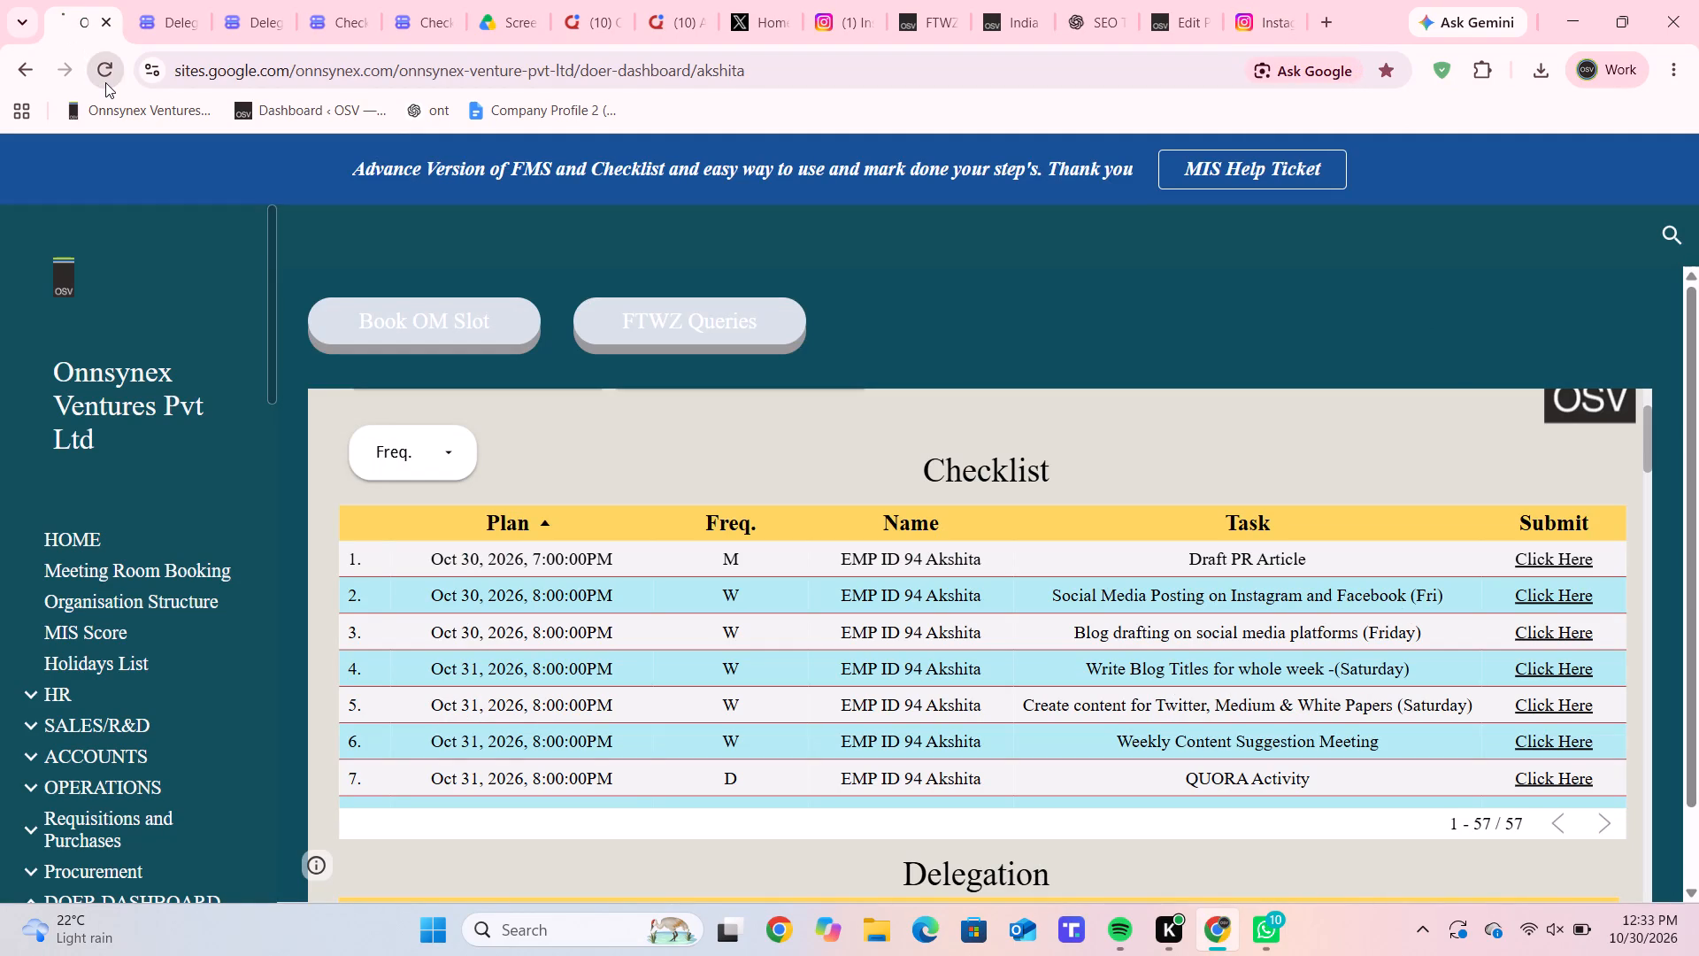
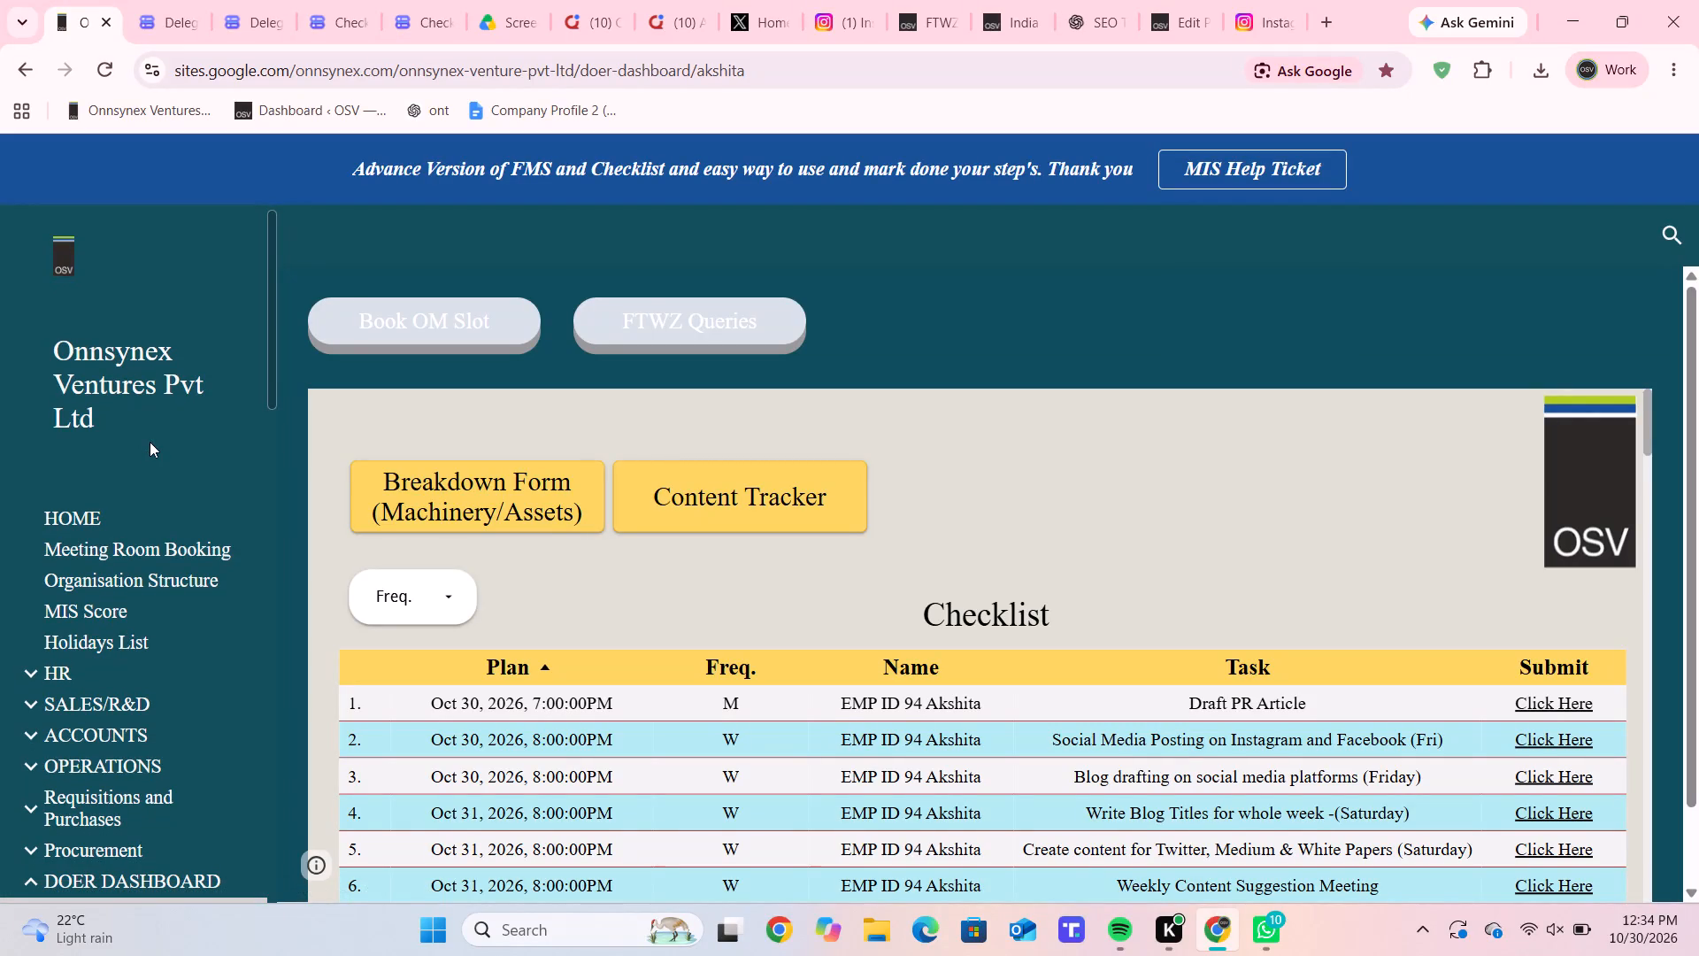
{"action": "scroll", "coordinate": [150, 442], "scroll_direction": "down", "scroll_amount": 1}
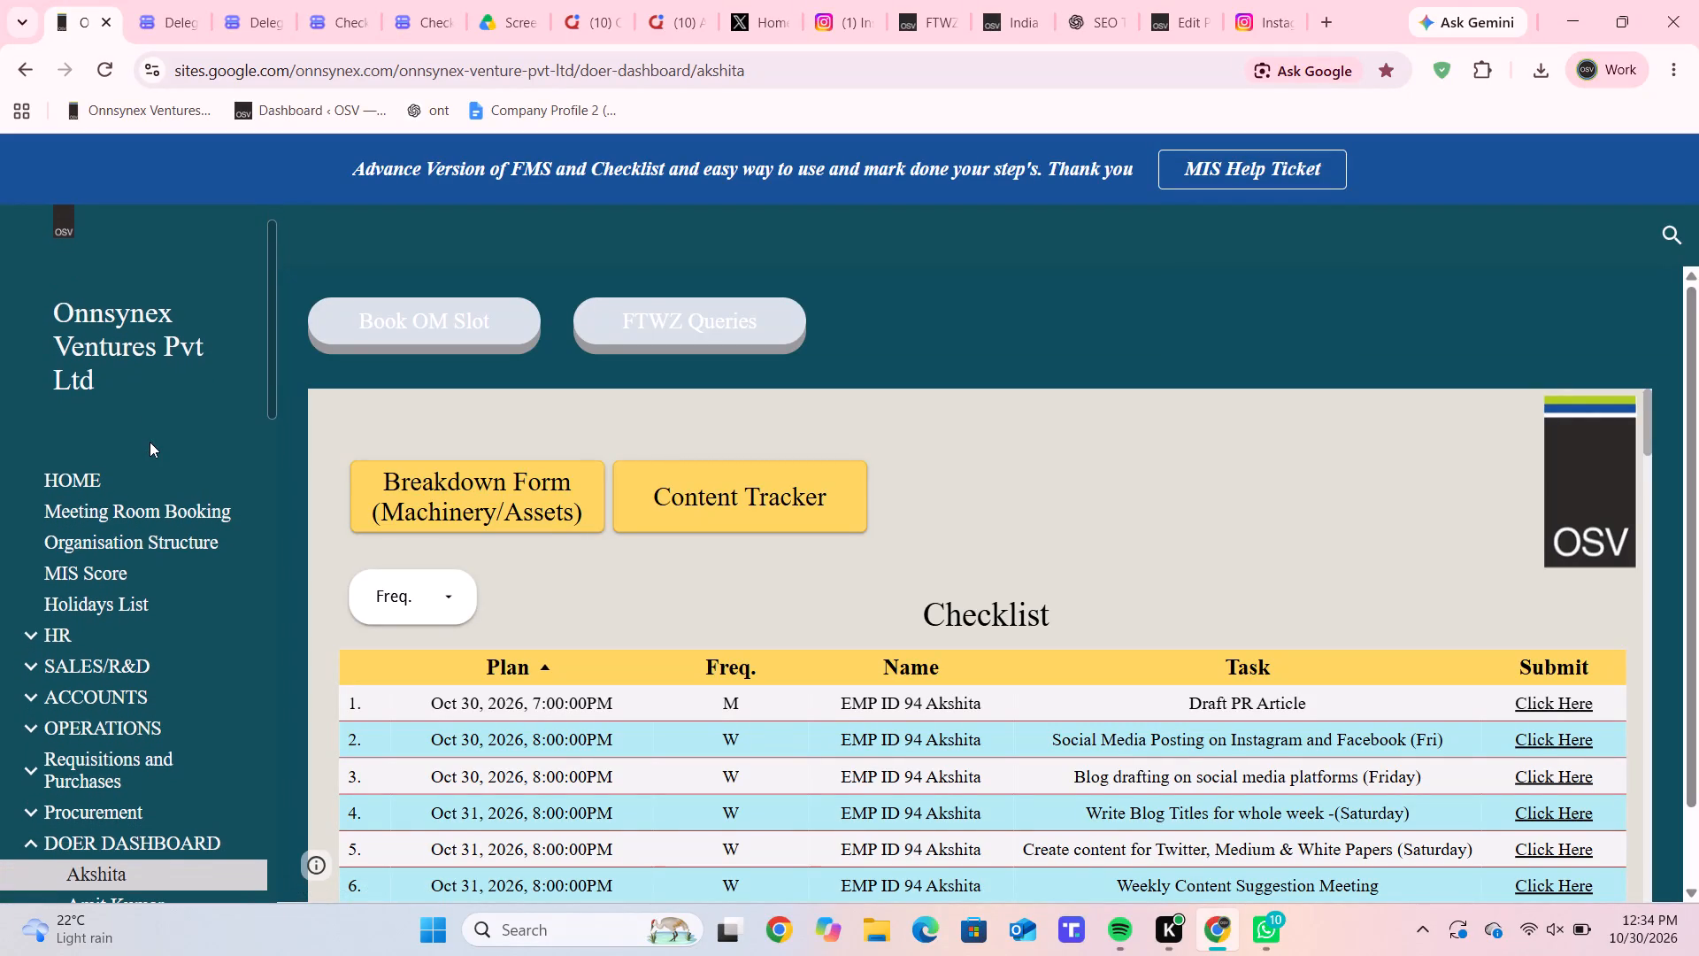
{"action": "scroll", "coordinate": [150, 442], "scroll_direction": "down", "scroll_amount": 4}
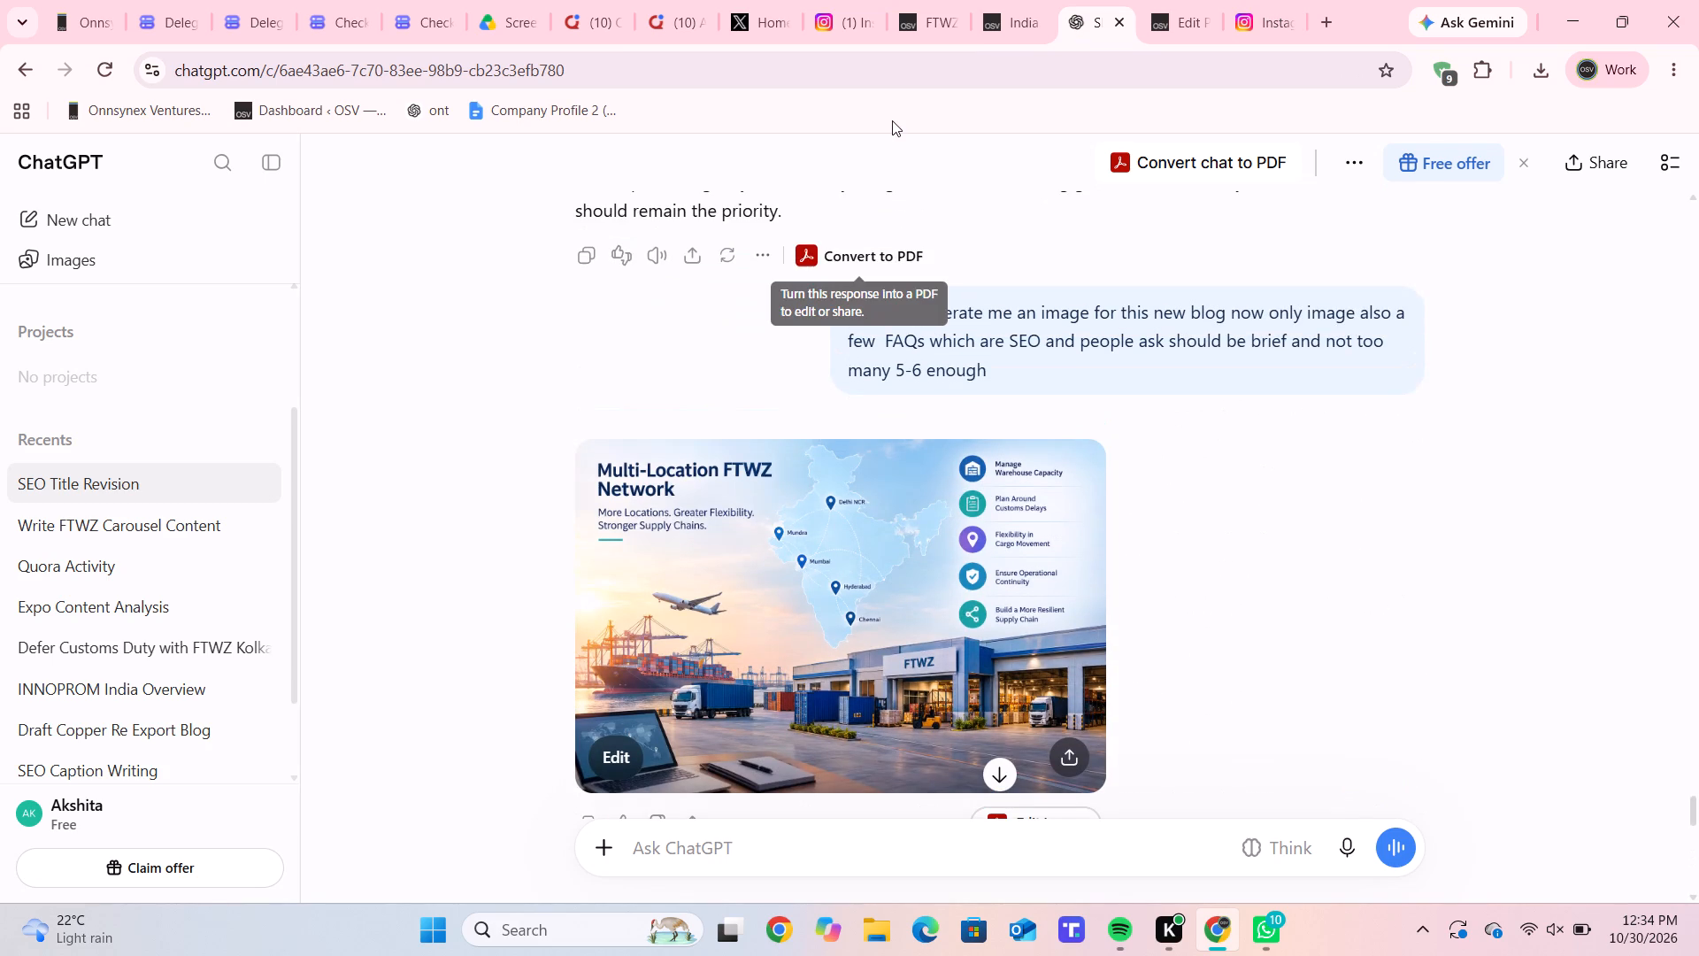
{"action": "left_click", "coordinate": [1016, 0]}
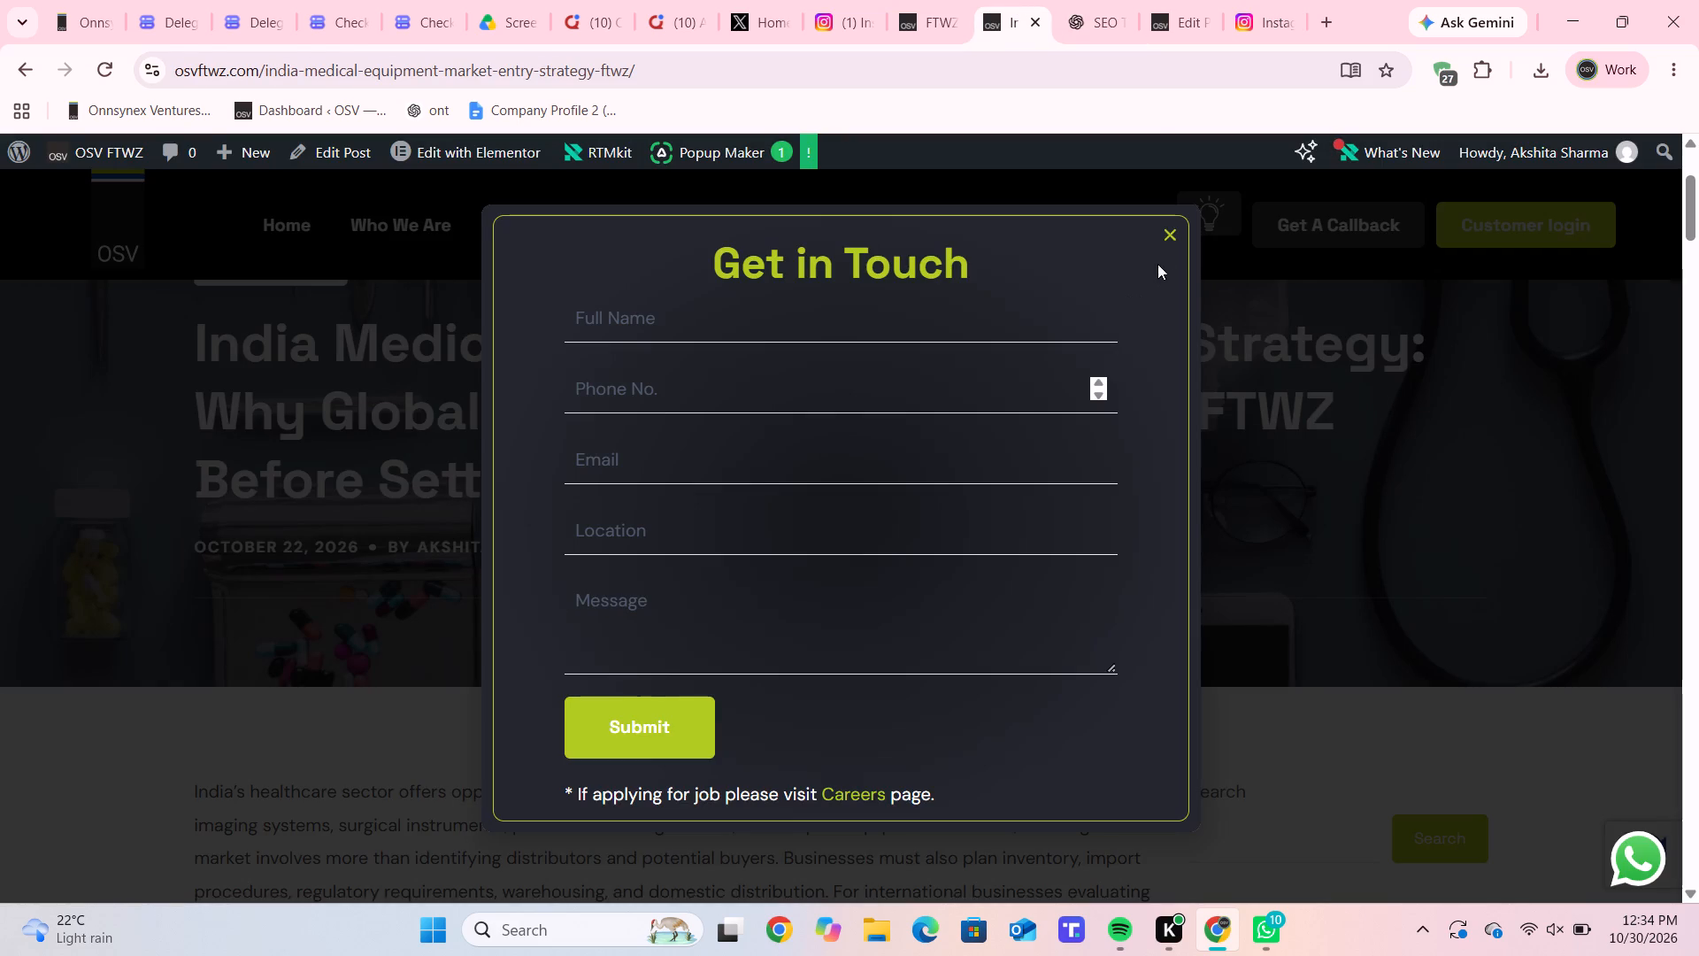
{"action": "left_click", "coordinate": [1168, 240]}
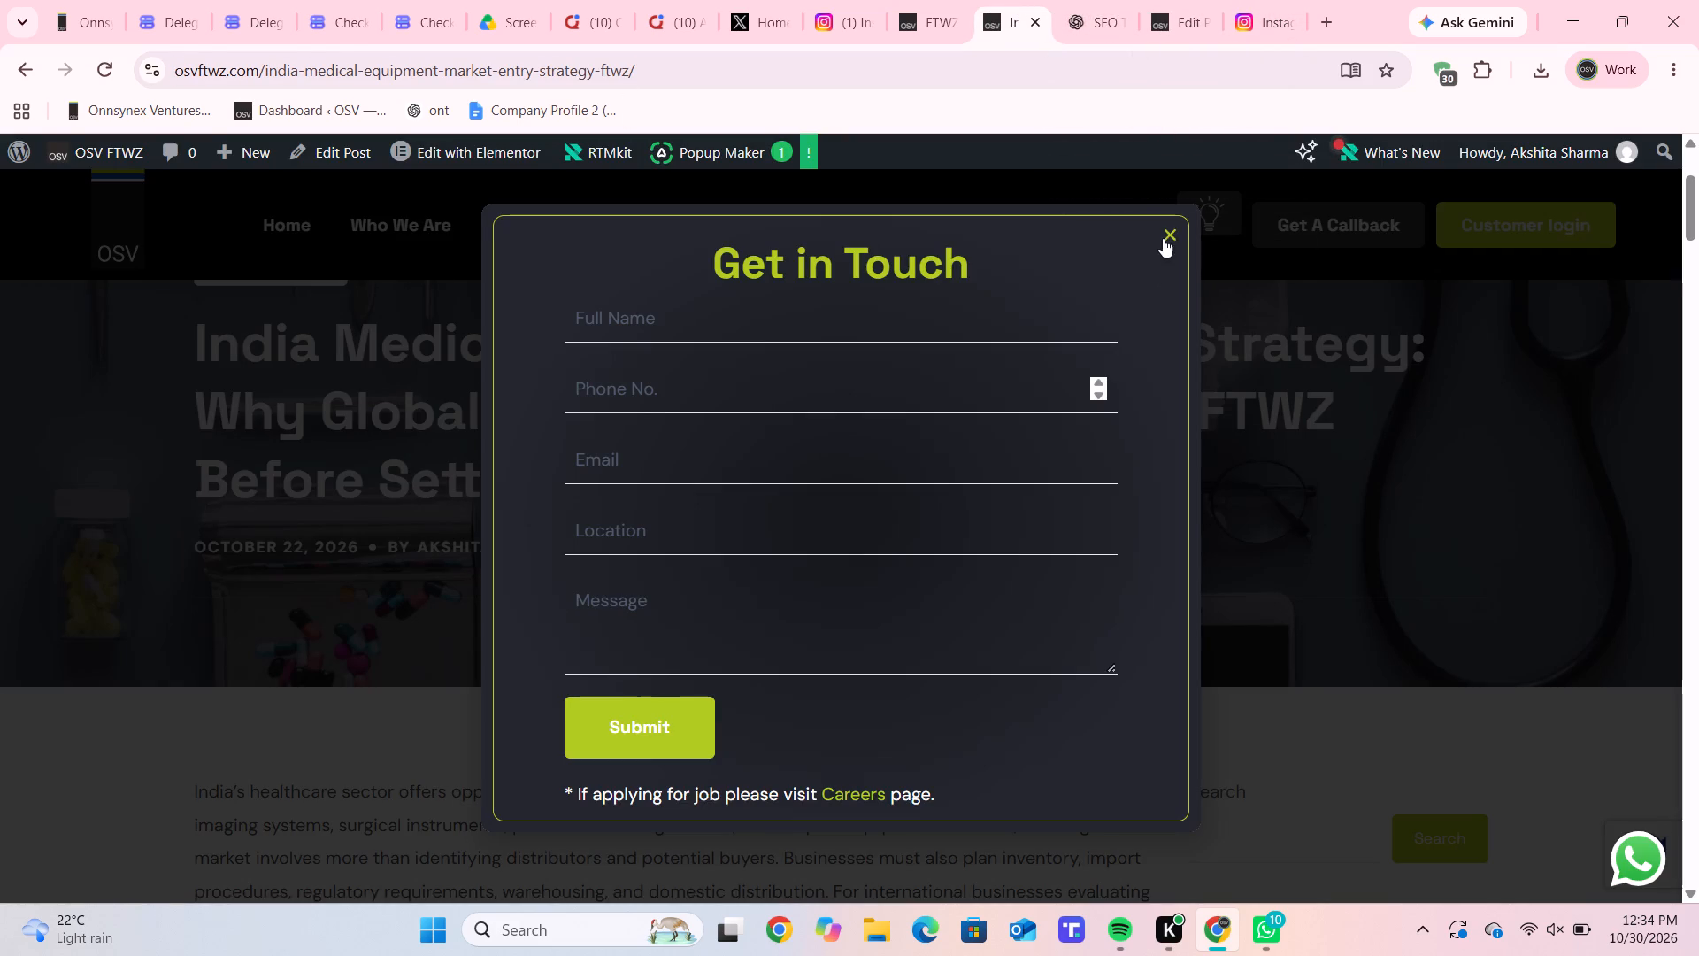
{"action": "left_click", "coordinate": [1172, 234]}
Return to the Edit Post page of the Multi-Location FTWZ Network post and update the published post once more.
{"action": "left_click", "coordinate": [1179, 0]}
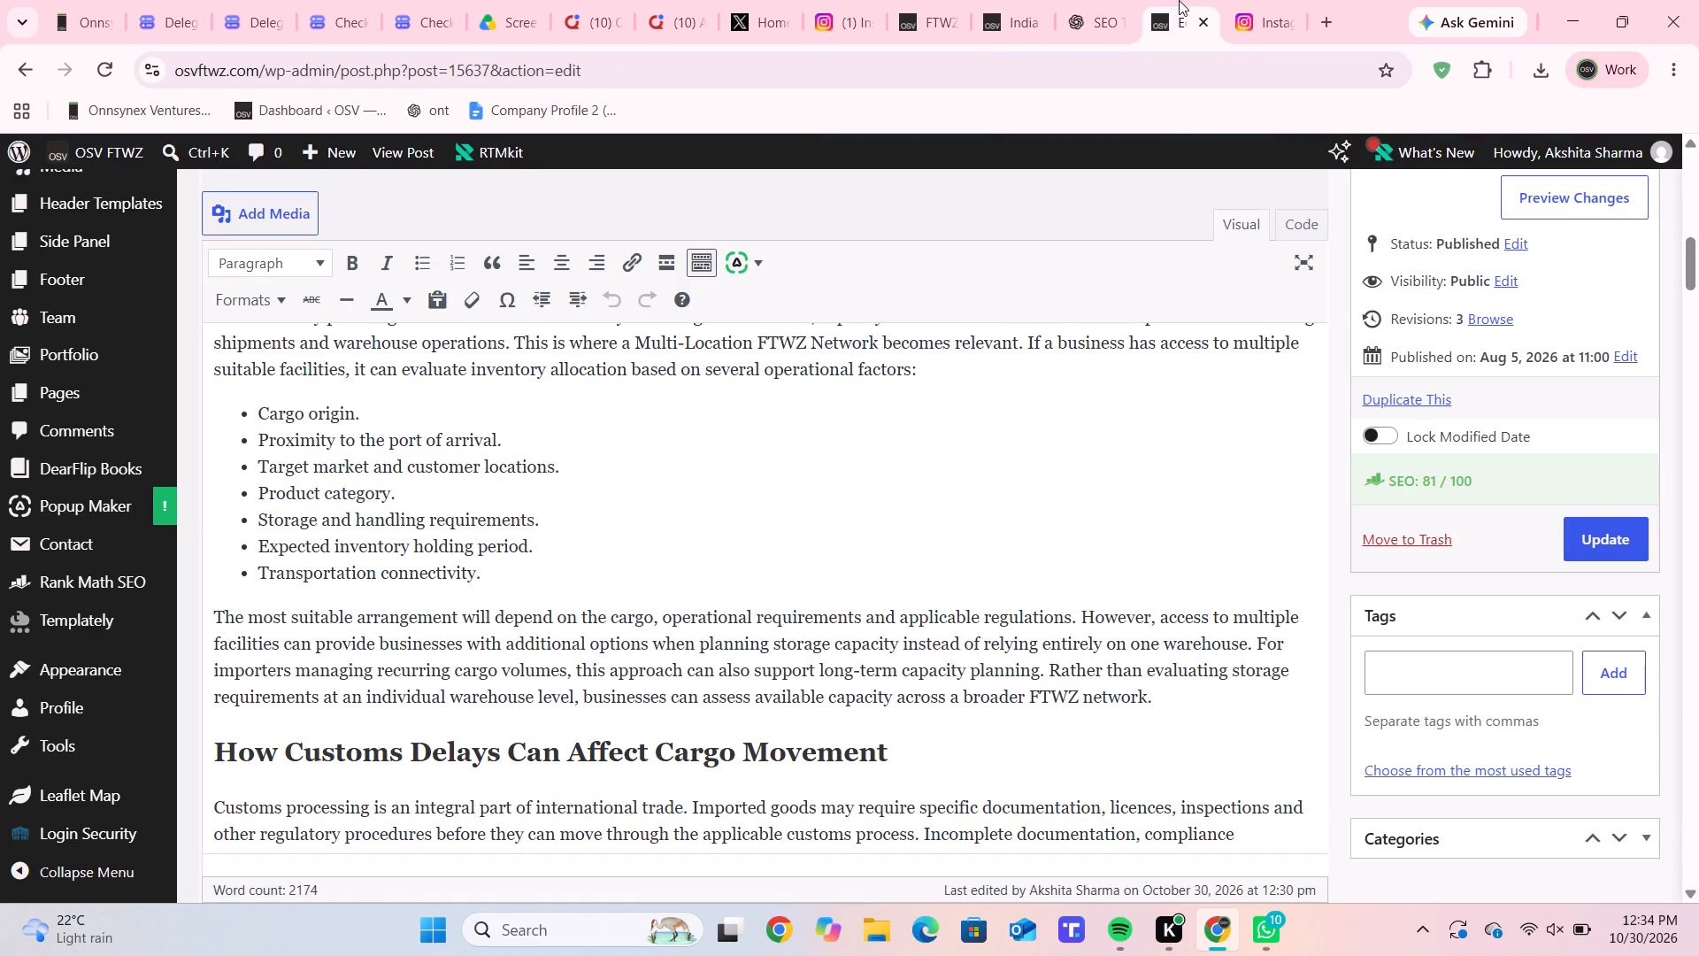
{"action": "scroll", "coordinate": [854, 486], "scroll_direction": "down", "scroll_amount": 8}
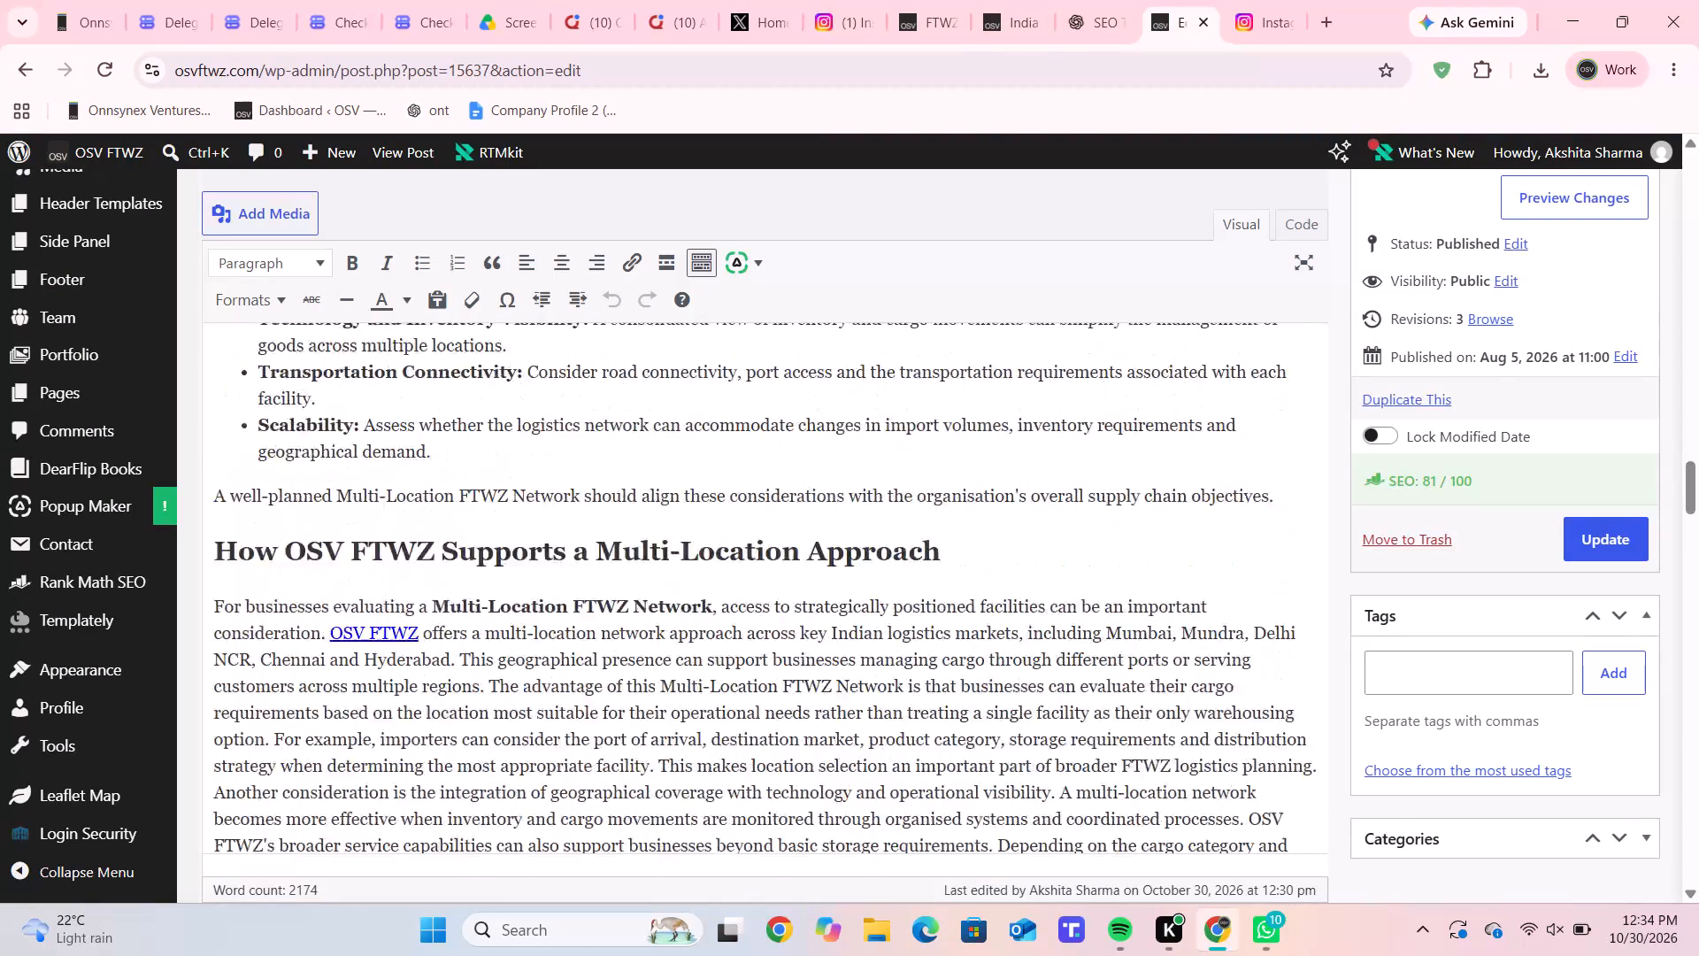
{"action": "left_click", "coordinate": [1599, 550]}
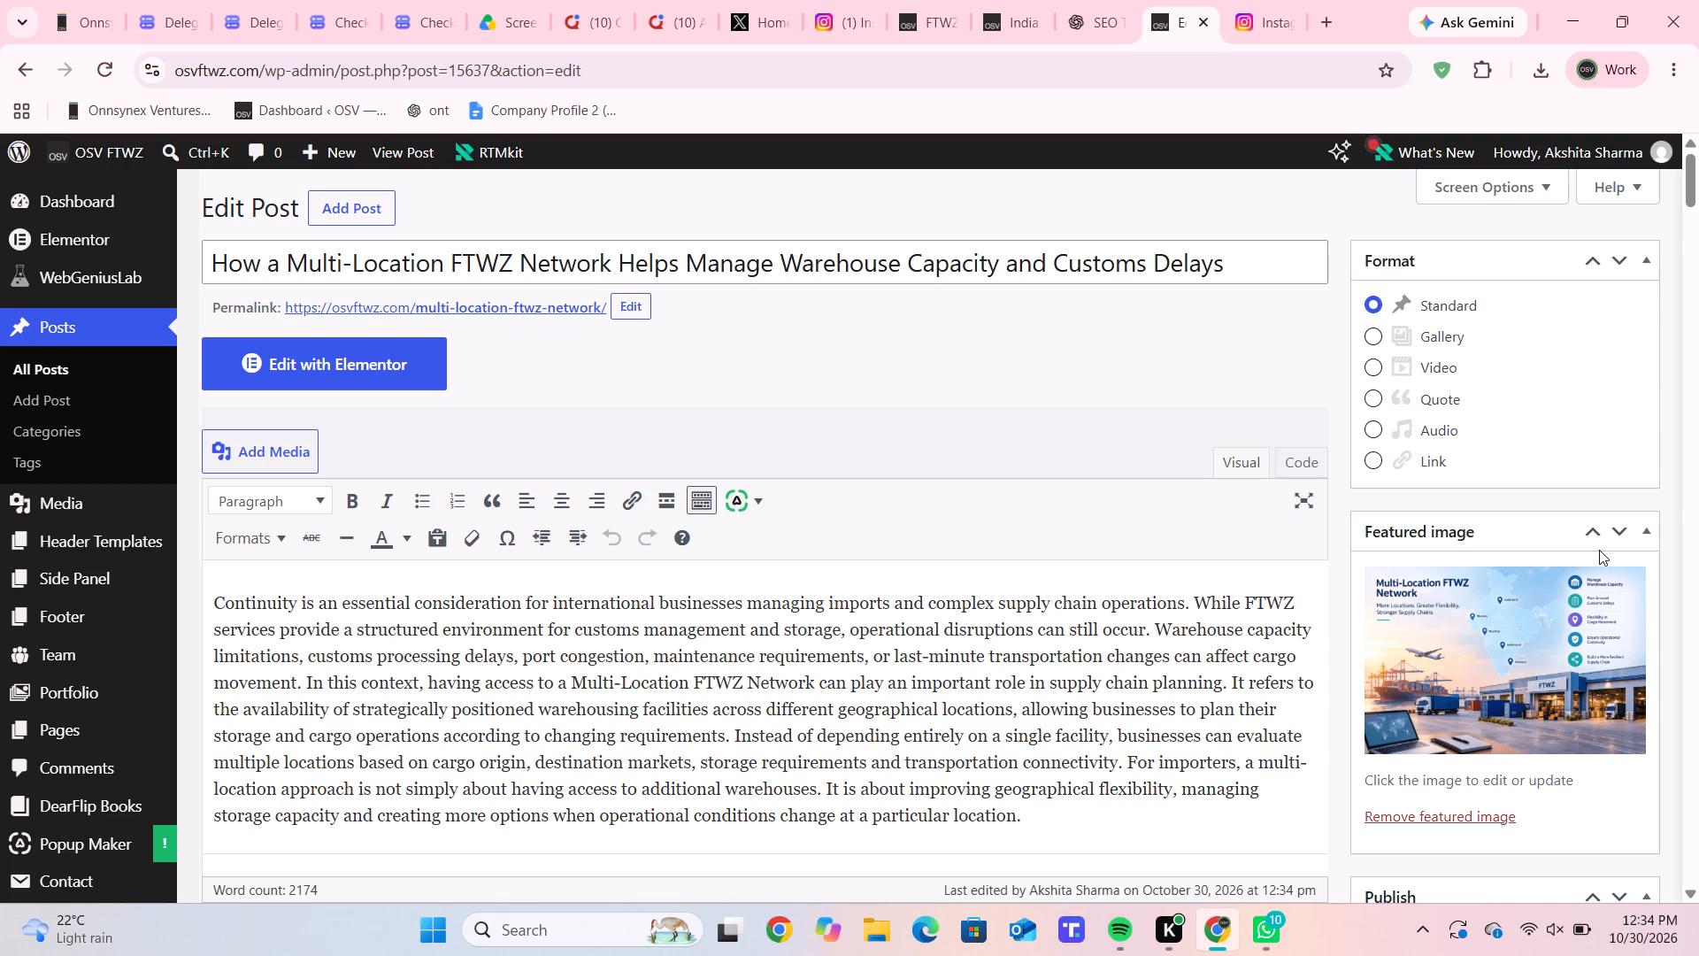
Review the reloaded Multi-Location FTWZ Network post, checking its body text, featured image, publish settings and FAQ entries.
{"action": "scroll", "coordinate": [1599, 550], "scroll_direction": "down", "scroll_amount": 3}
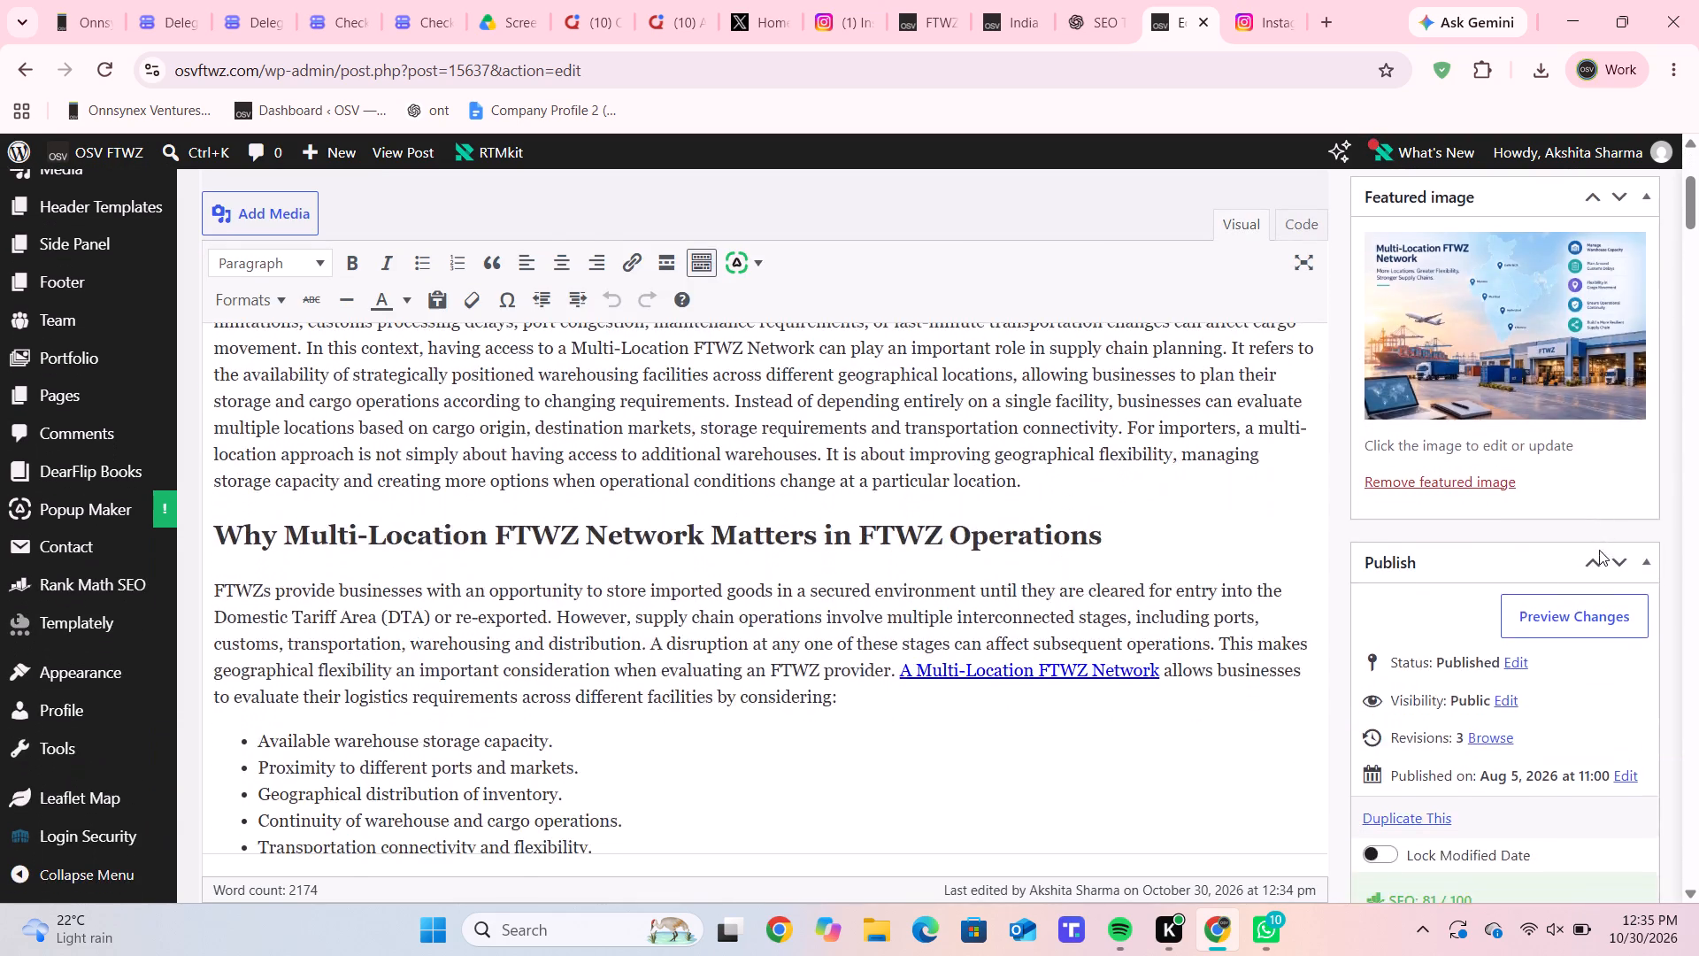
{"action": "scroll", "coordinate": [1599, 550], "scroll_direction": "down", "scroll_amount": 12}
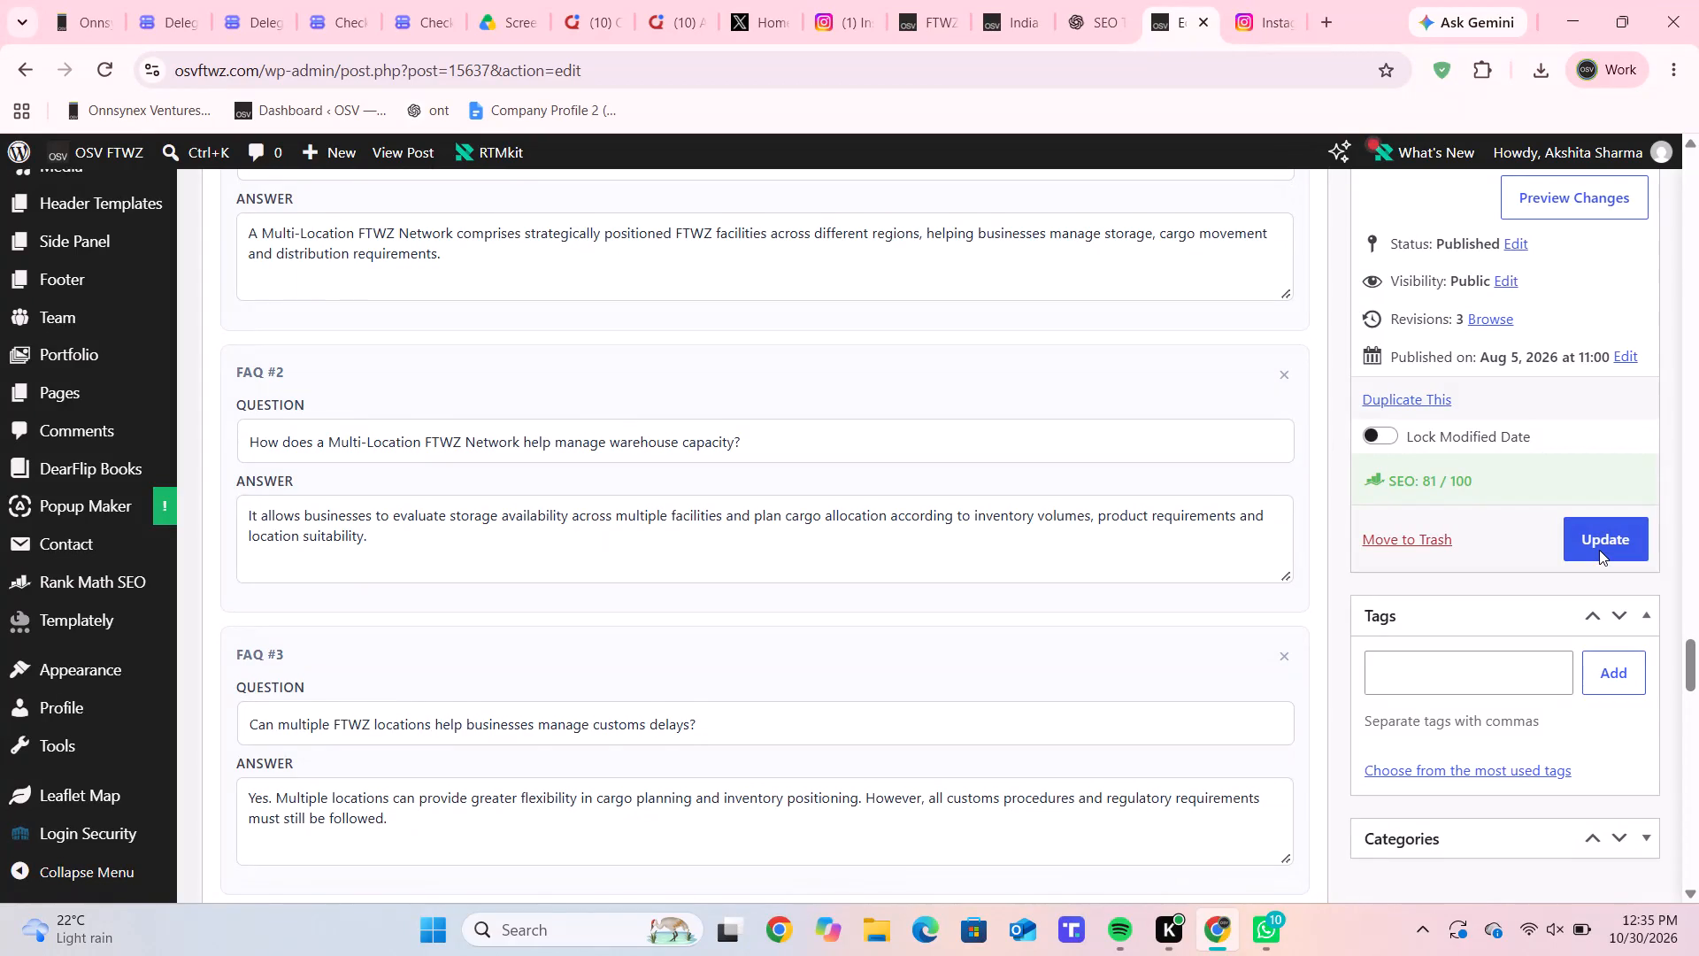
{"action": "scroll", "coordinate": [1599, 550], "scroll_direction": "up", "scroll_amount": 10}
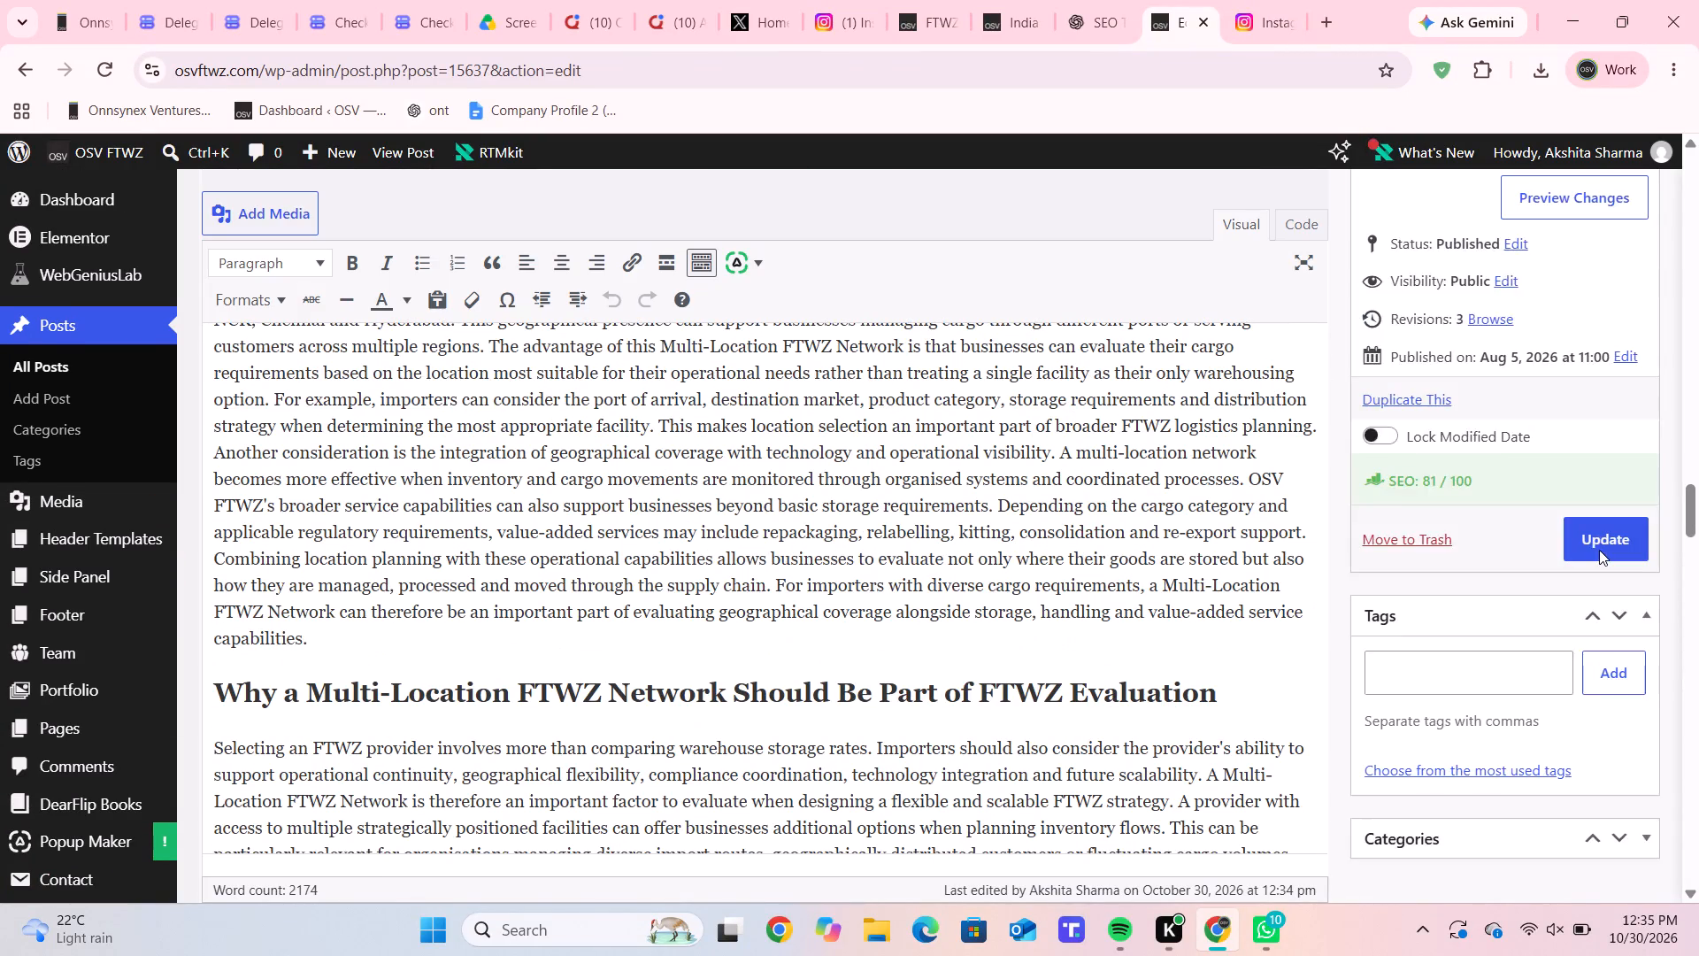
{"action": "scroll", "coordinate": [1599, 550], "scroll_direction": "up", "scroll_amount": 6}
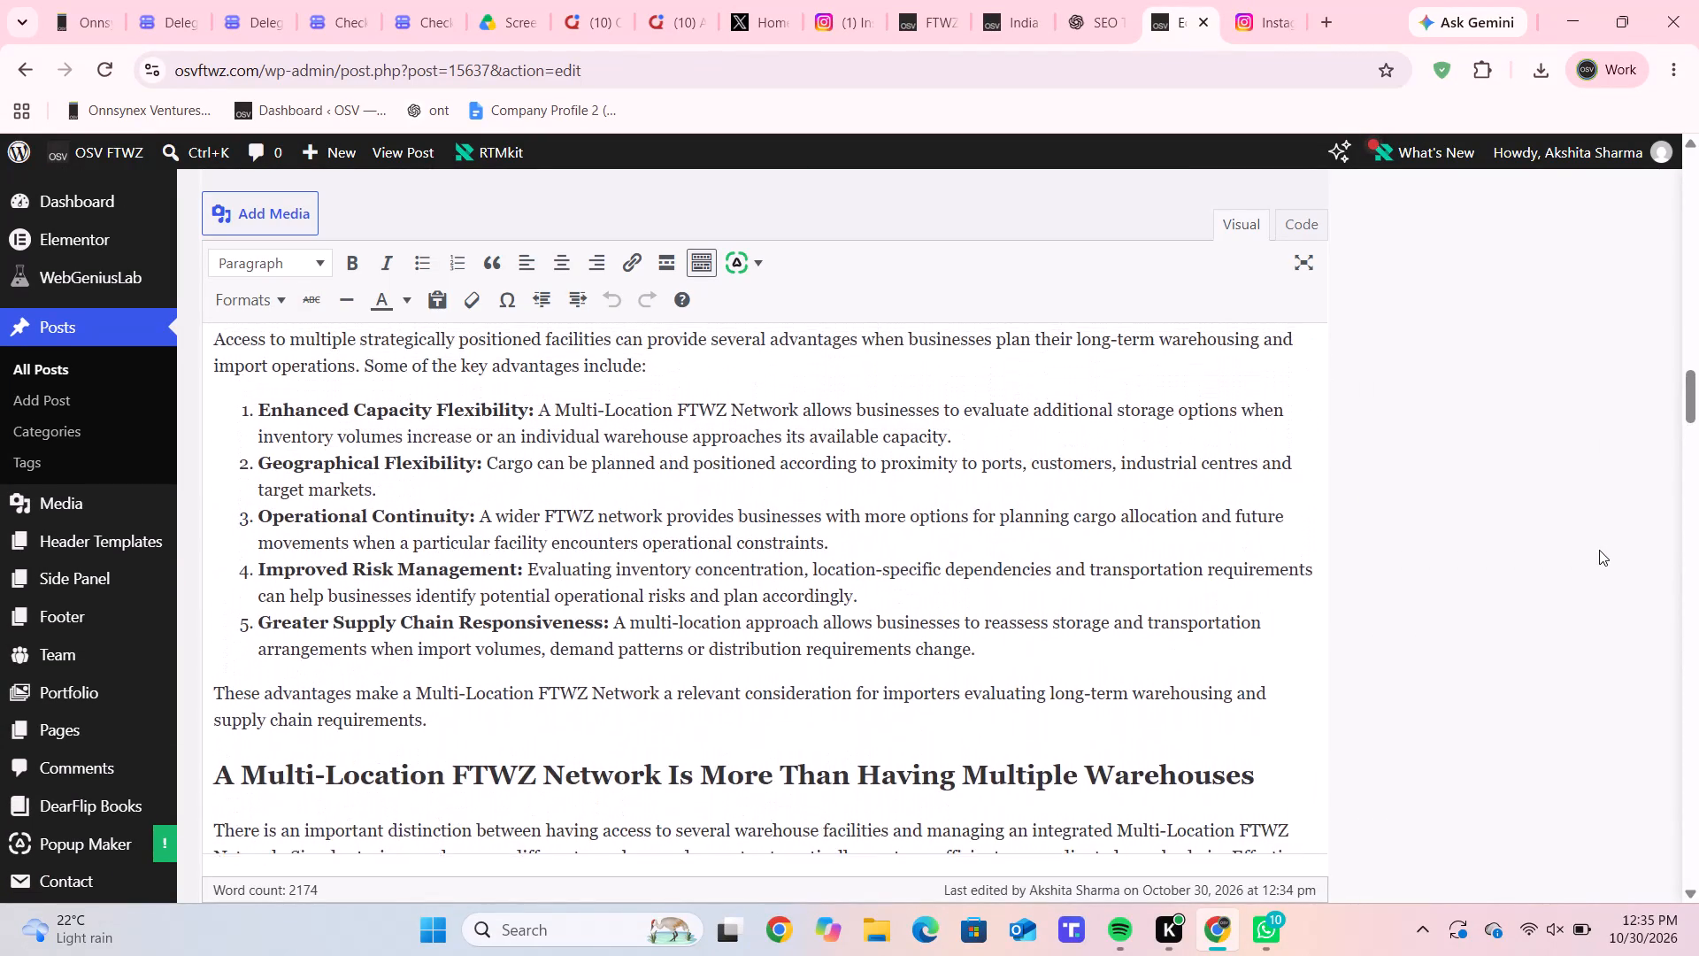
{"action": "scroll", "coordinate": [1599, 550], "scroll_direction": "up", "scroll_amount": 7}
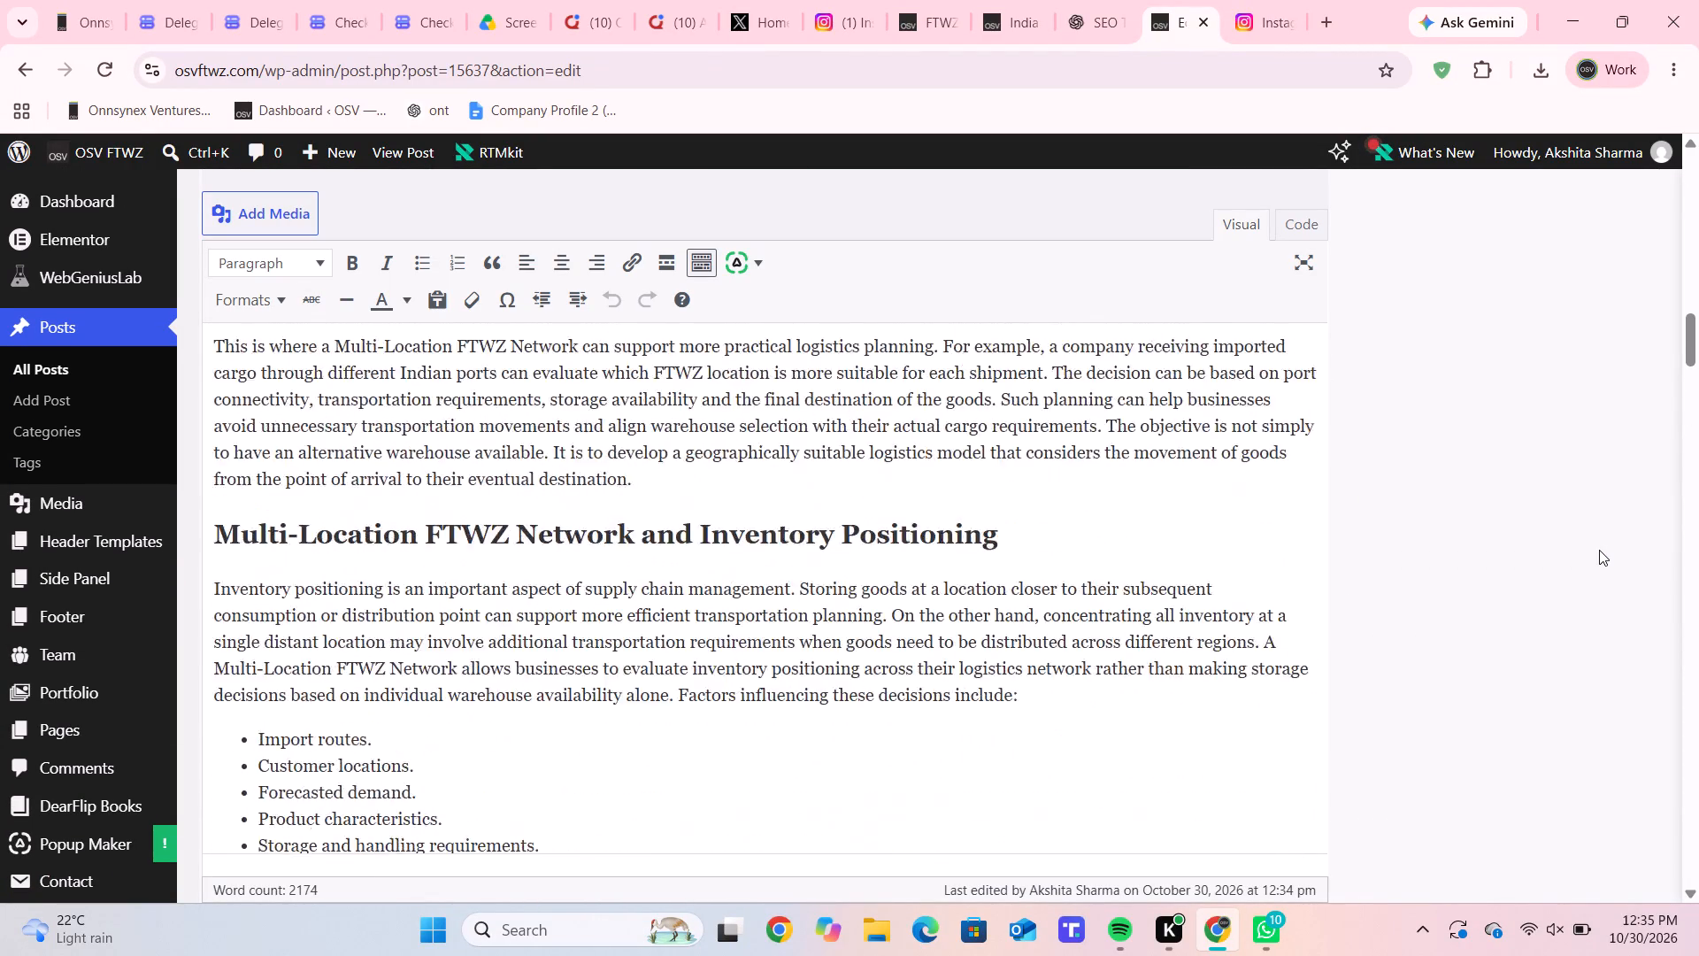
{"action": "scroll", "coordinate": [1599, 550], "scroll_direction": "up", "scroll_amount": 5}
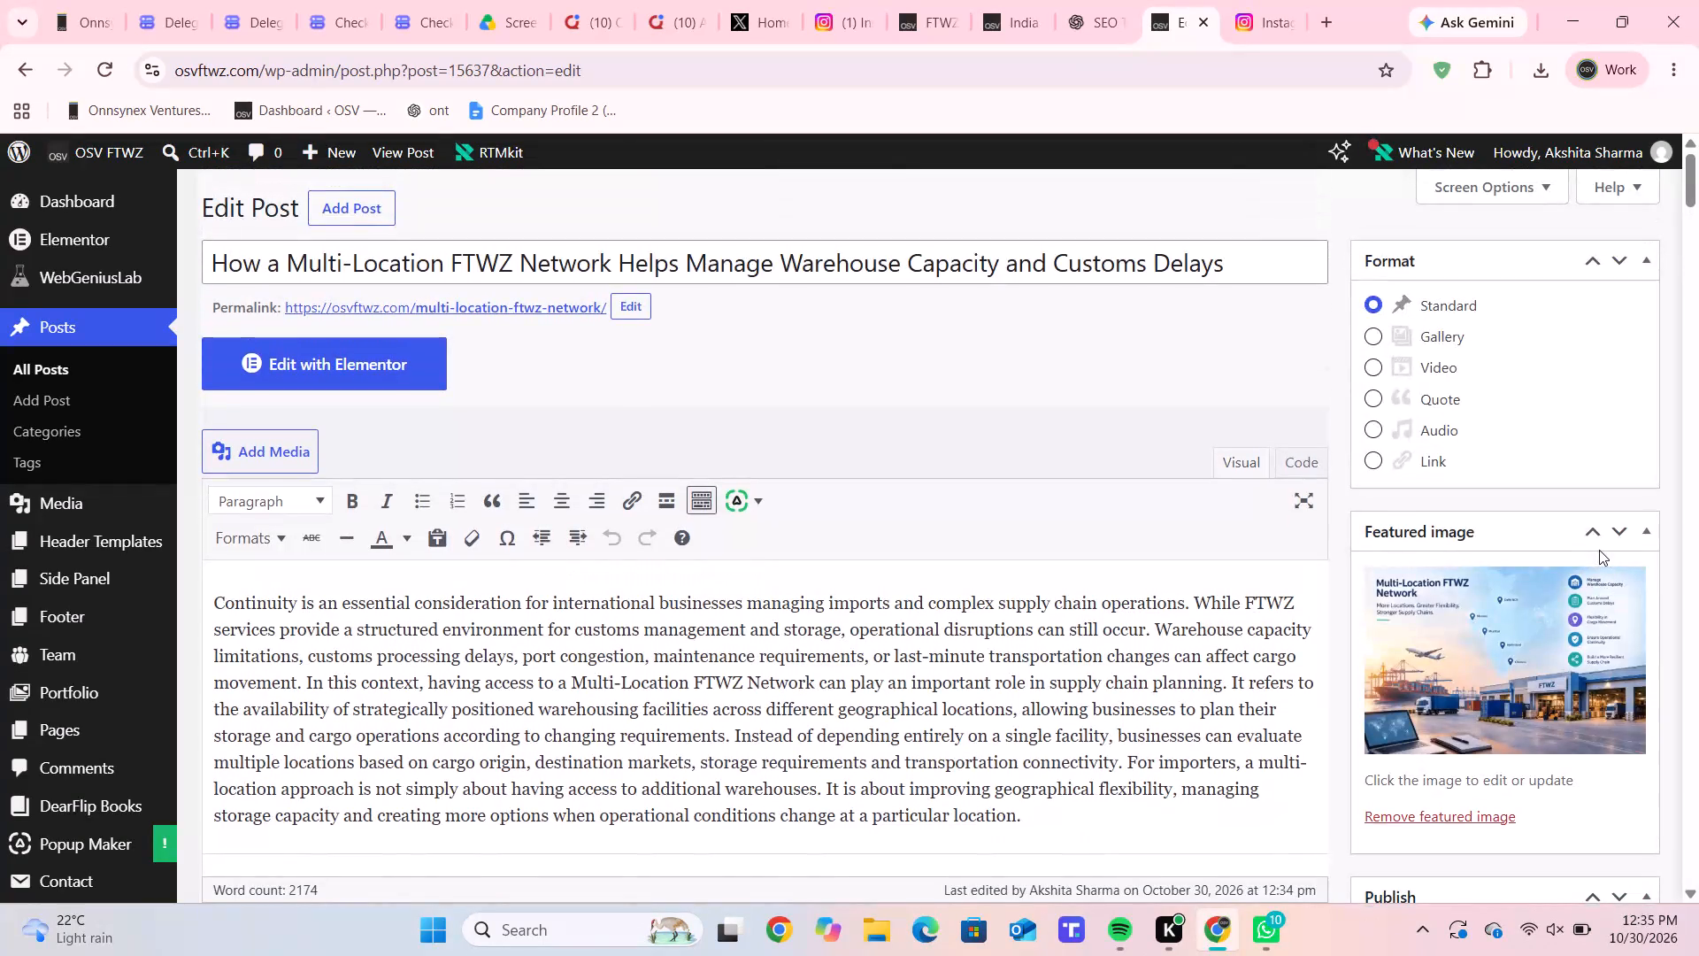
{"action": "scroll", "coordinate": [1279, 822], "scroll_direction": "down", "scroll_amount": 4}
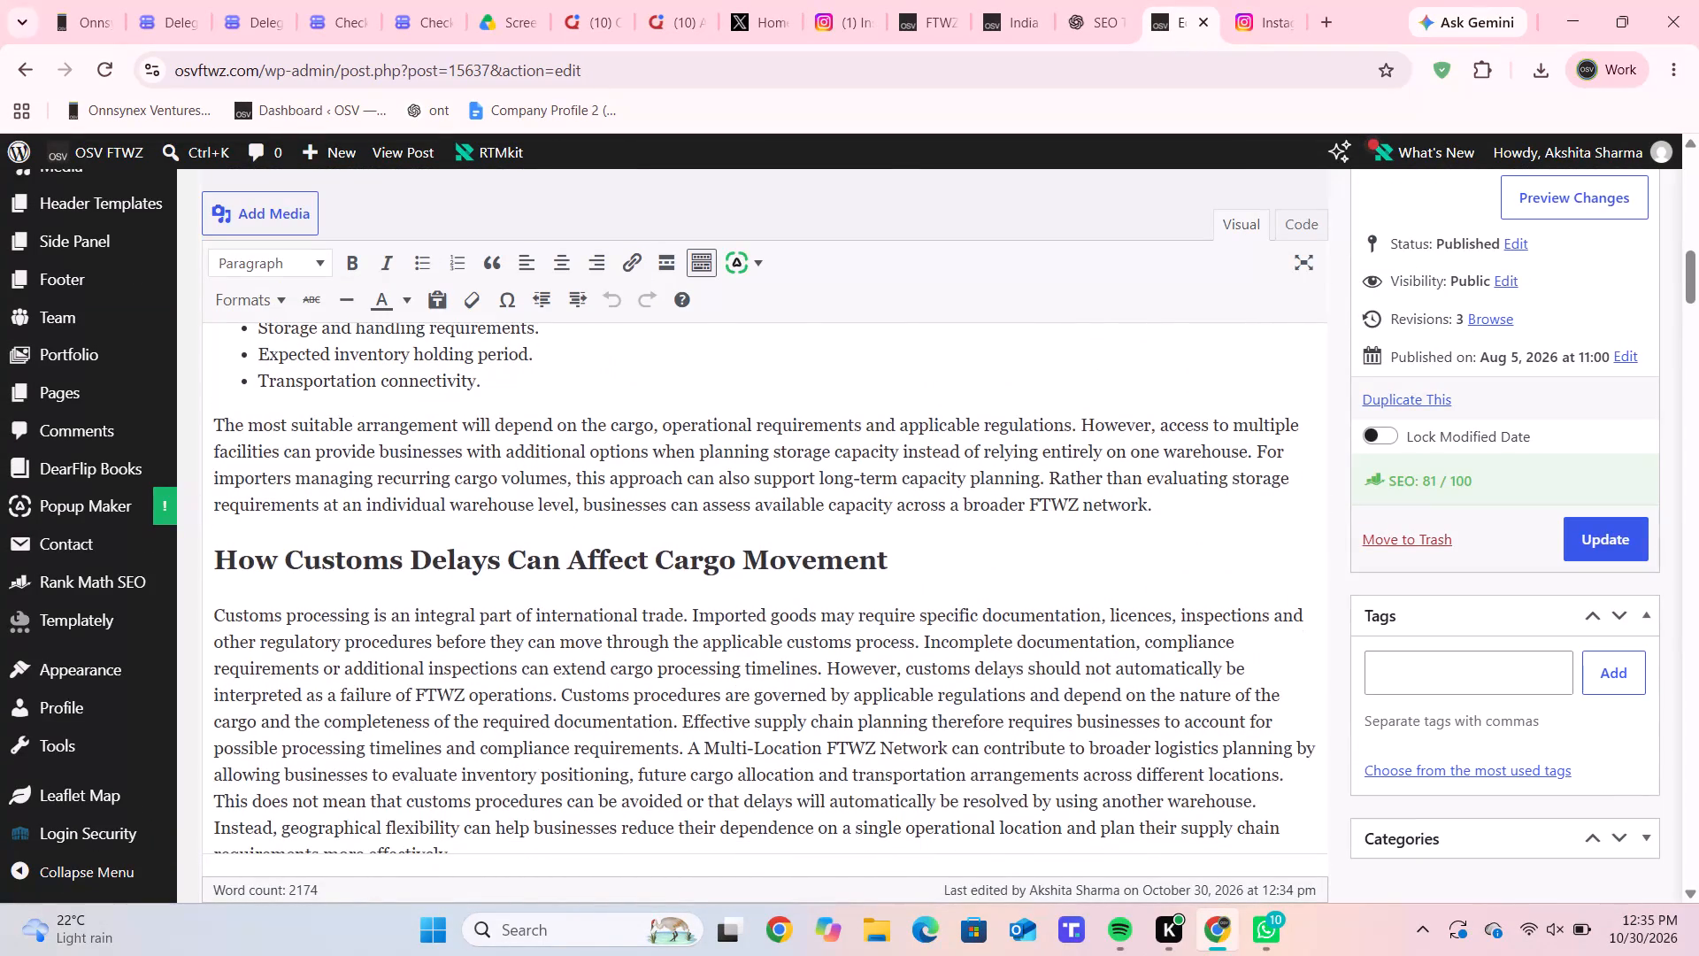
{"action": "scroll", "coordinate": [864, 729], "scroll_direction": "up", "scroll_amount": 4}
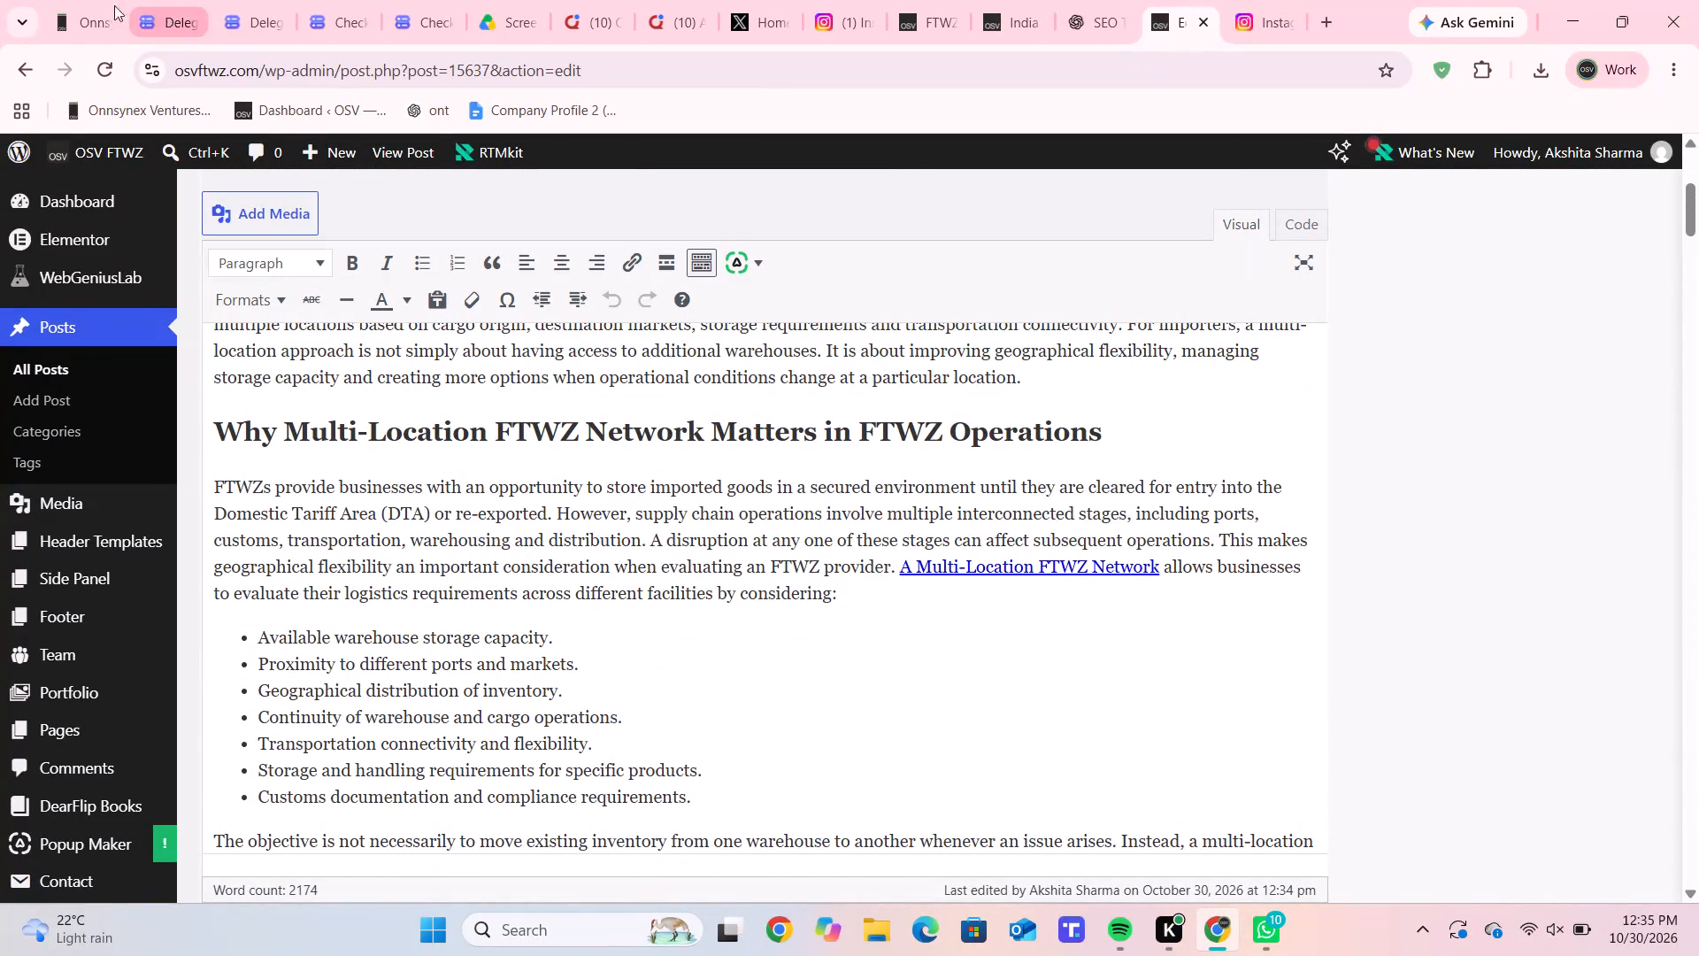
Return to the doer dashboard with the Checklist table.
{"action": "left_click", "coordinate": [85, 0]}
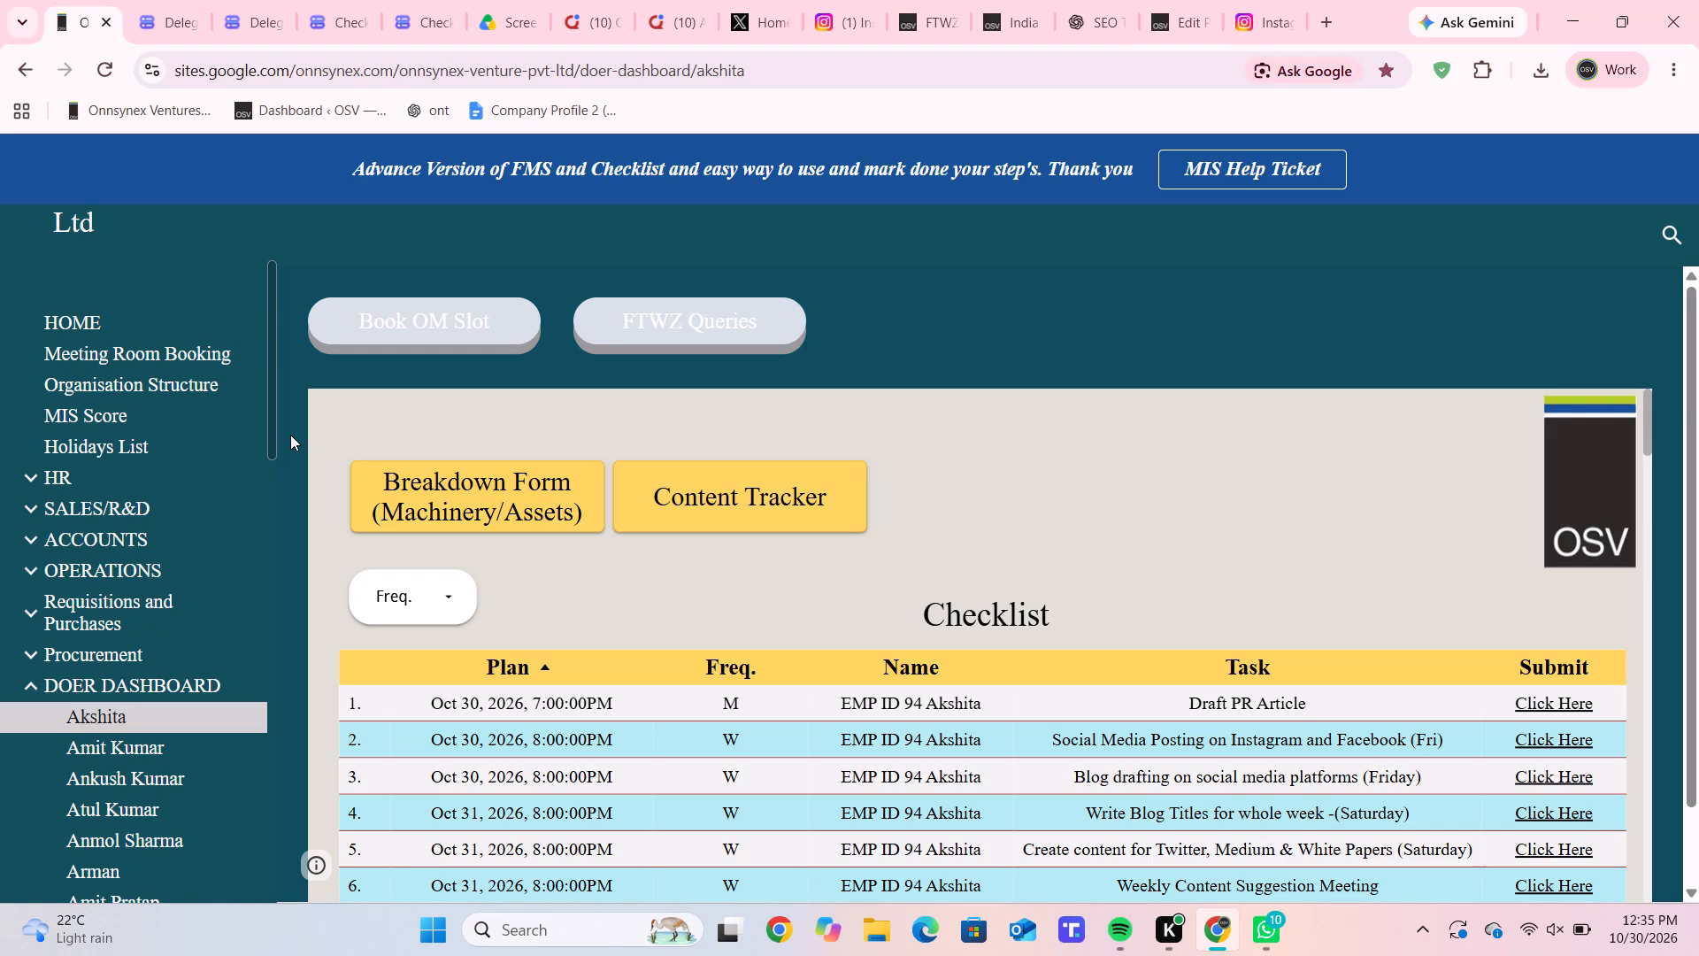
Review the Checklist table's planned tasks, highlighting the Friday entry for blog drafting on social media platforms.
{"action": "left_click", "coordinate": [463, 778]}
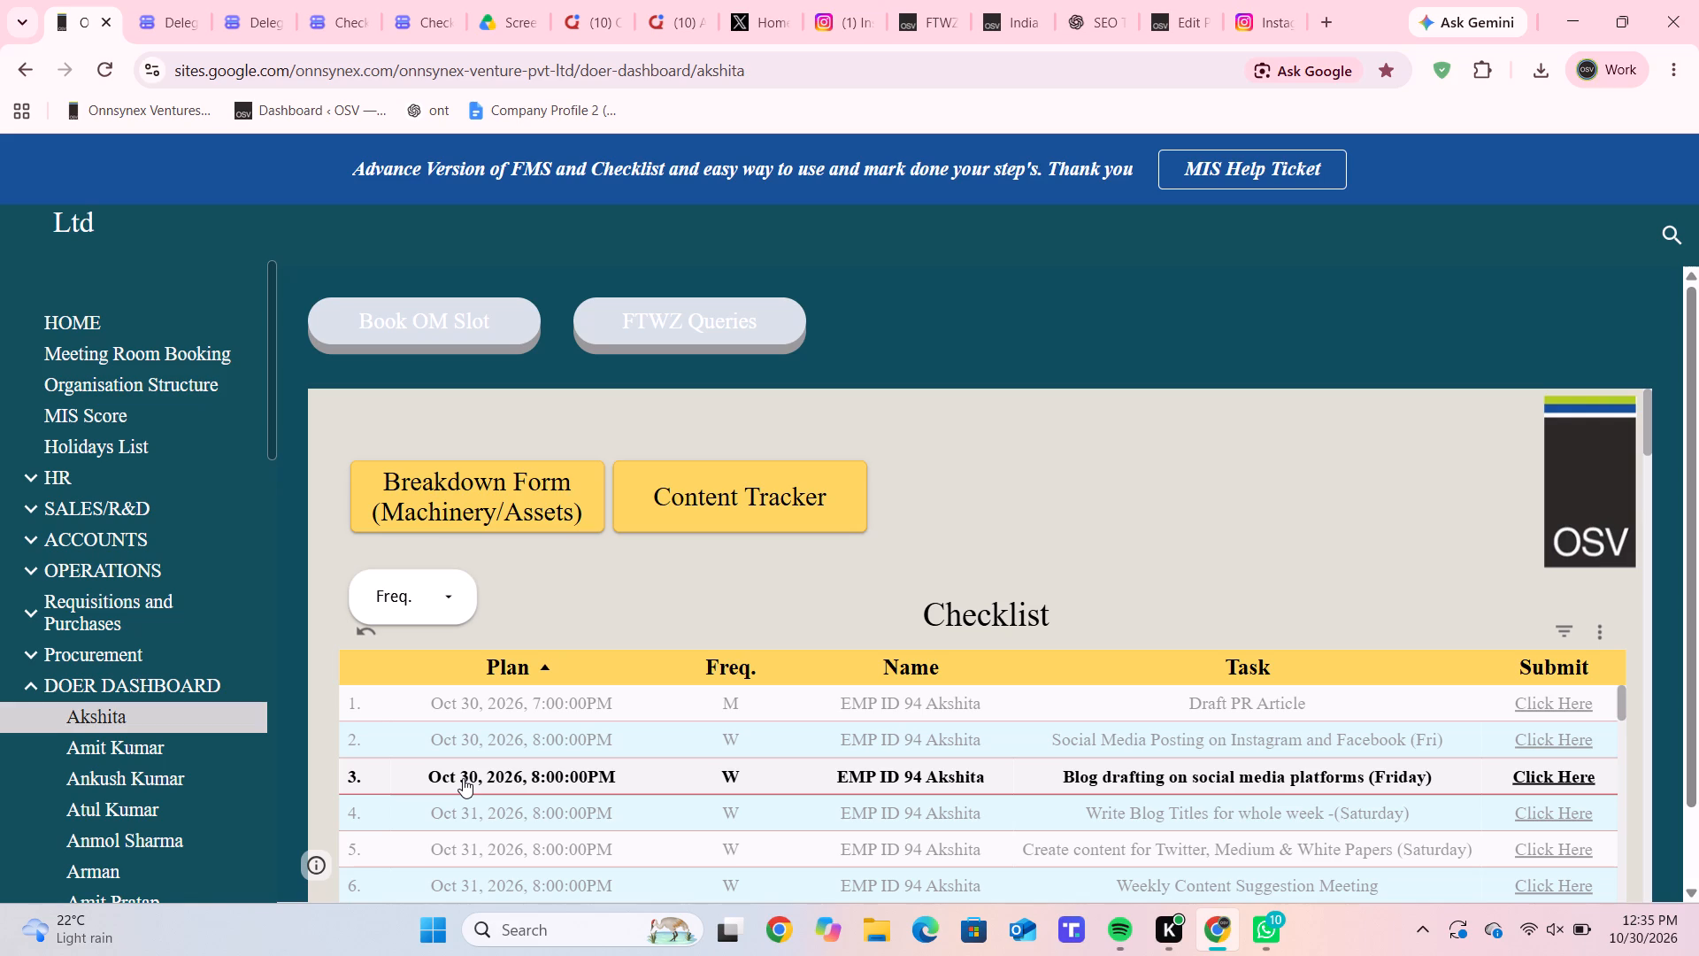
{"action": "scroll", "coordinate": [463, 778], "scroll_direction": "down", "scroll_amount": 3}
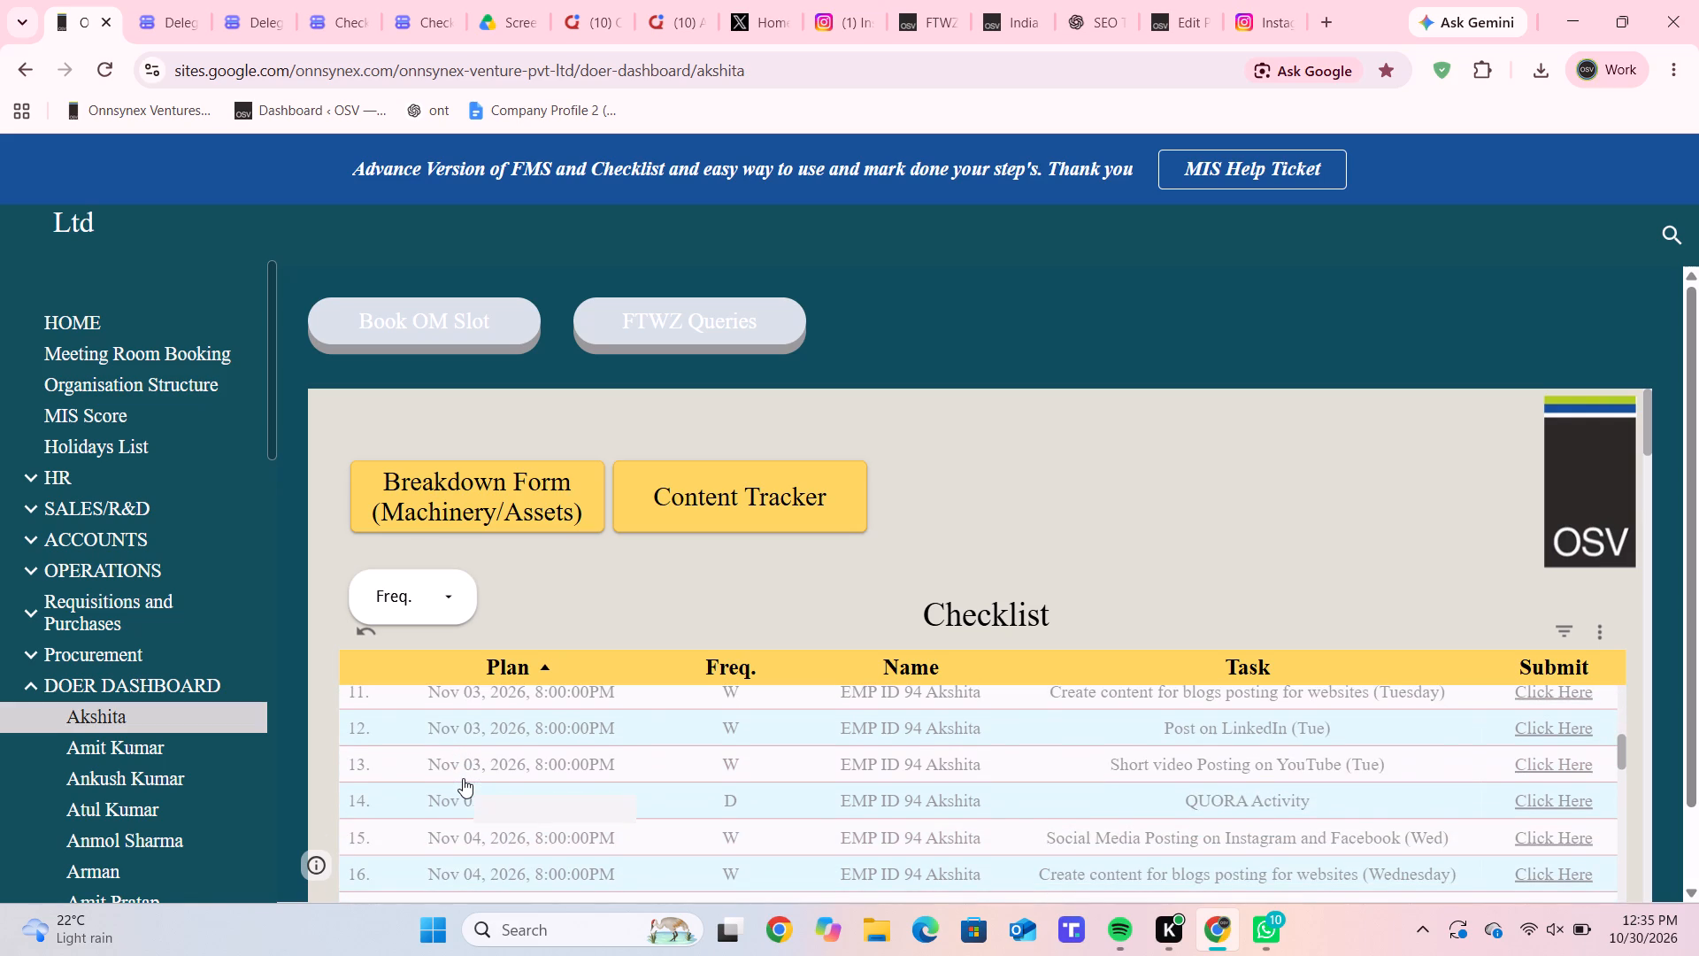
{"action": "scroll", "coordinate": [463, 778], "scroll_direction": "up", "scroll_amount": 1}
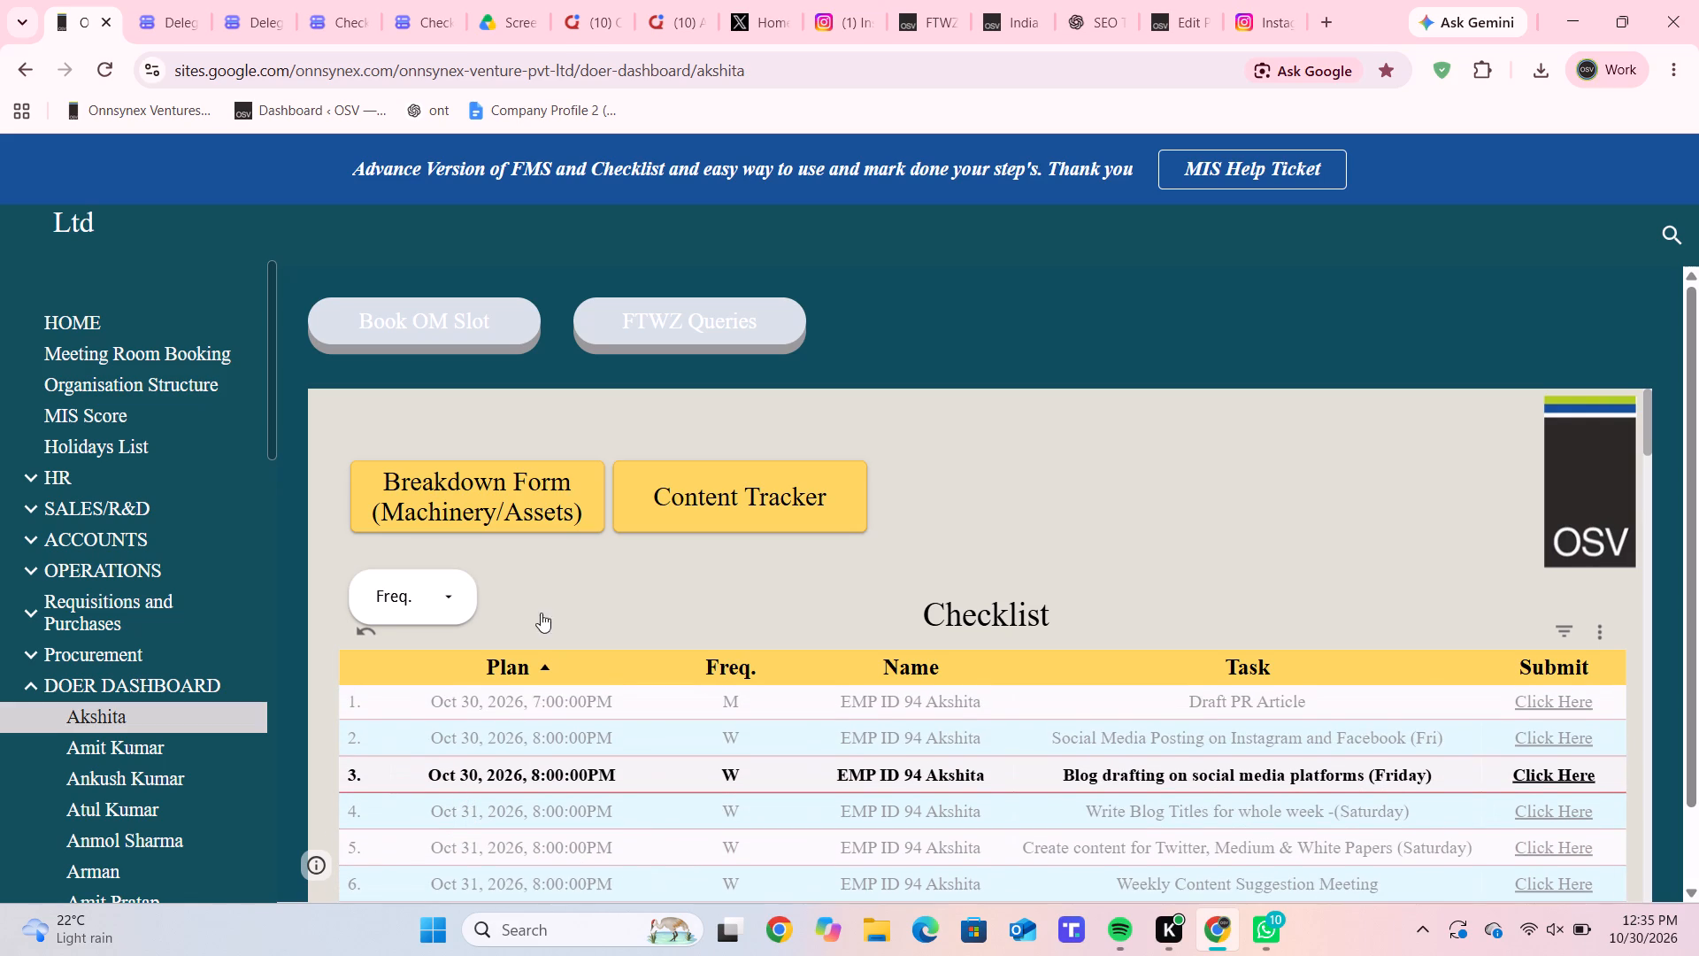
{"action": "scroll", "coordinate": [542, 610], "scroll_direction": "up", "scroll_amount": 1}
Read through the posted Quora answer to "How does warehousing create value for firms and supply chains?".
{"action": "left_click", "coordinate": [614, 0]}
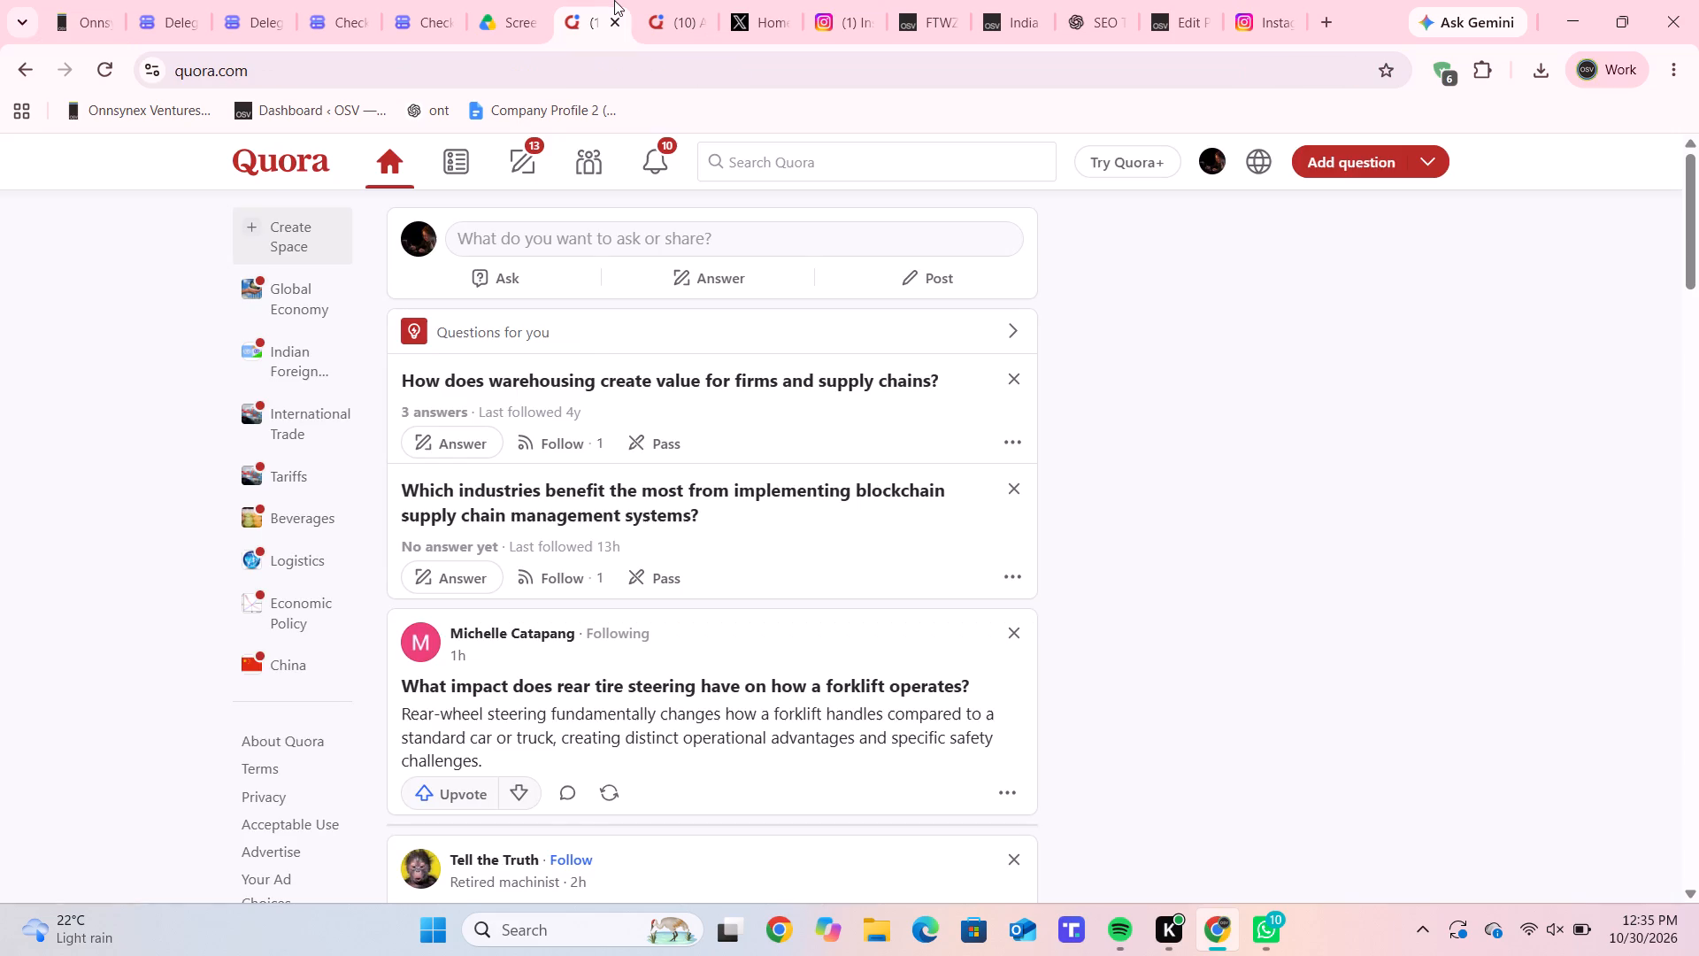
{"action": "left_click", "coordinate": [654, 0]}
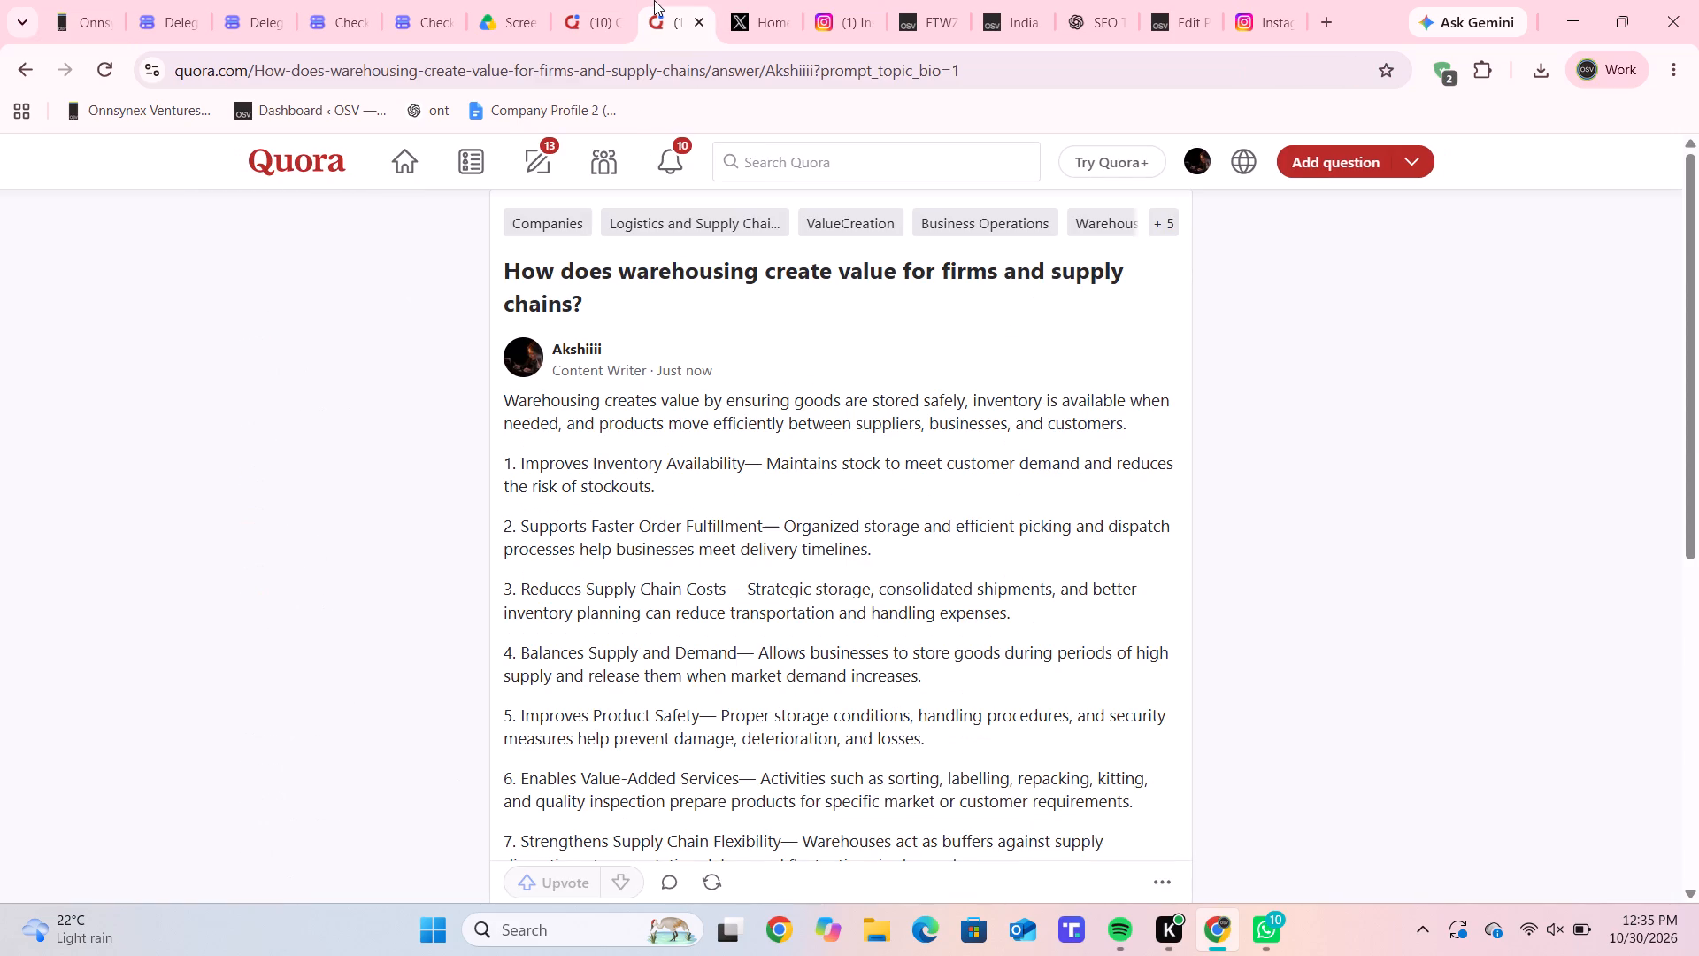
{"action": "scroll", "coordinate": [440, 447], "scroll_direction": "down", "scroll_amount": 2}
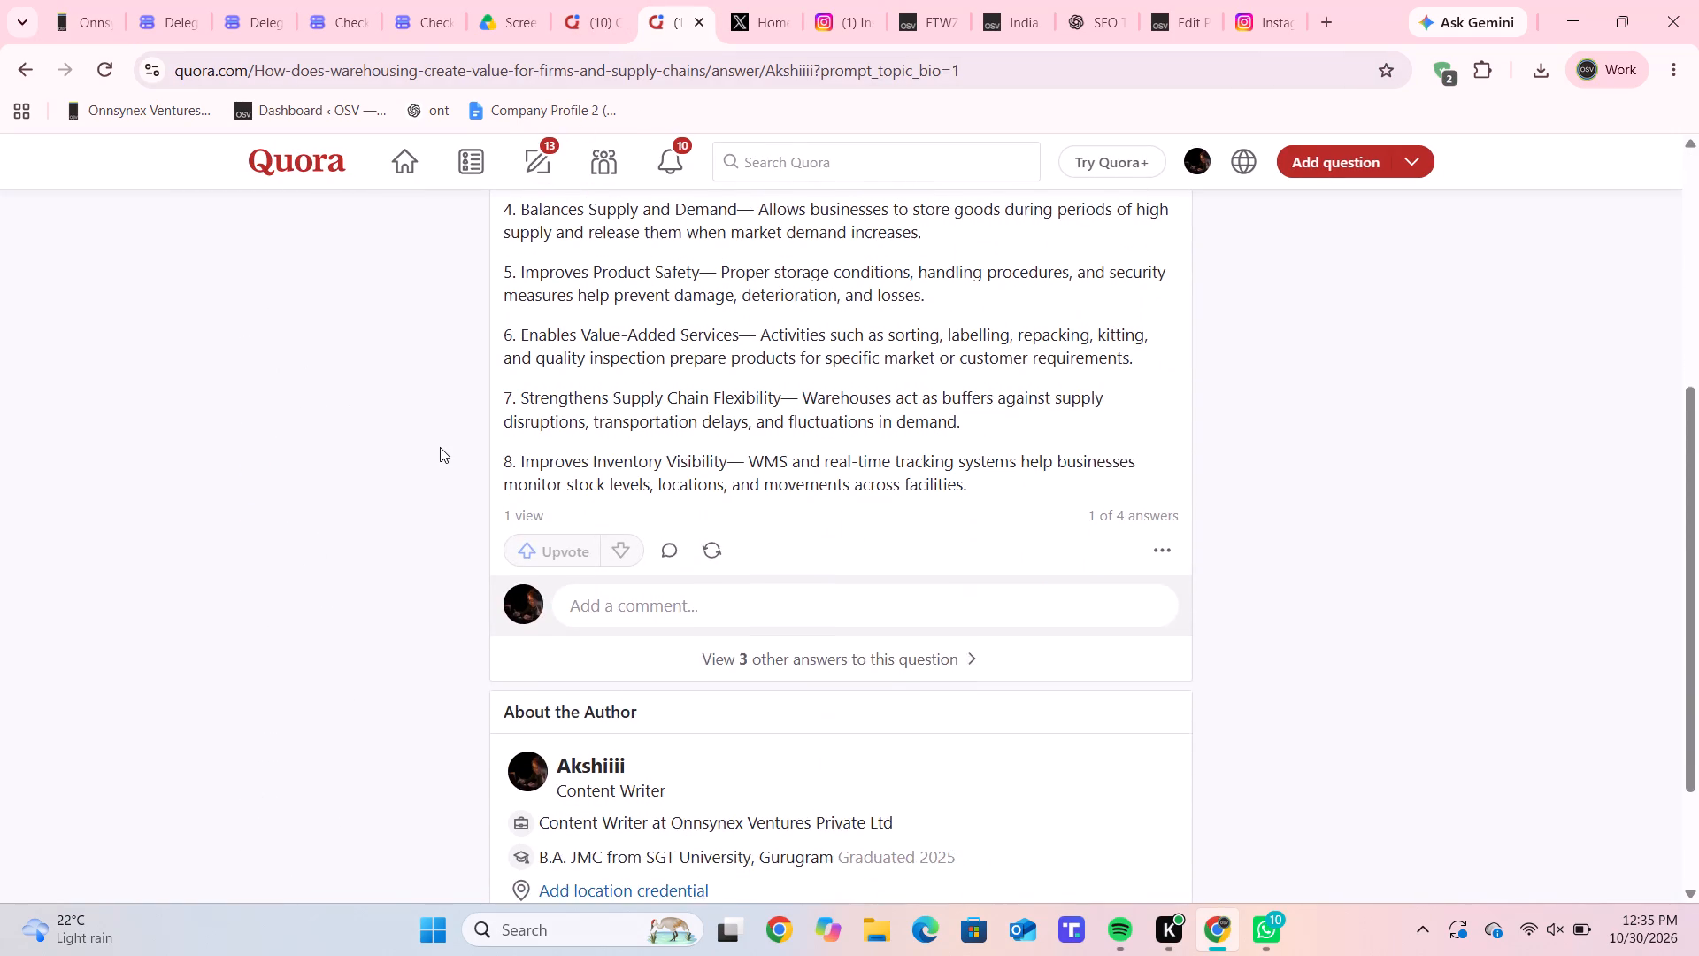
{"action": "scroll", "coordinate": [440, 447], "scroll_direction": "up", "scroll_amount": 4}
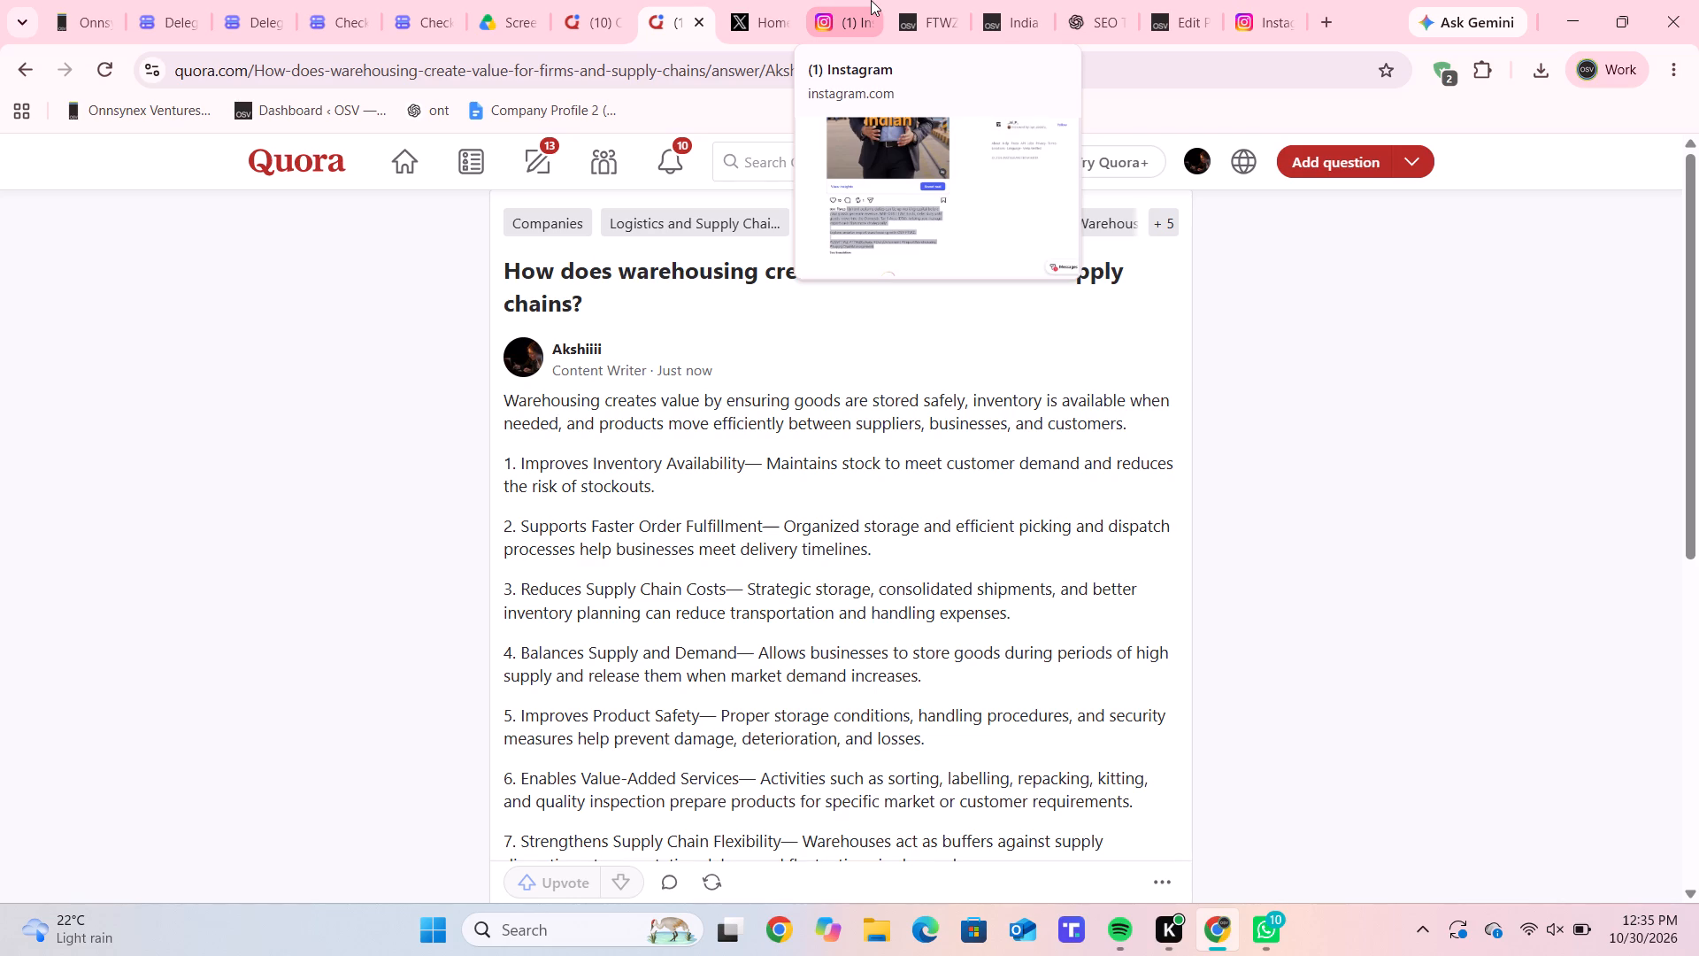
{"action": "left_click", "coordinate": [871, 0]}
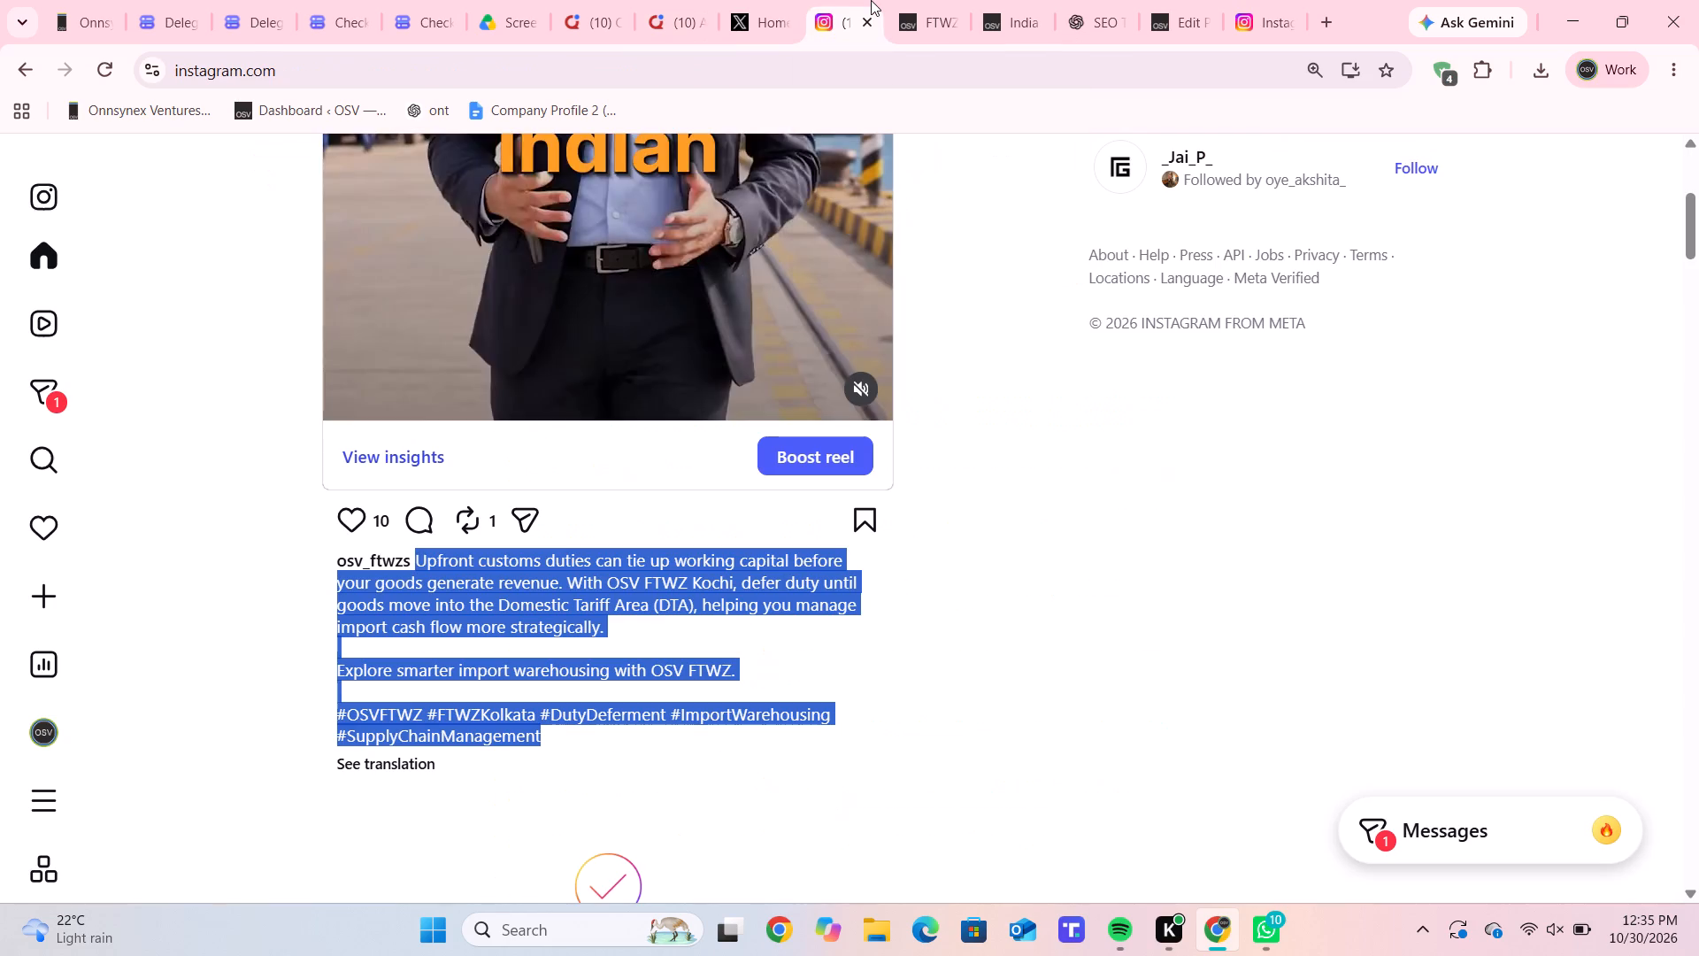
{"action": "left_click", "coordinate": [47, 386]}
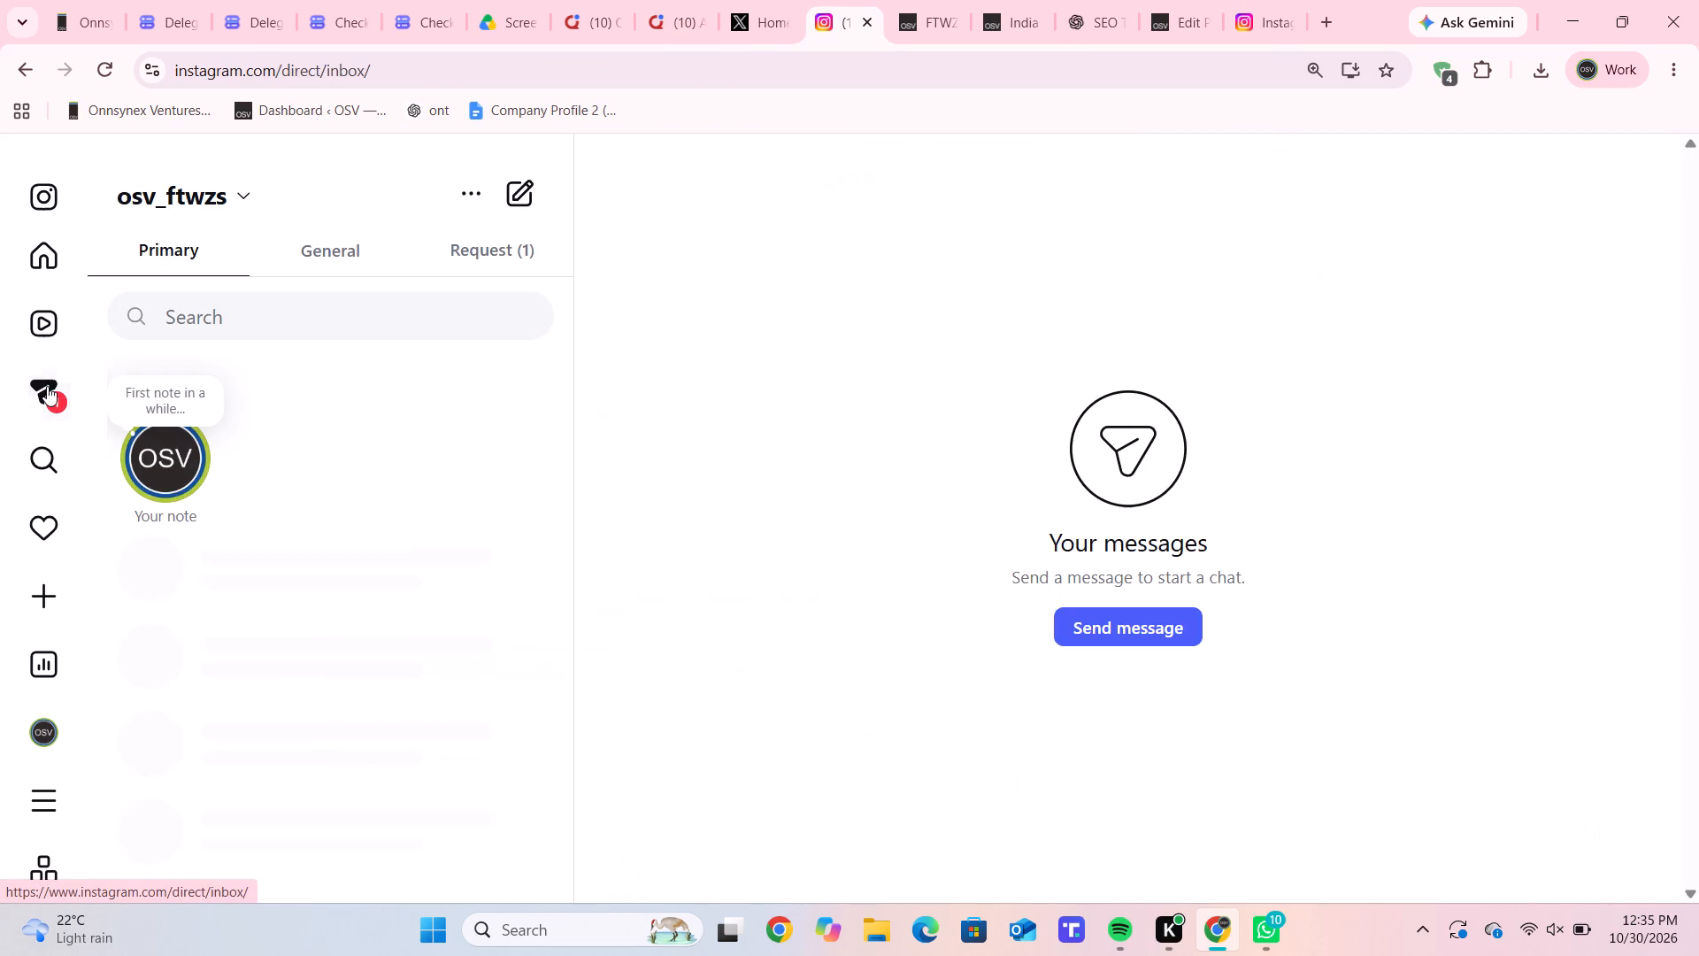
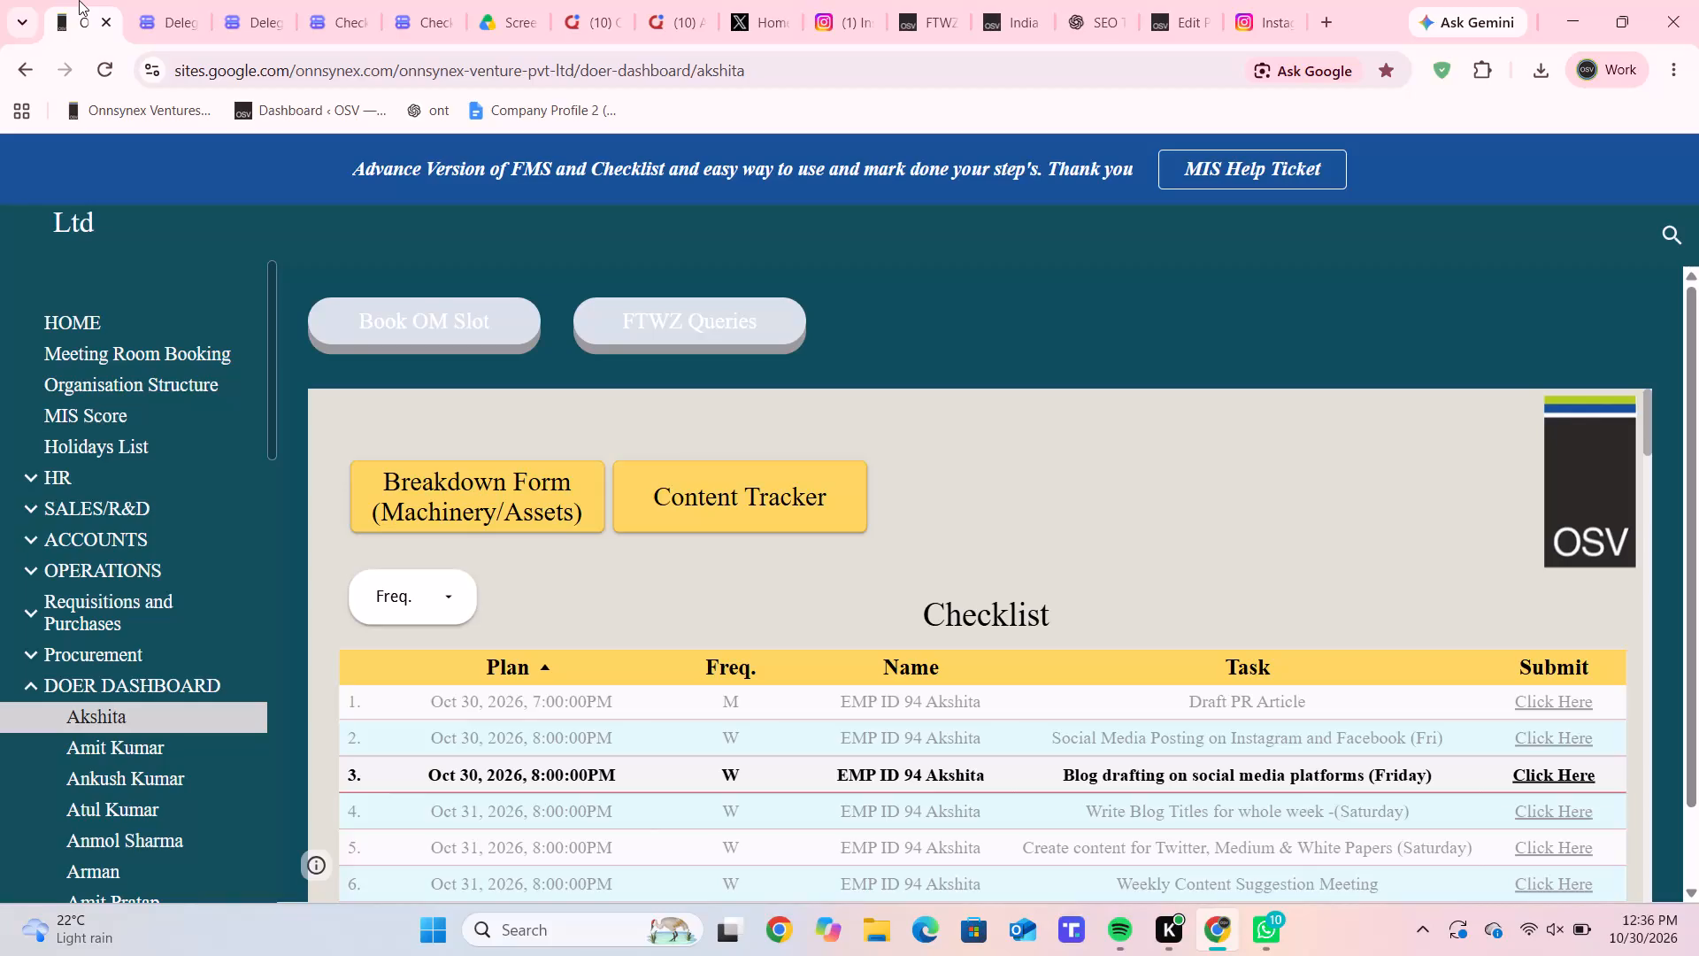
Review the remaining tasks in the doer dashboard's Checklist table and the Delegation table below it.
{"action": "scroll", "coordinate": [592, 621], "scroll_direction": "down", "scroll_amount": 1}
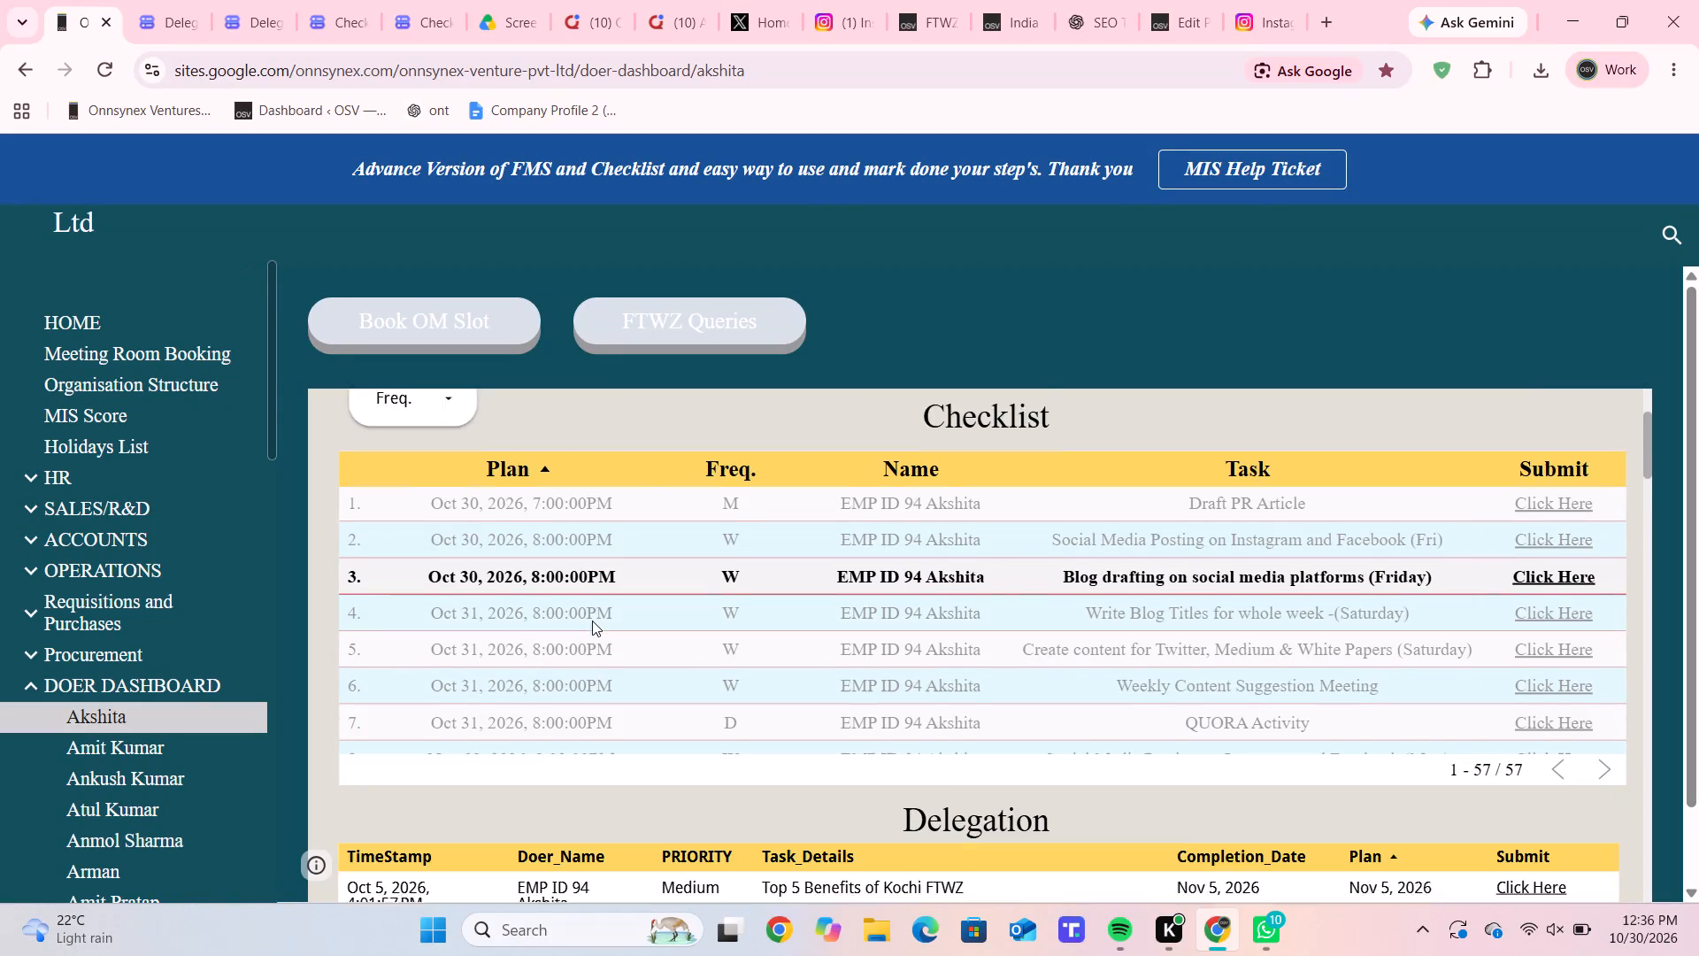
{"action": "scroll", "coordinate": [592, 621], "scroll_direction": "down", "scroll_amount": 2}
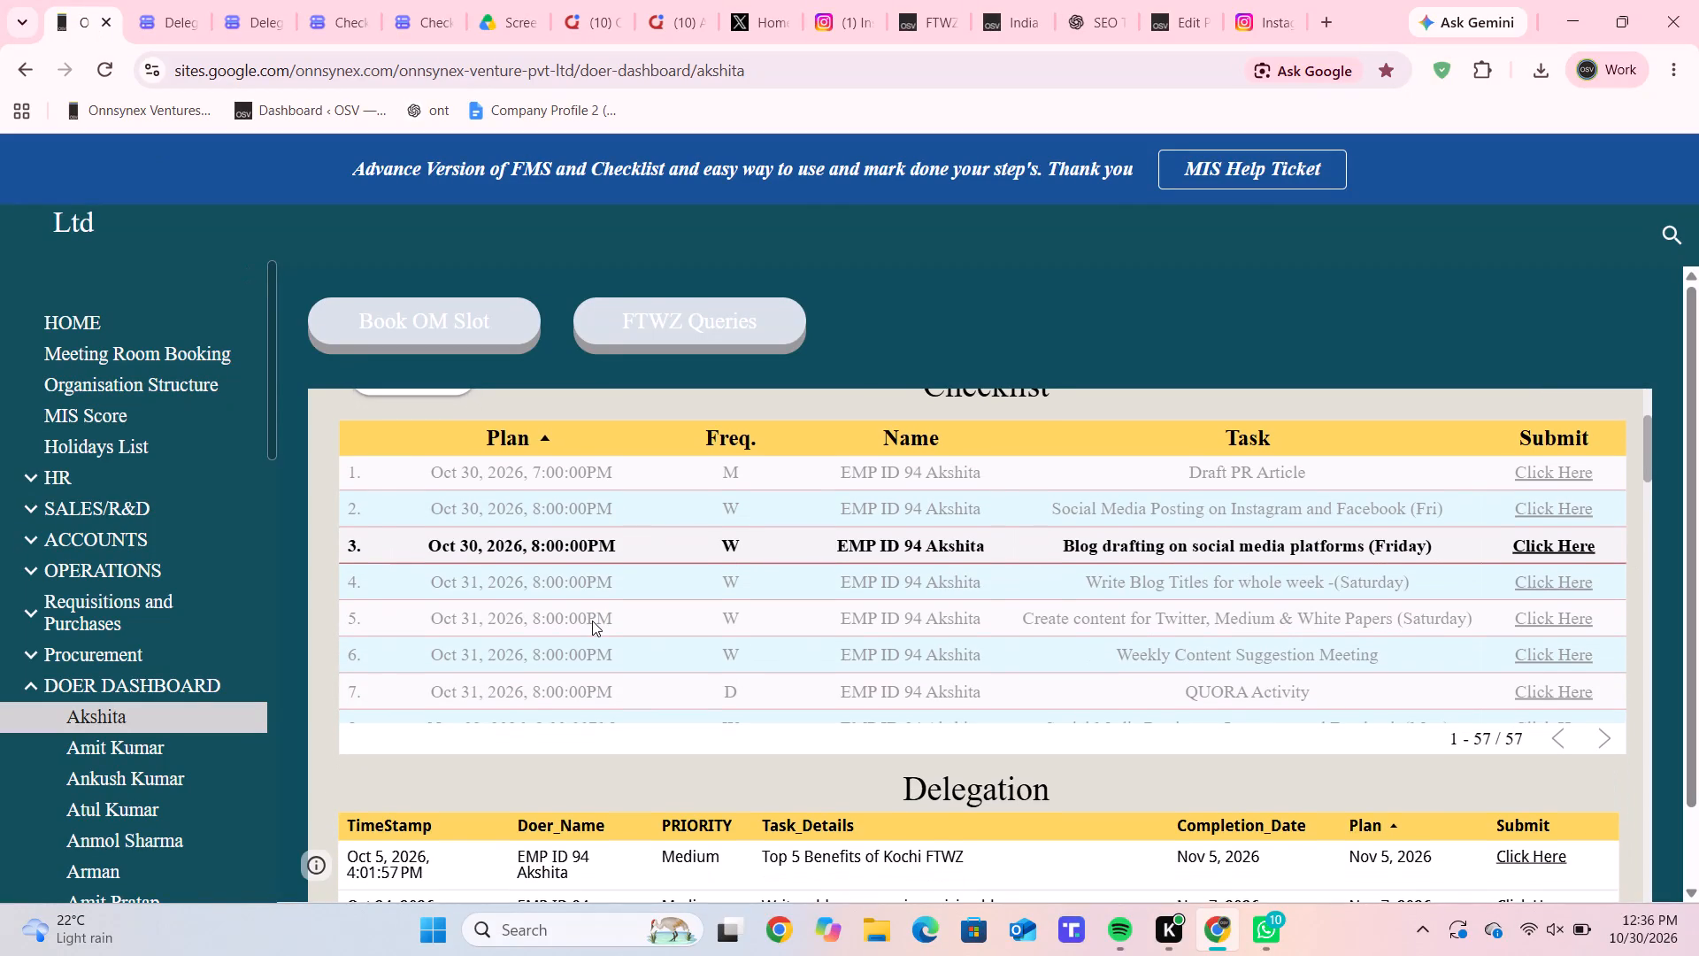
{"action": "scroll", "coordinate": [592, 621], "scroll_direction": "down", "scroll_amount": 1}
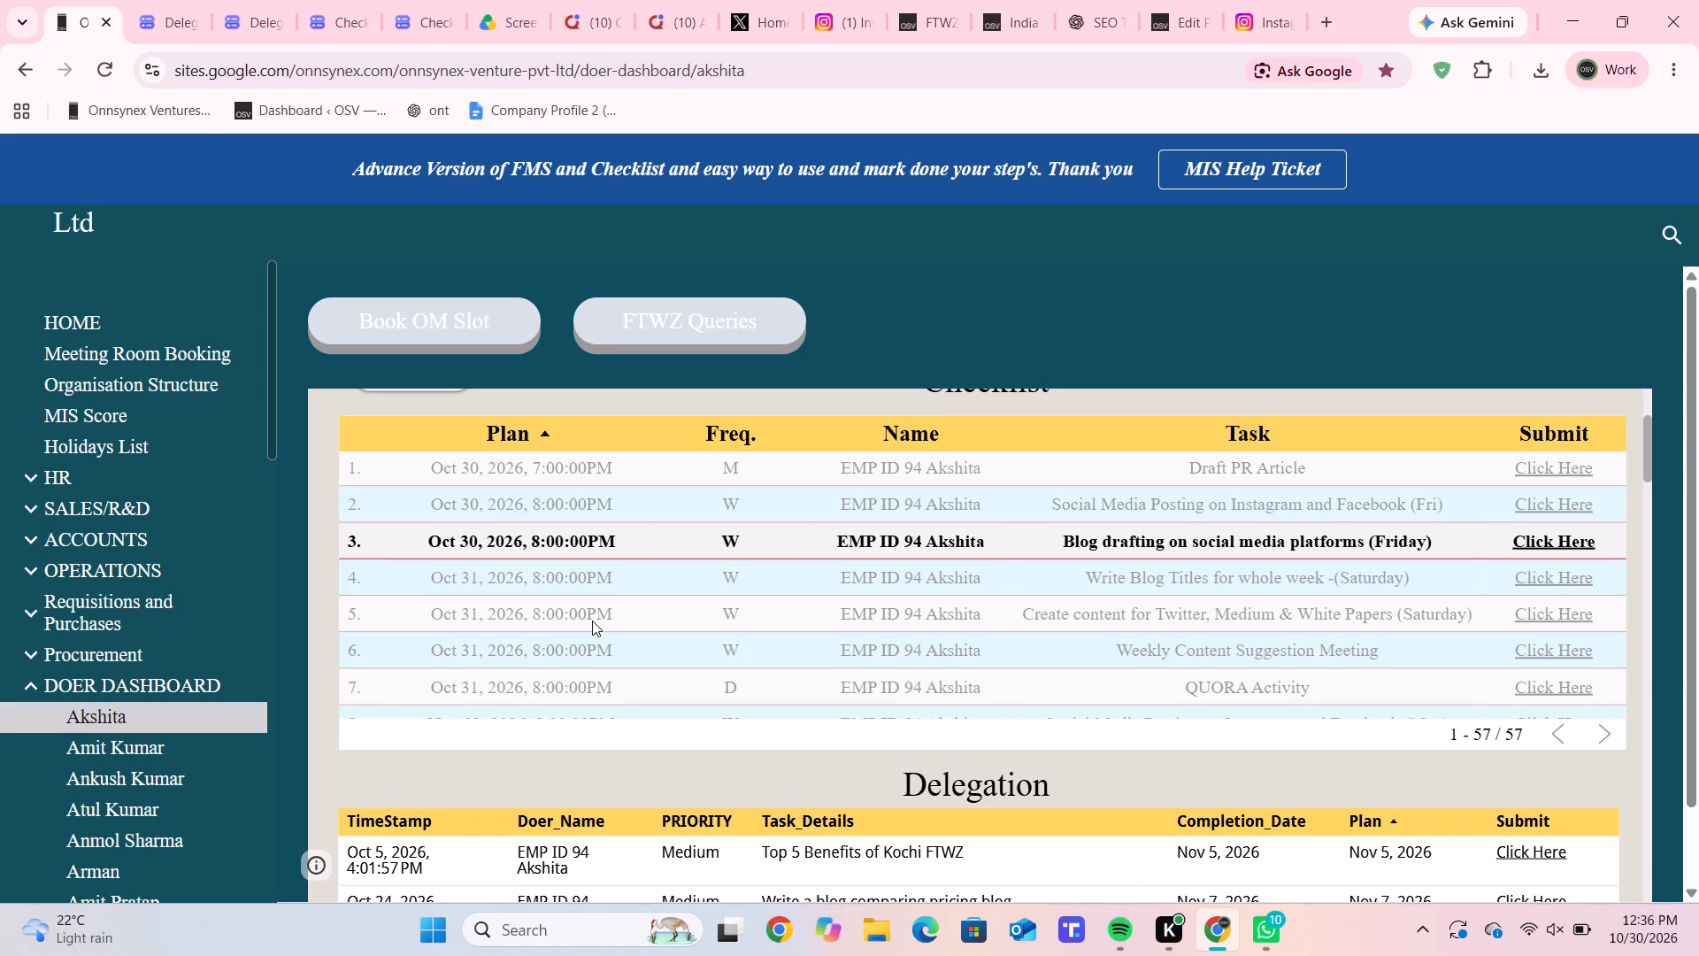
{"action": "scroll", "coordinate": [592, 621], "scroll_direction": "down", "scroll_amount": 1}
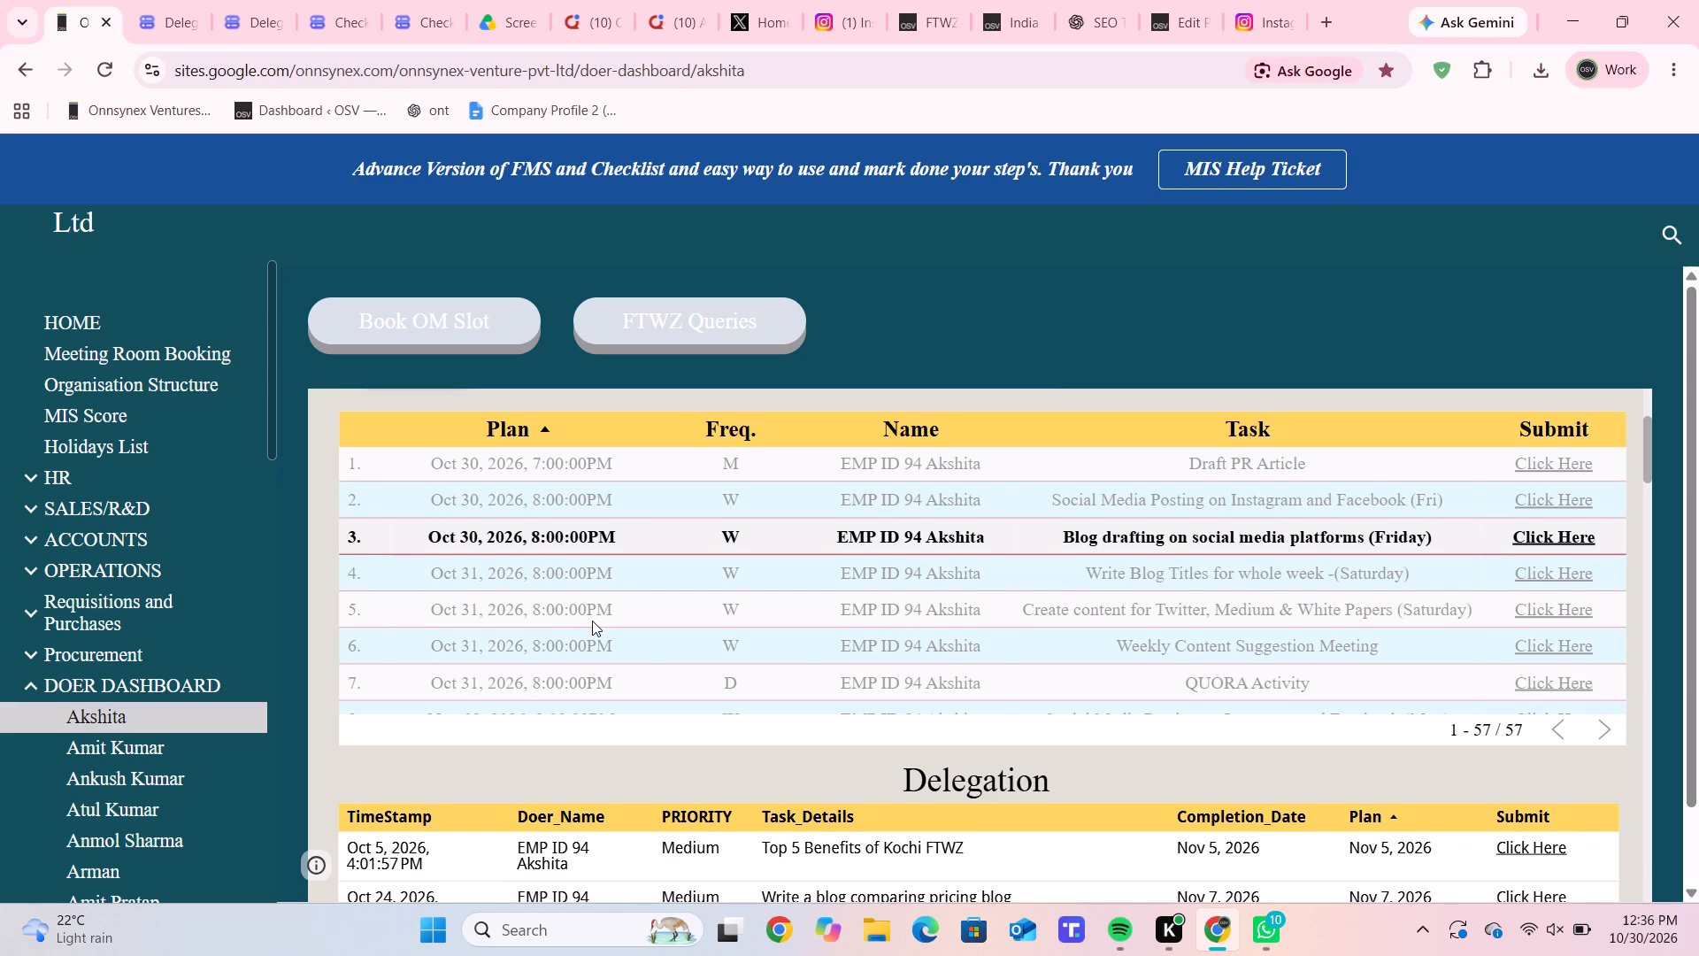